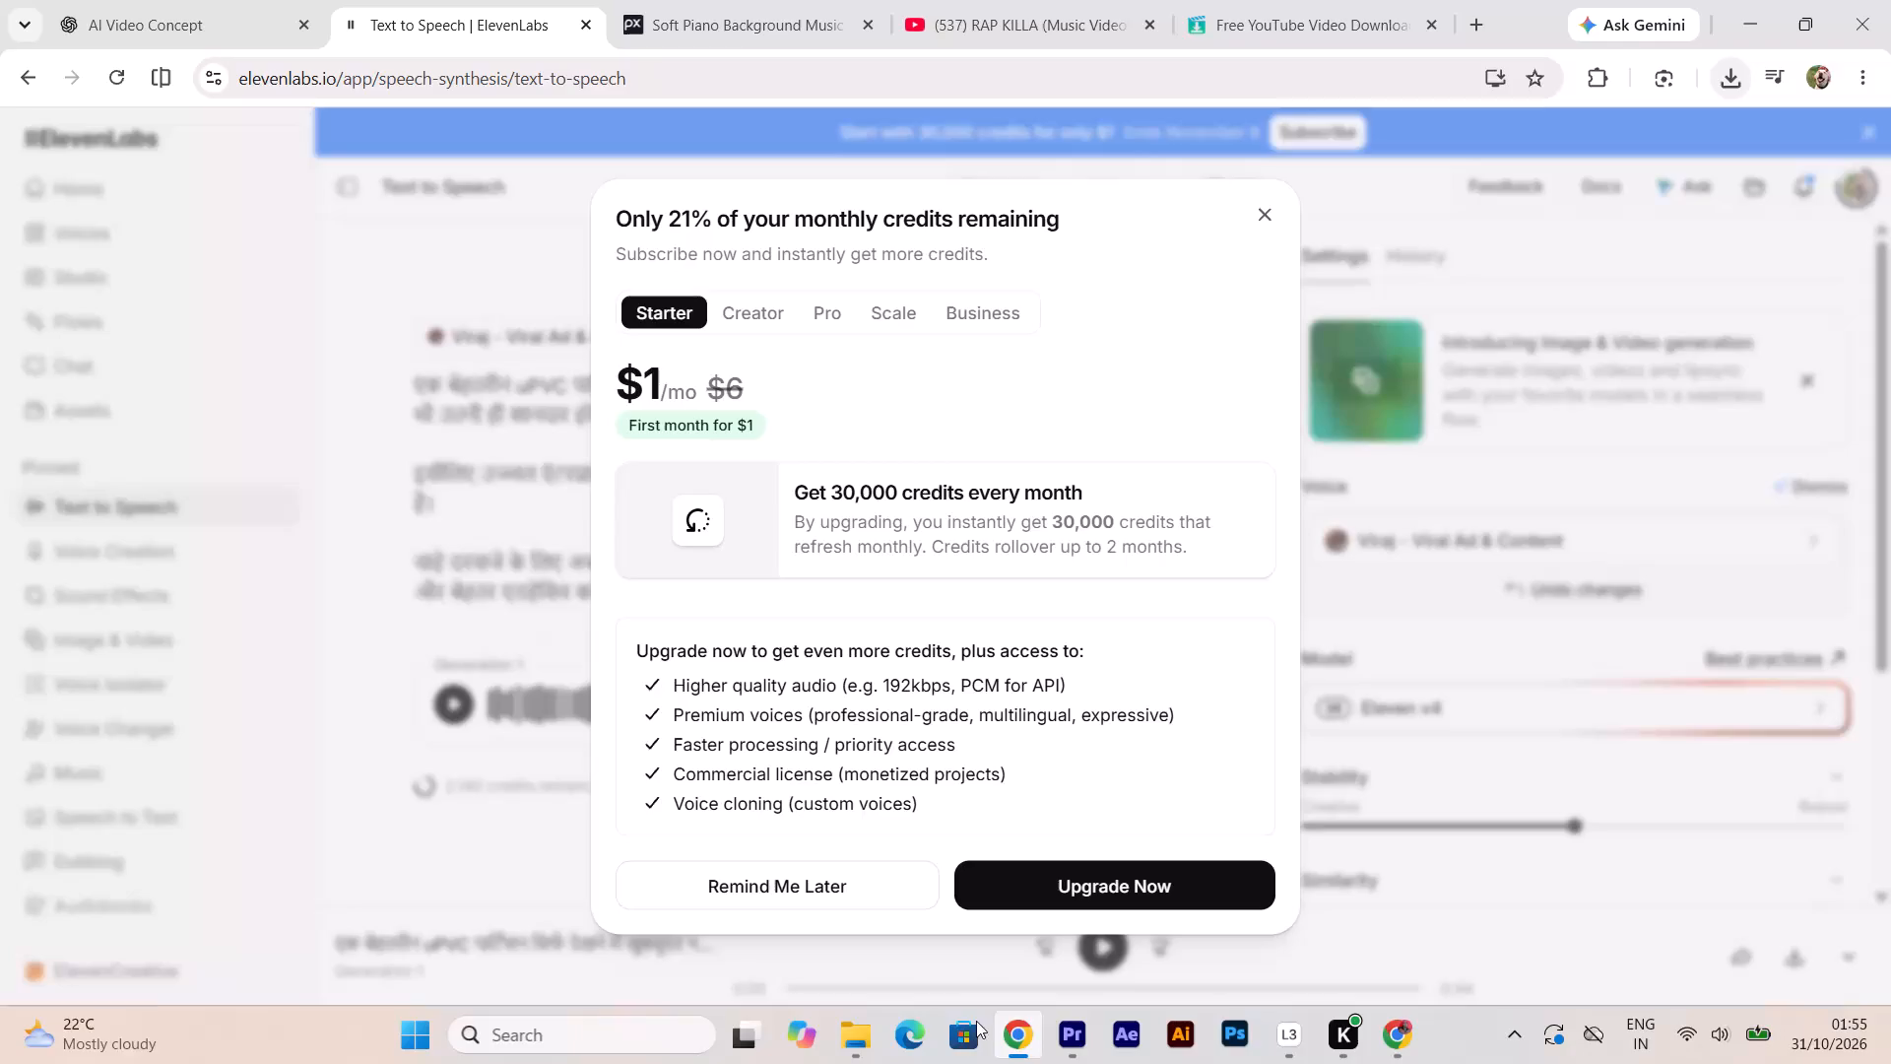
Dismiss the credit upgrade offer and postpone its reminder.
click(815, 898)
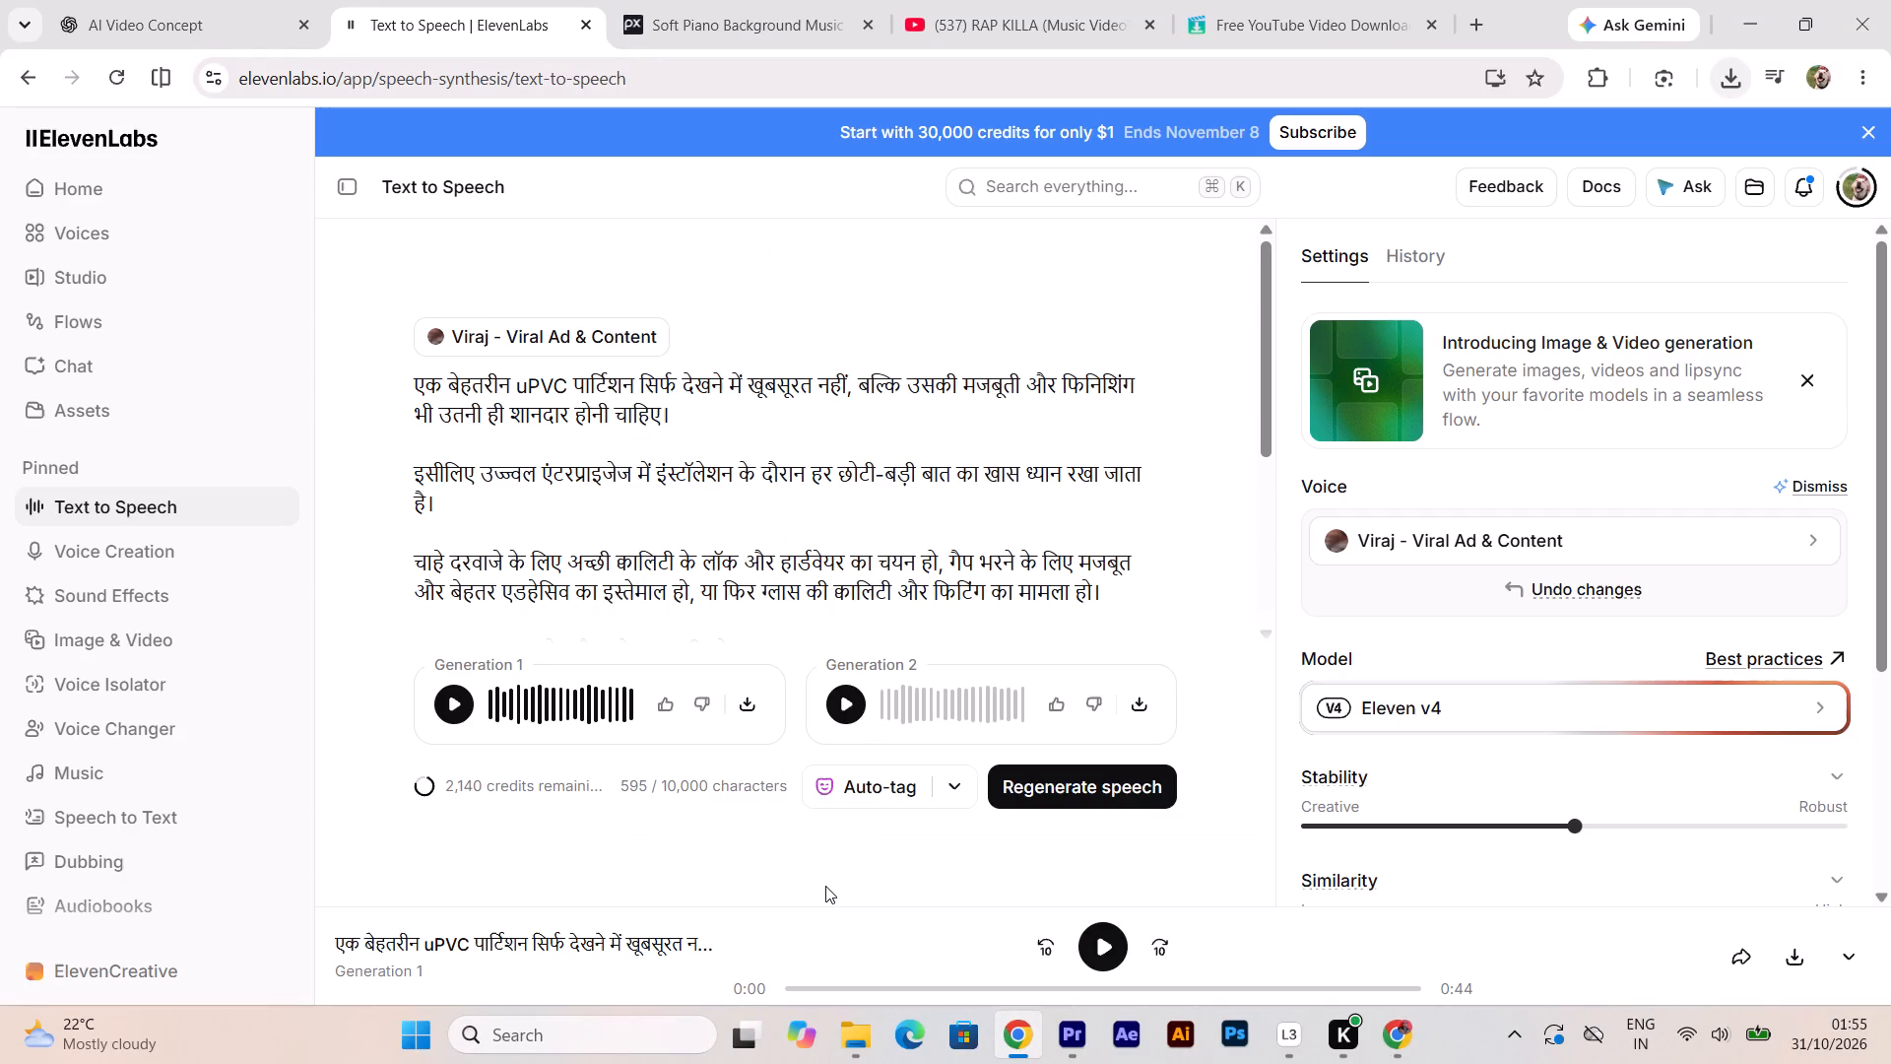
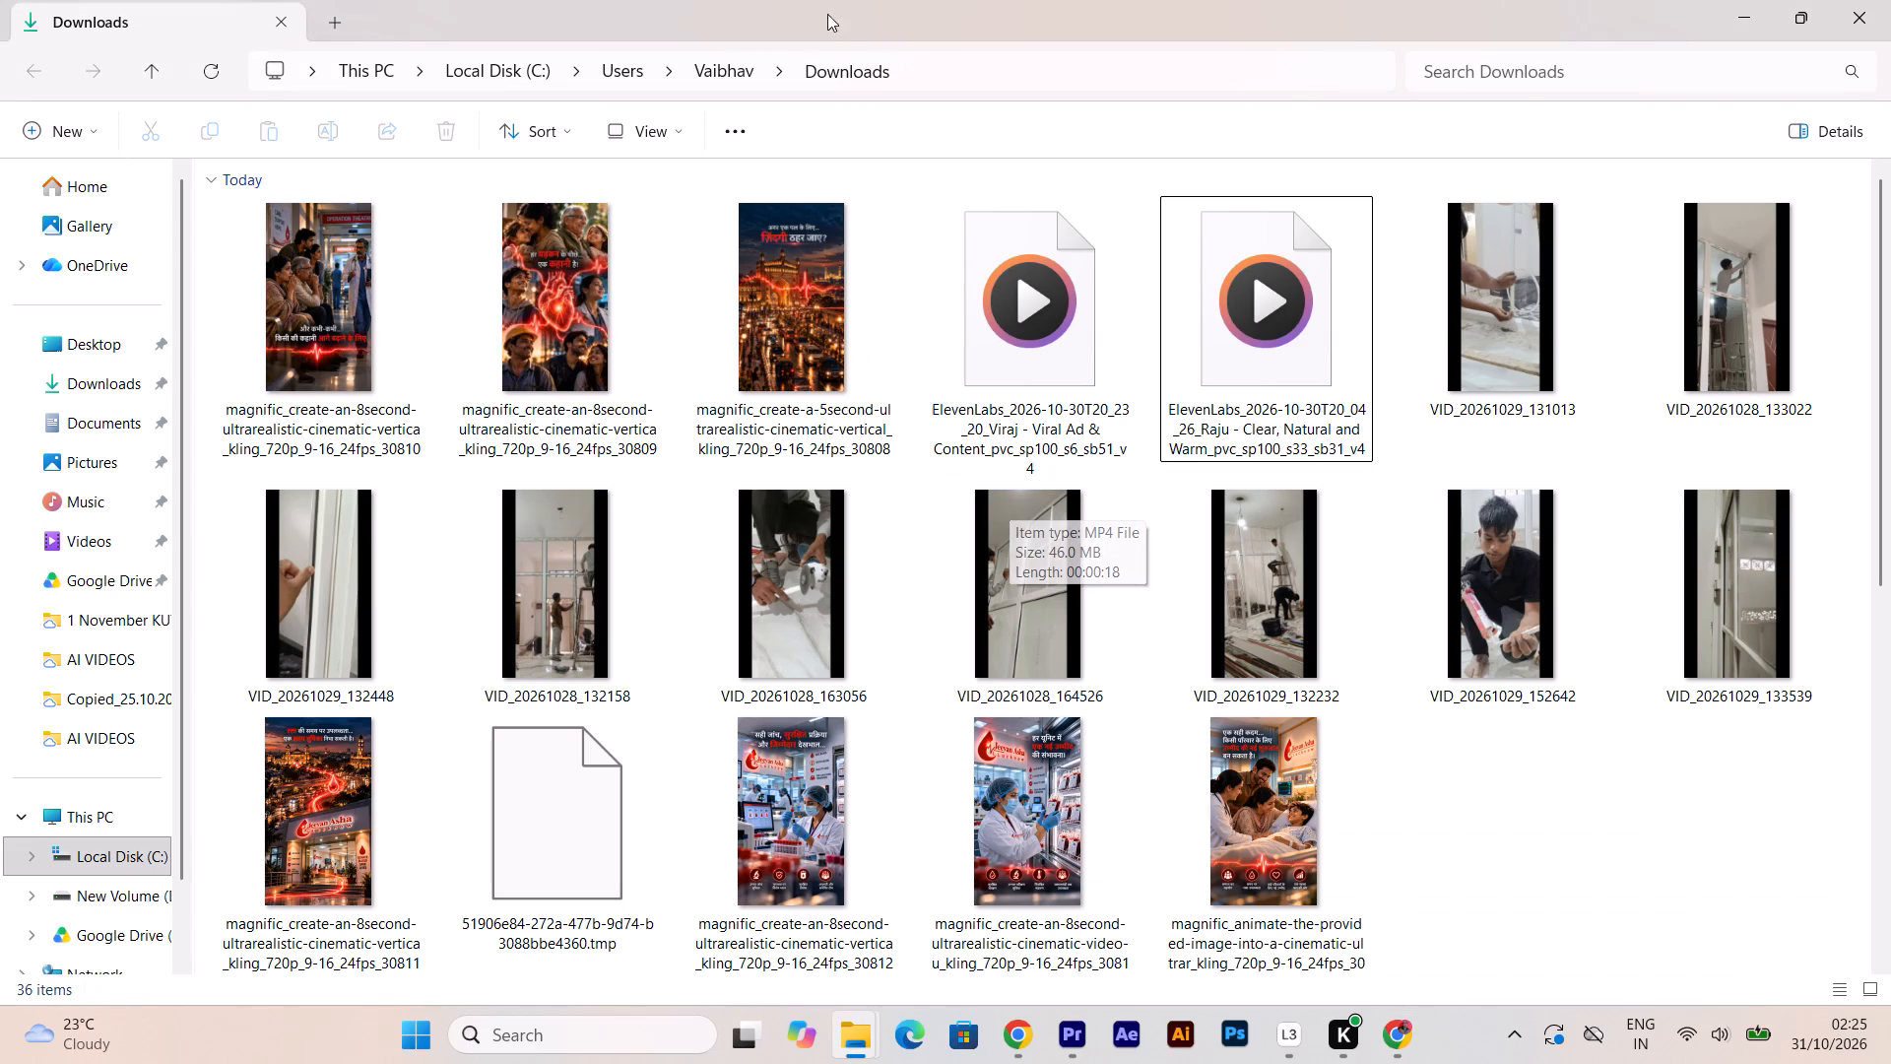
click(220, 65)
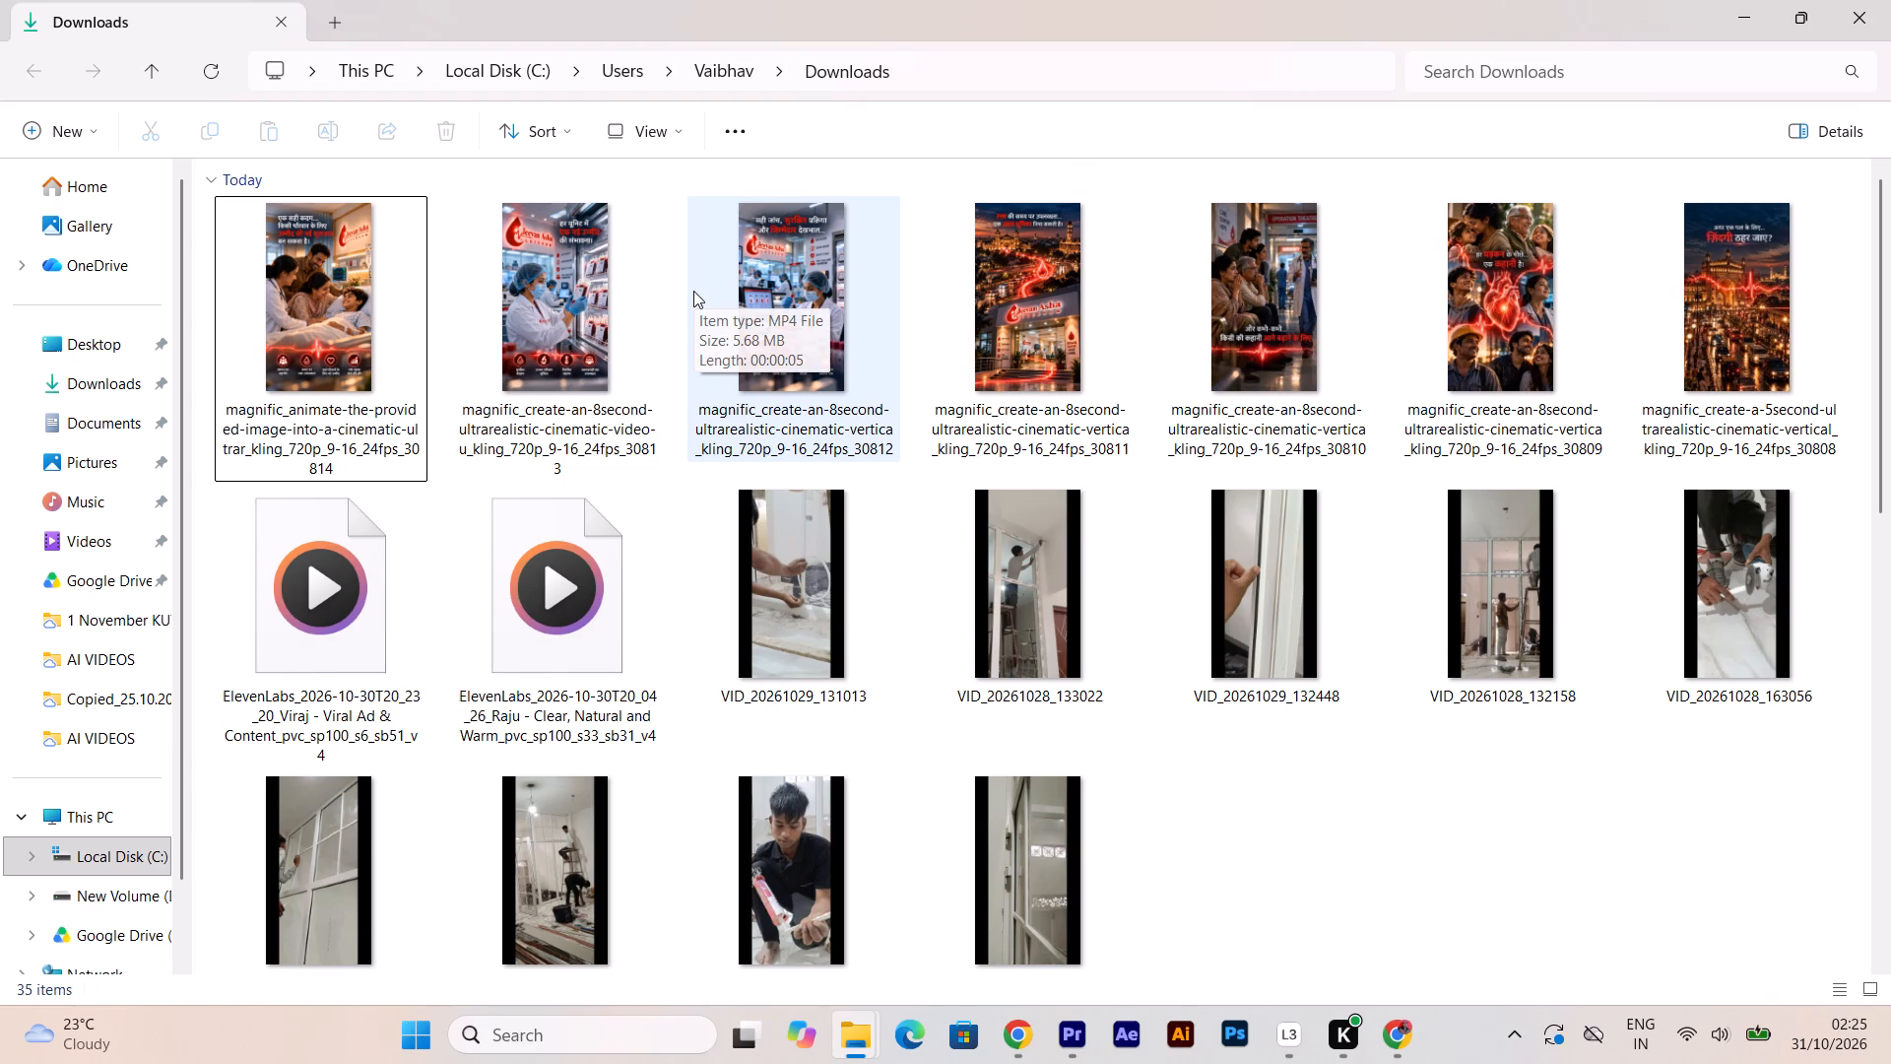
Switch to Premiere and create a new project named "31.10.2026 Jeevan Asha Ai Video" in the ABID > JEEVAN ASHA folder.
click(1080, 1052)
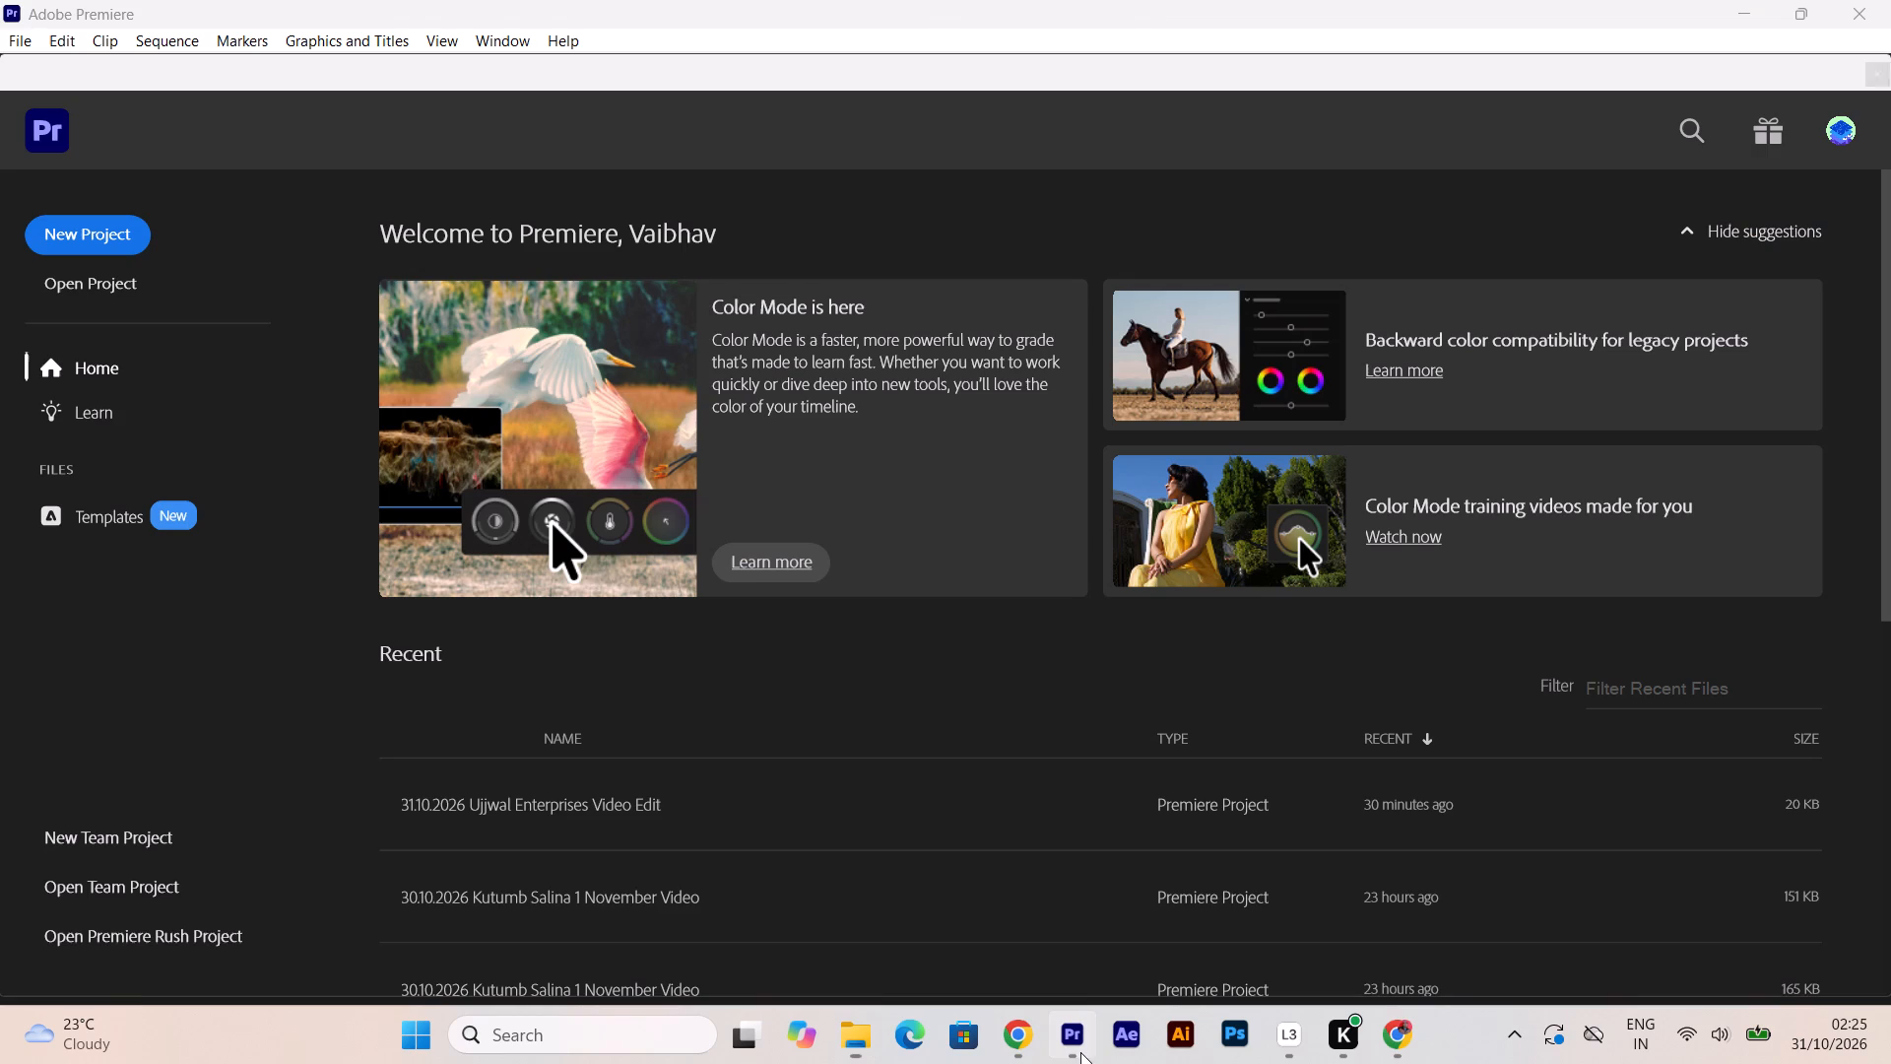
click(97, 221)
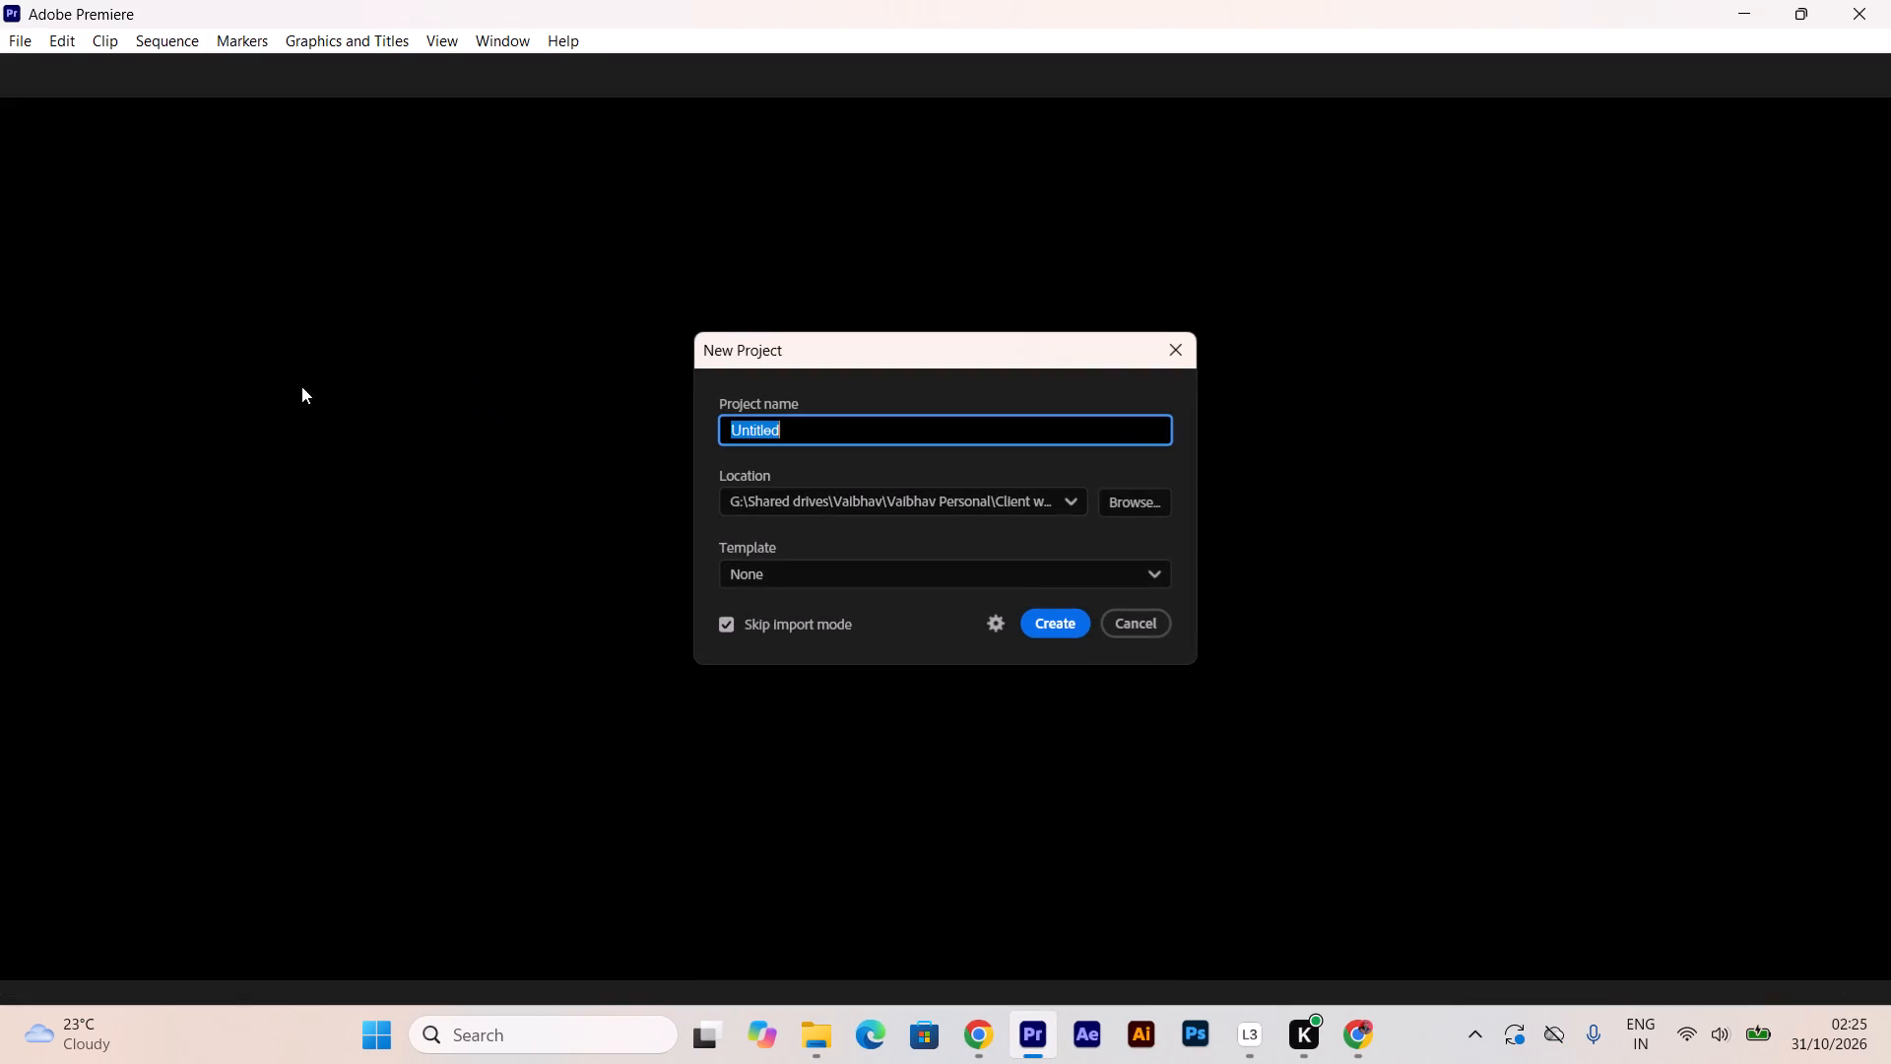
click(921, 503)
click(923, 731)
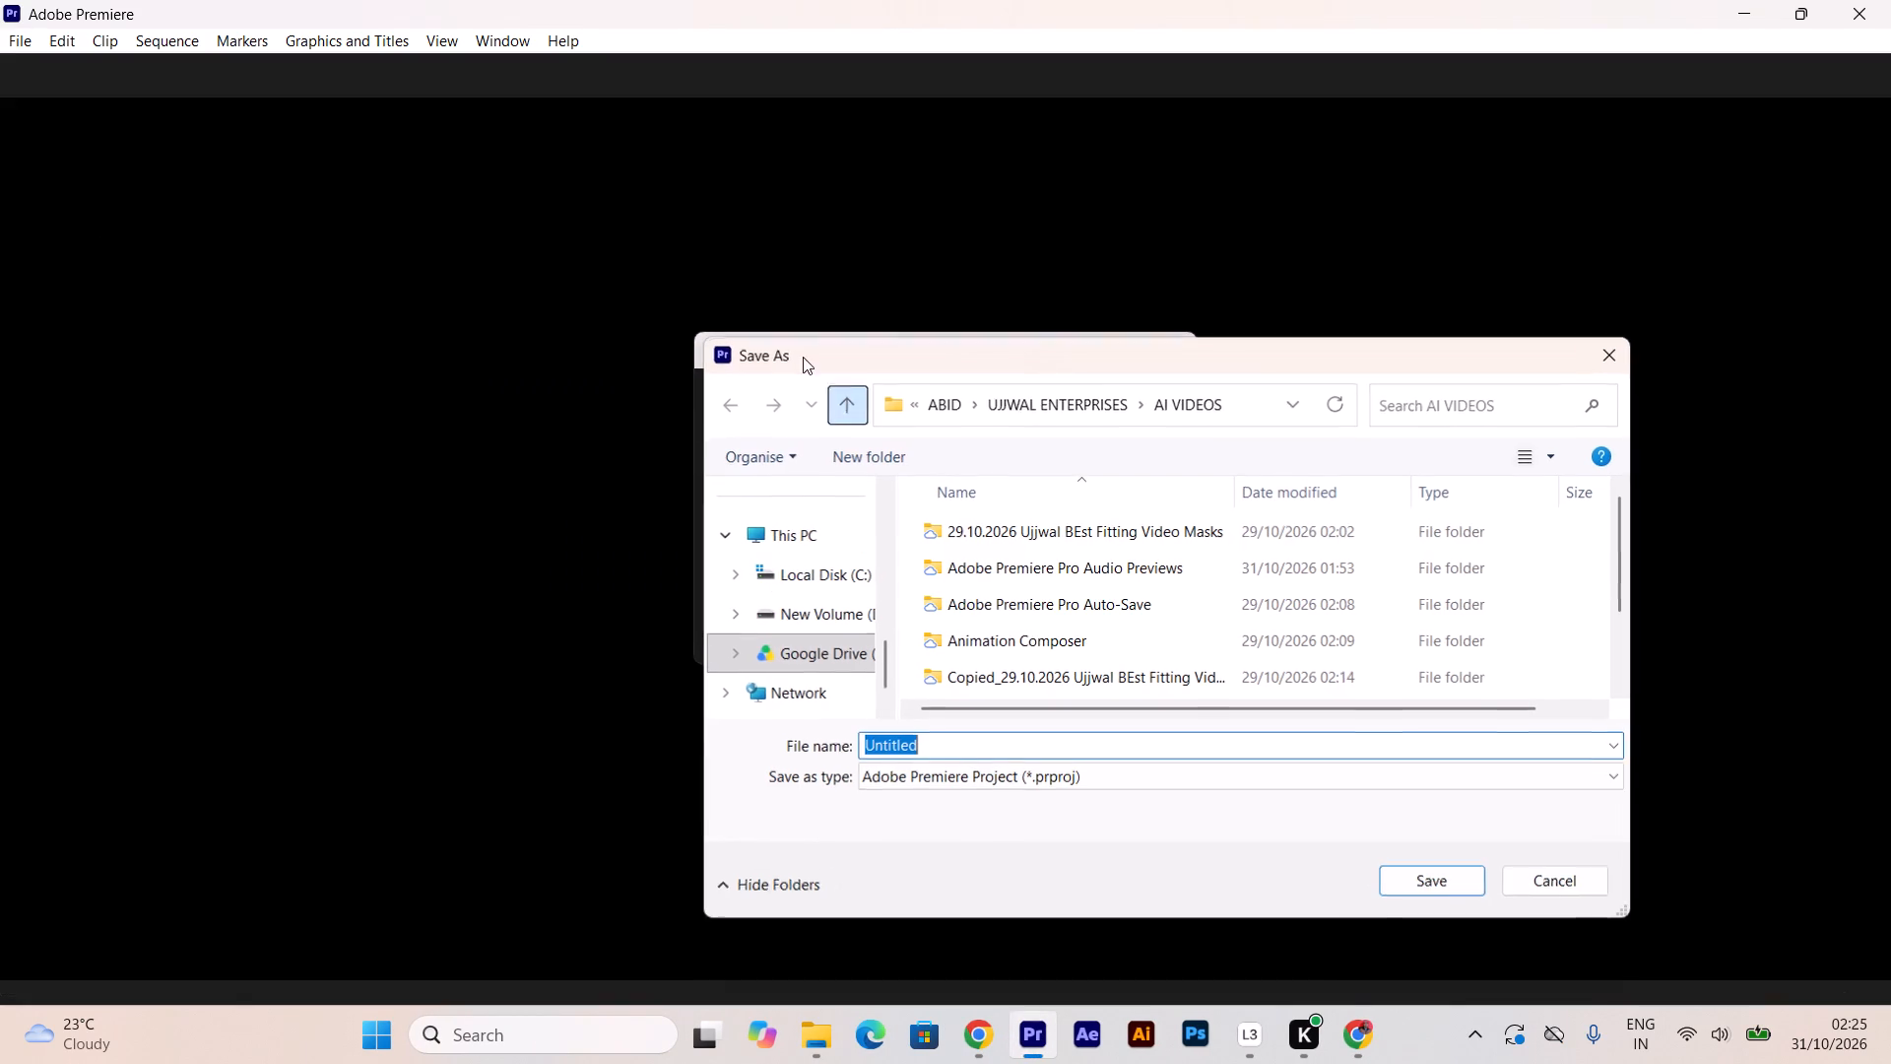
click(1011, 395)
click(951, 406)
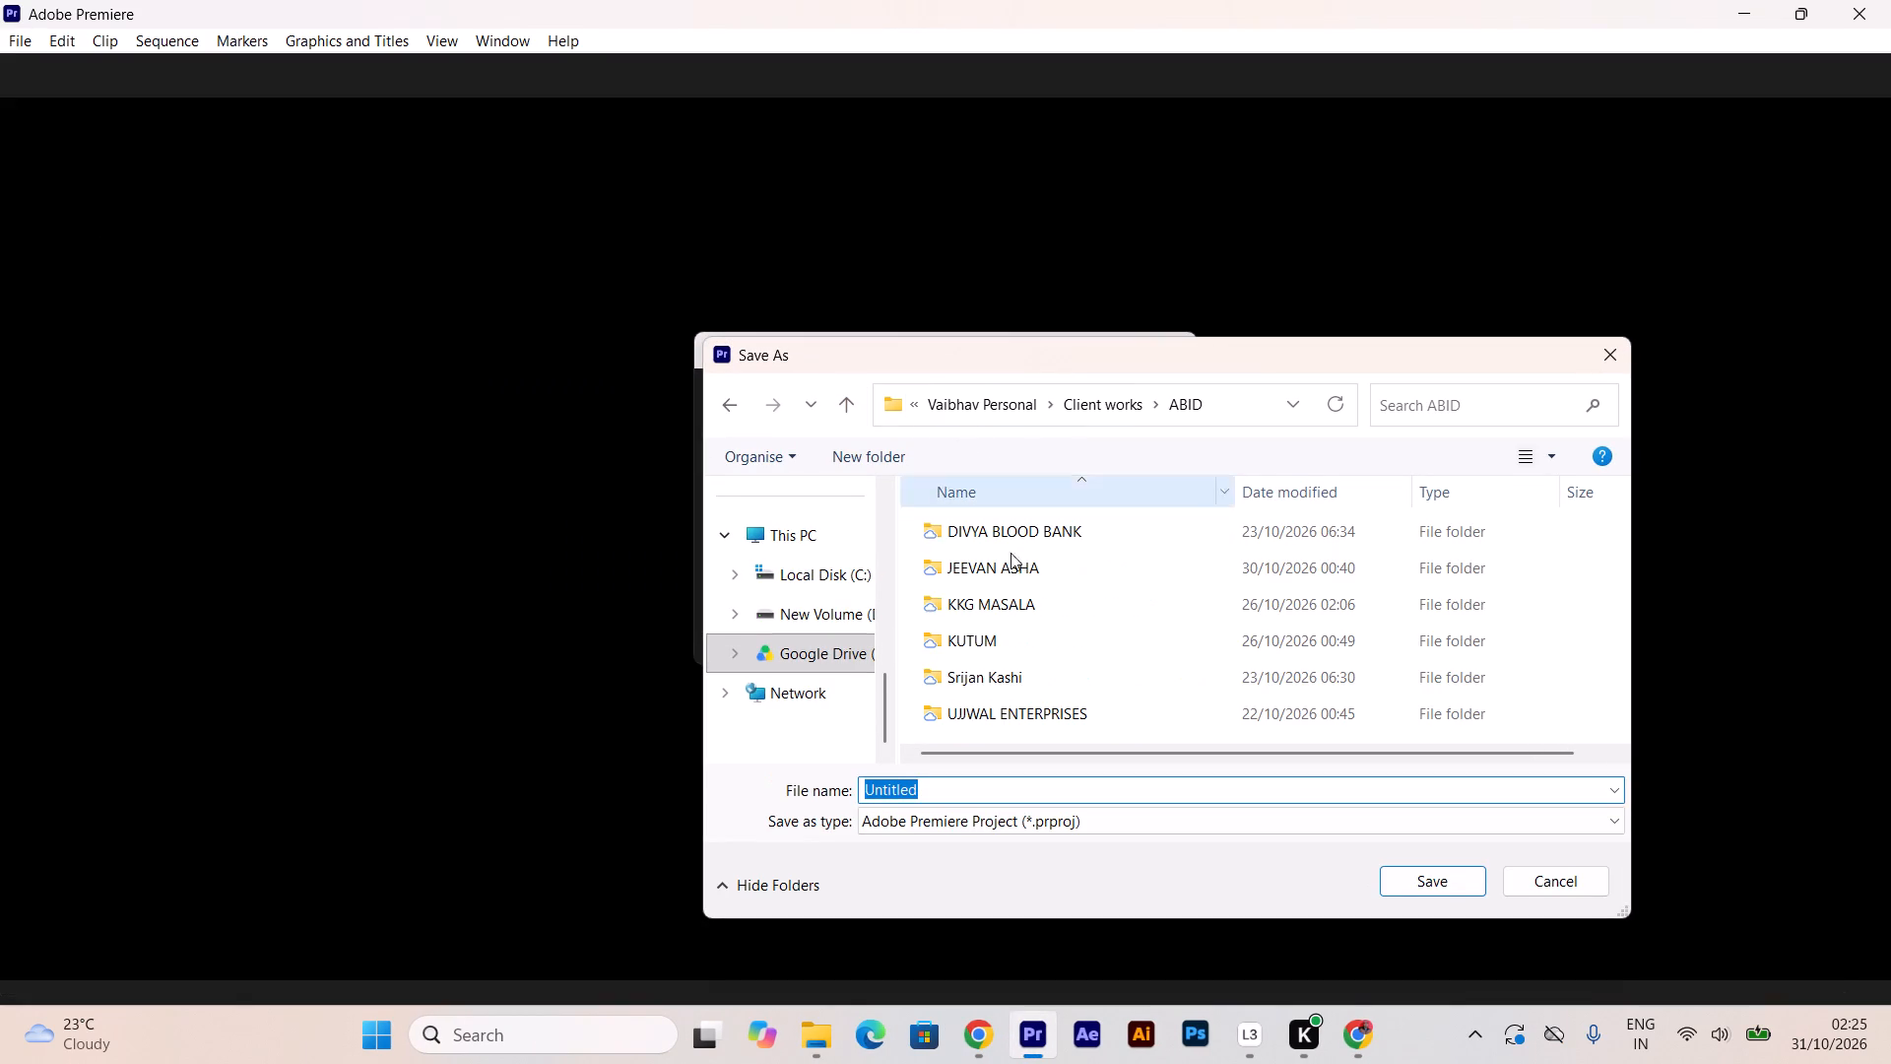
double_click(1046, 562)
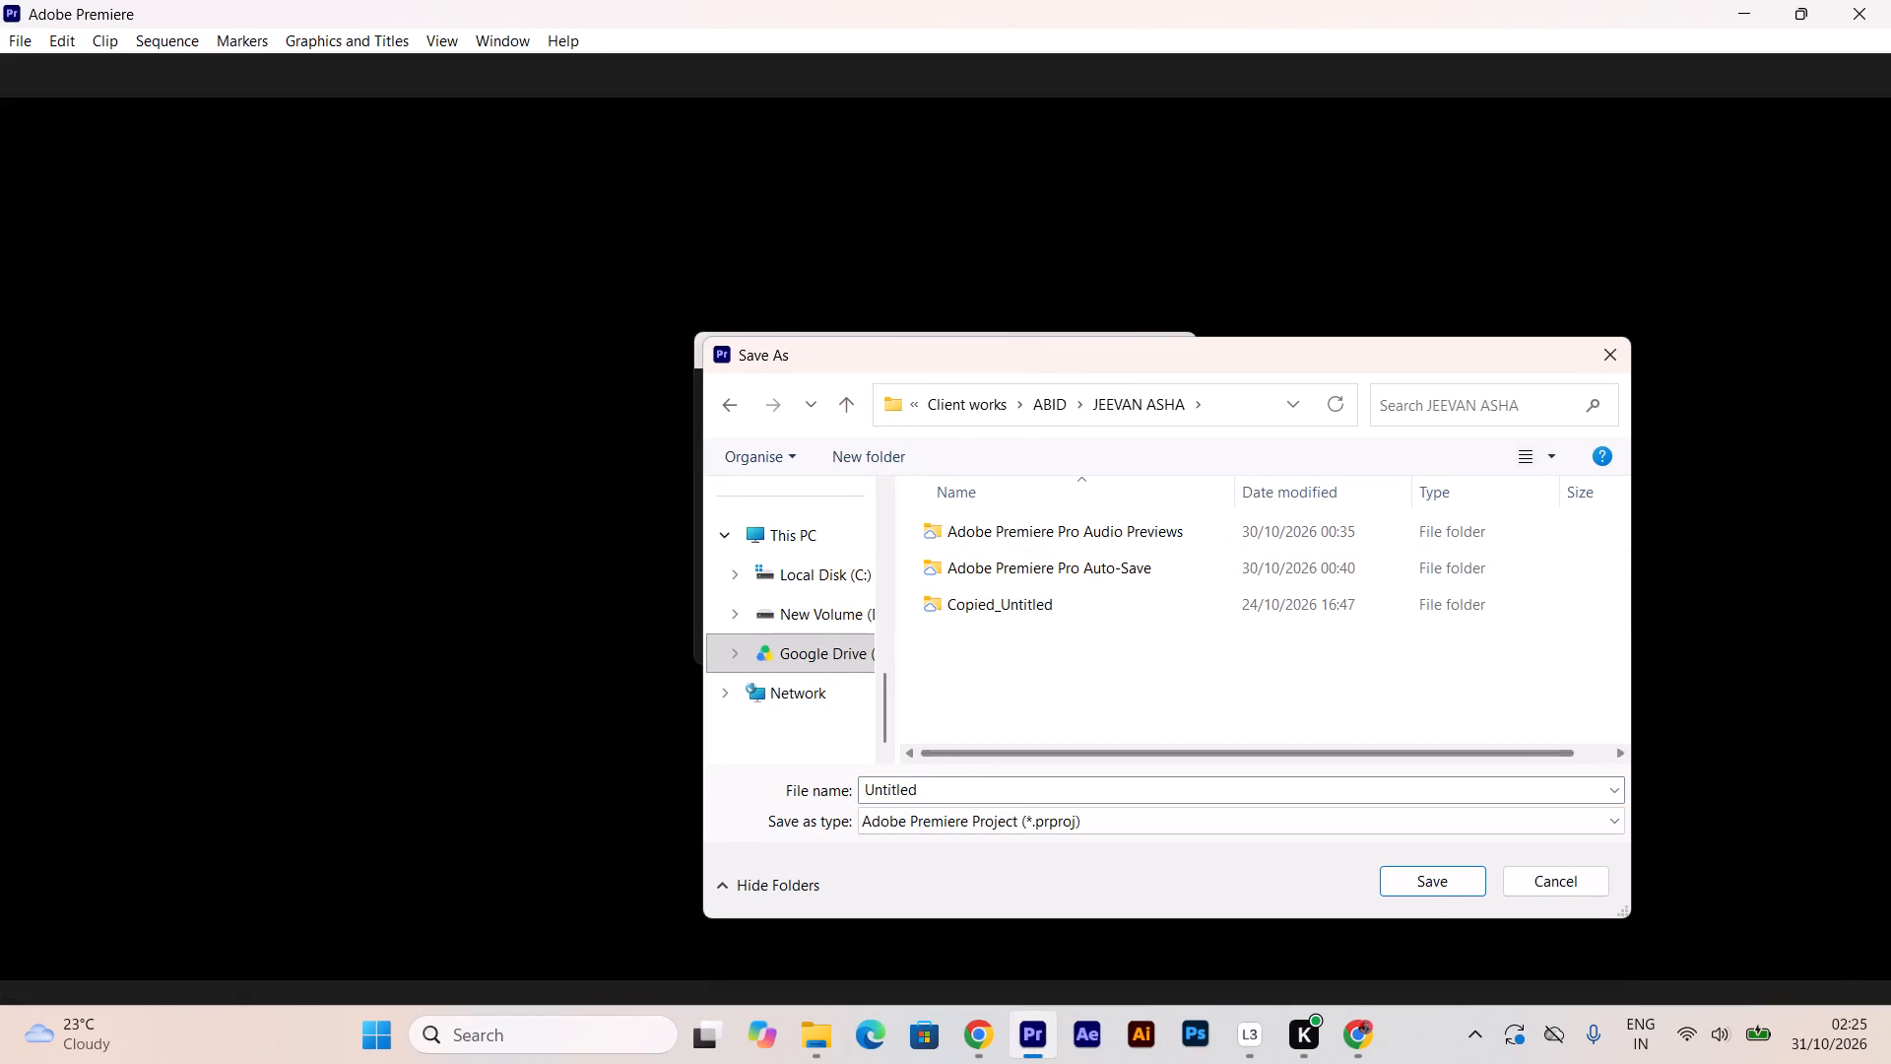
click(942, 792)
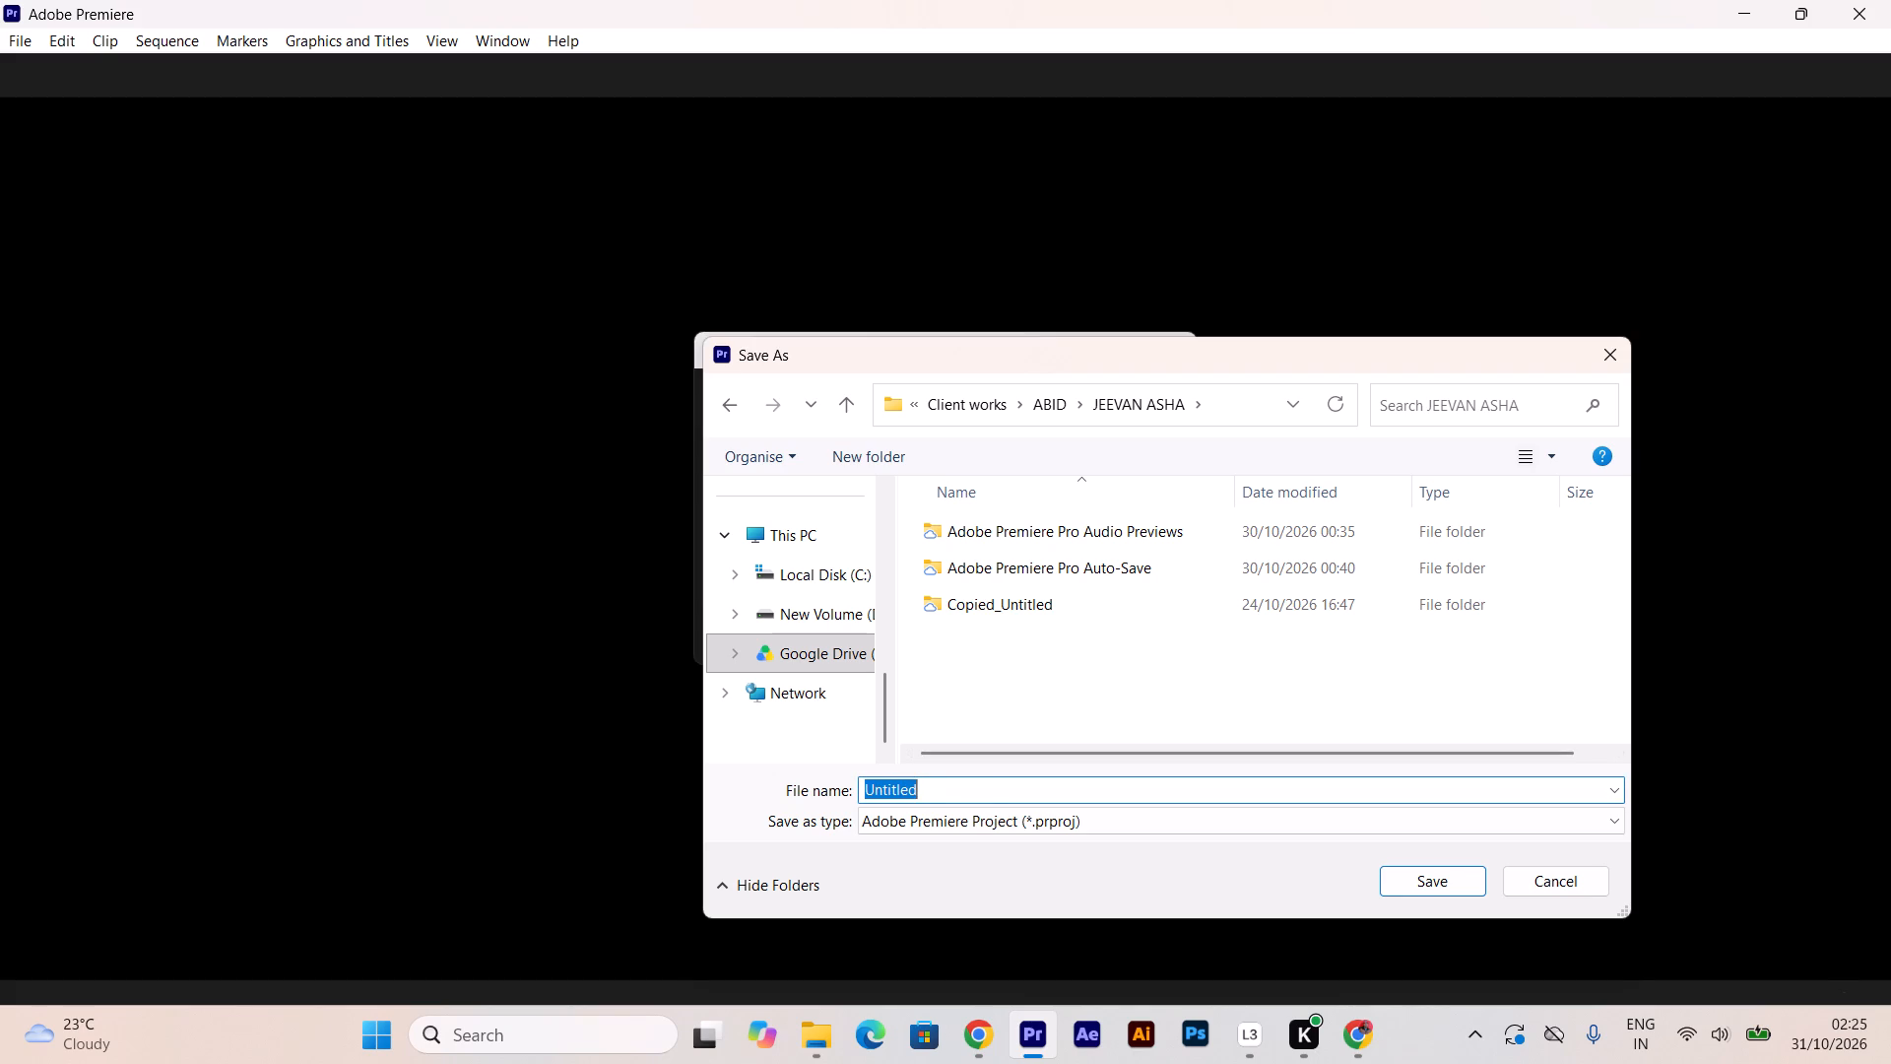
text(31.)
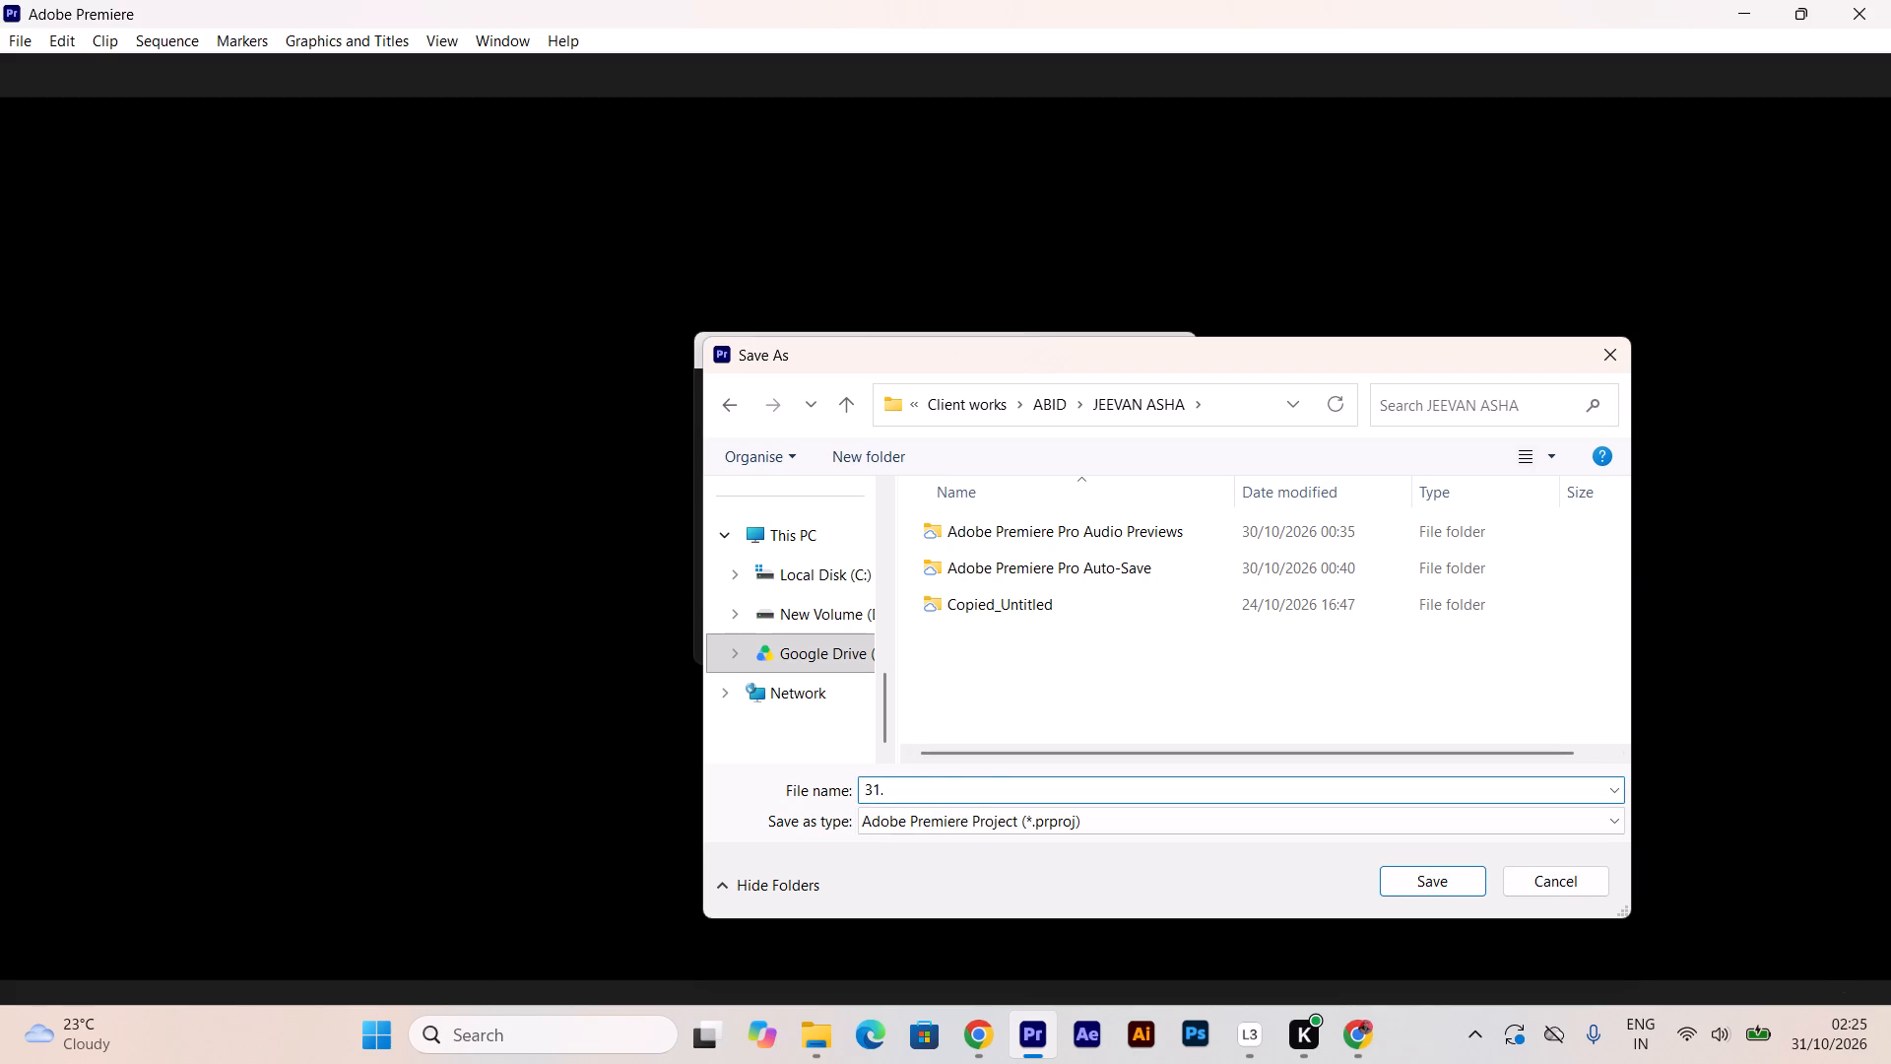
text(10.2026)
key(space)
text(Jeevan Asha)
key(space)
text(Ai Video)
key(Return)
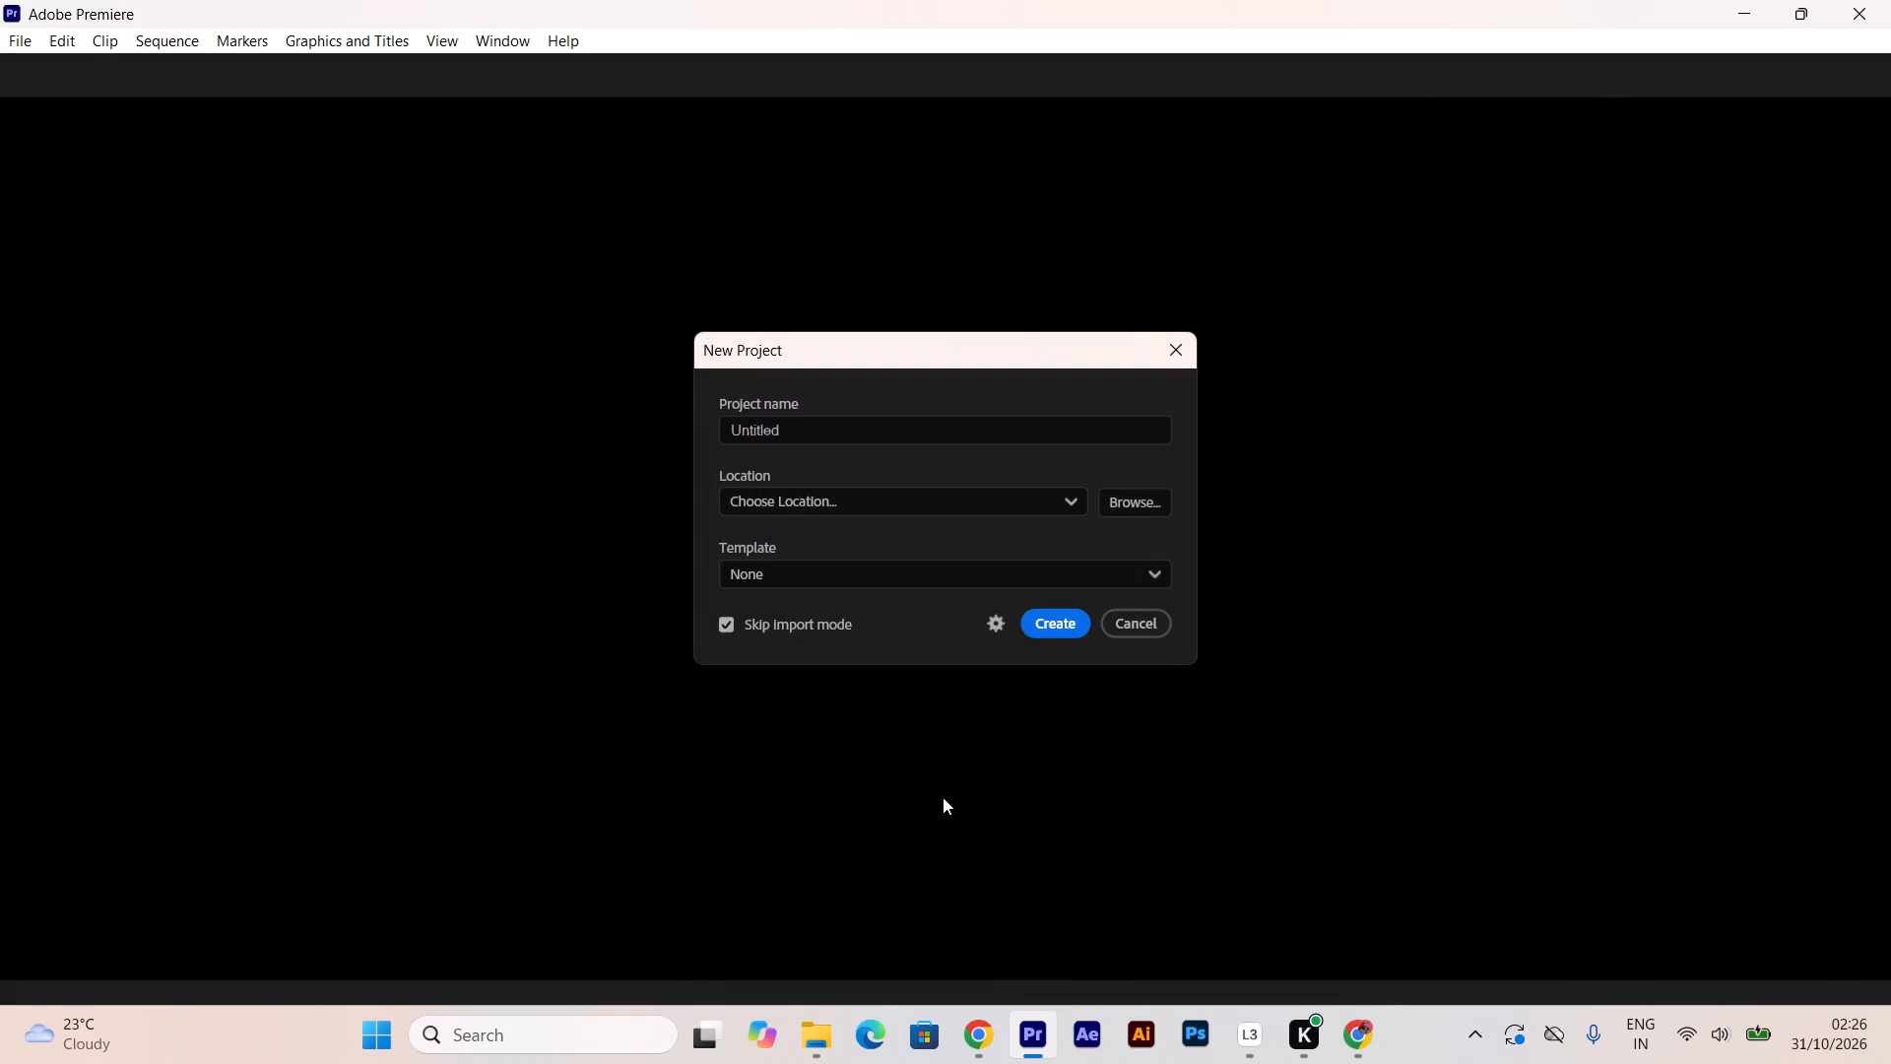
key(Return)
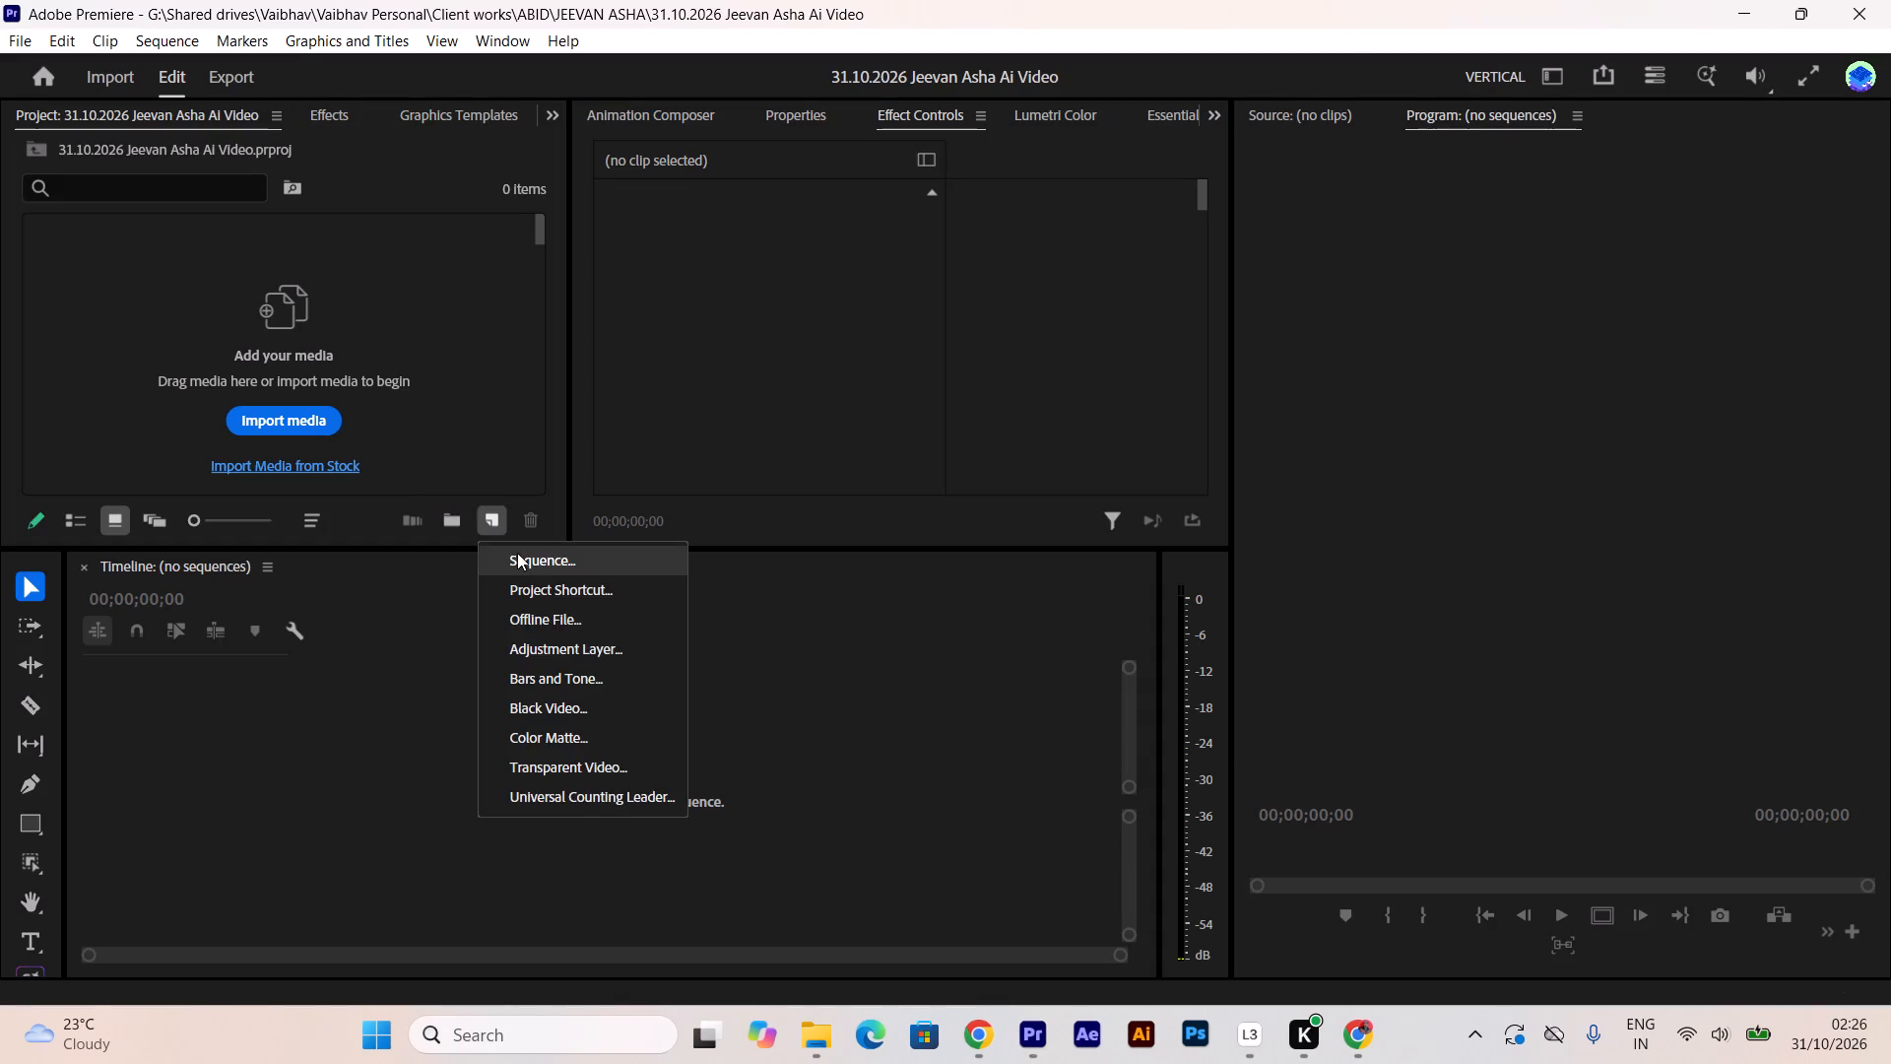
click(517, 553)
click(1247, 968)
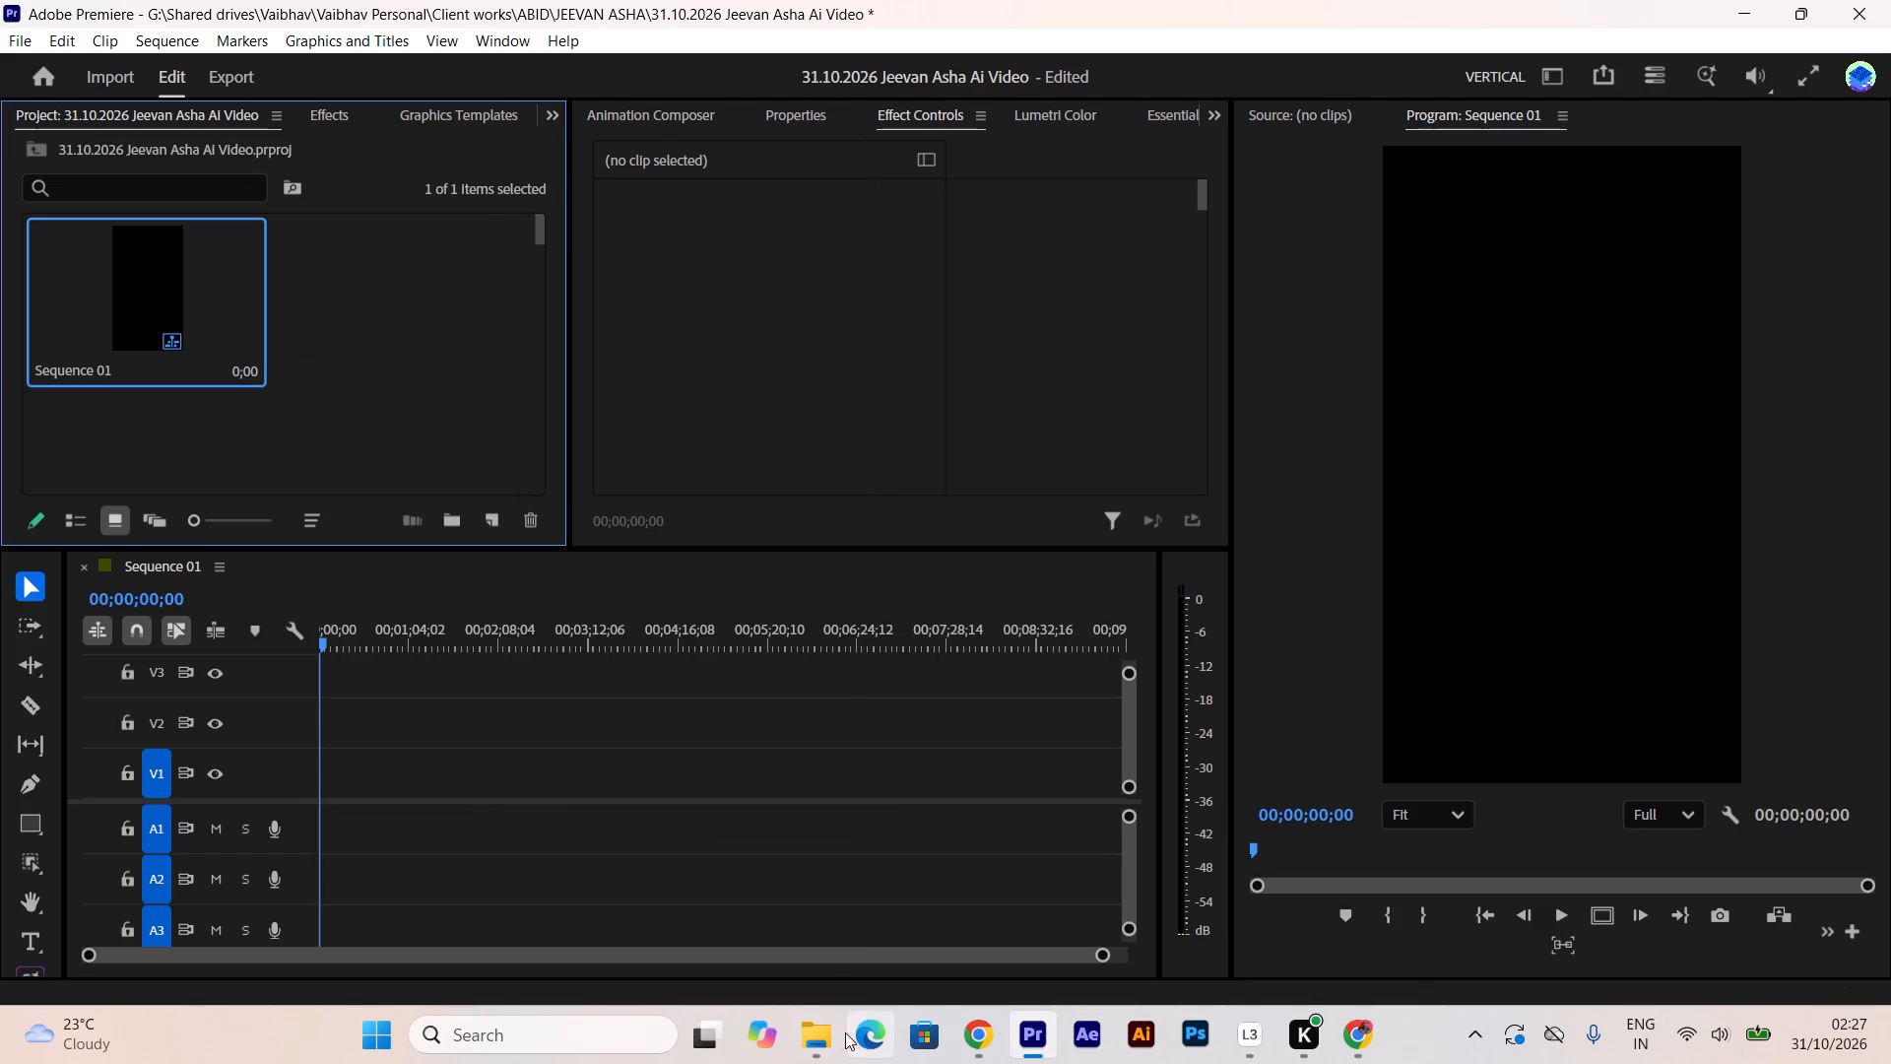
Bring the night-city opening video ending in 30808 from Downloads onto track V1 at the start of the sequence.
click(819, 1038)
click(911, 924)
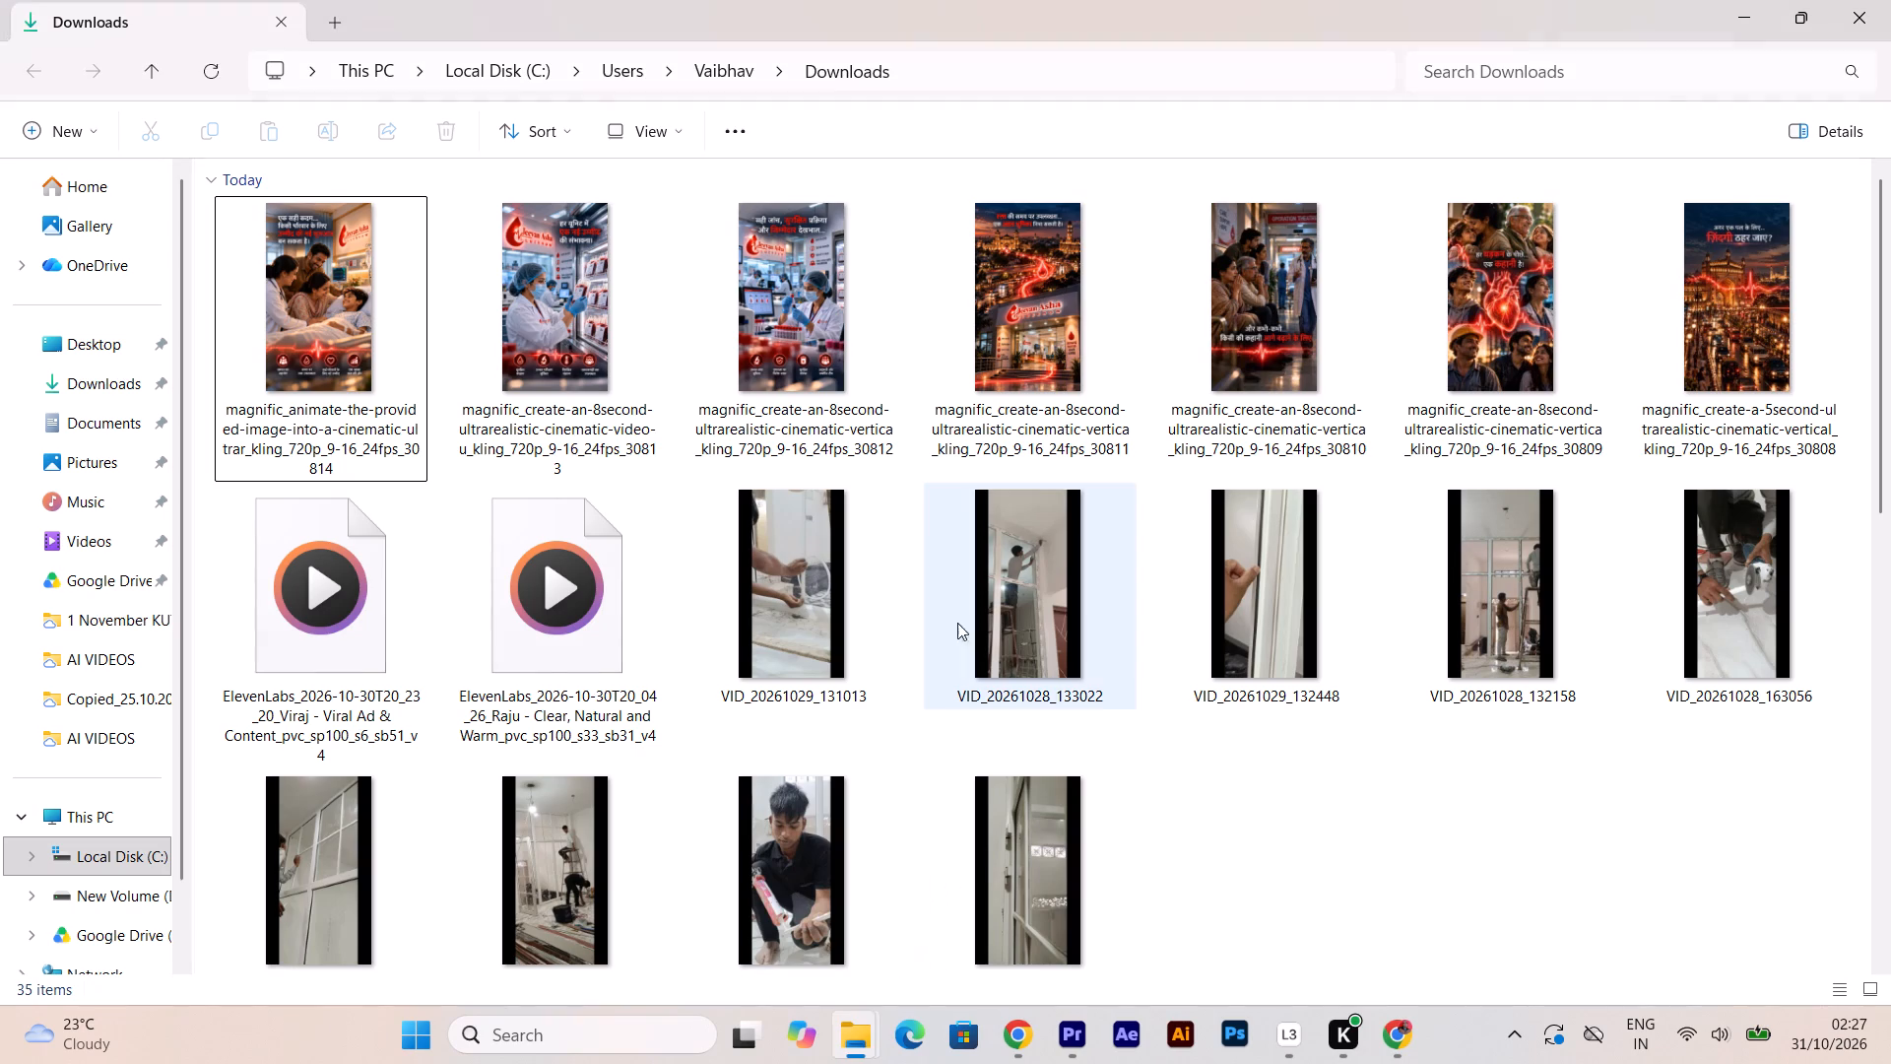
click(1700, 292)
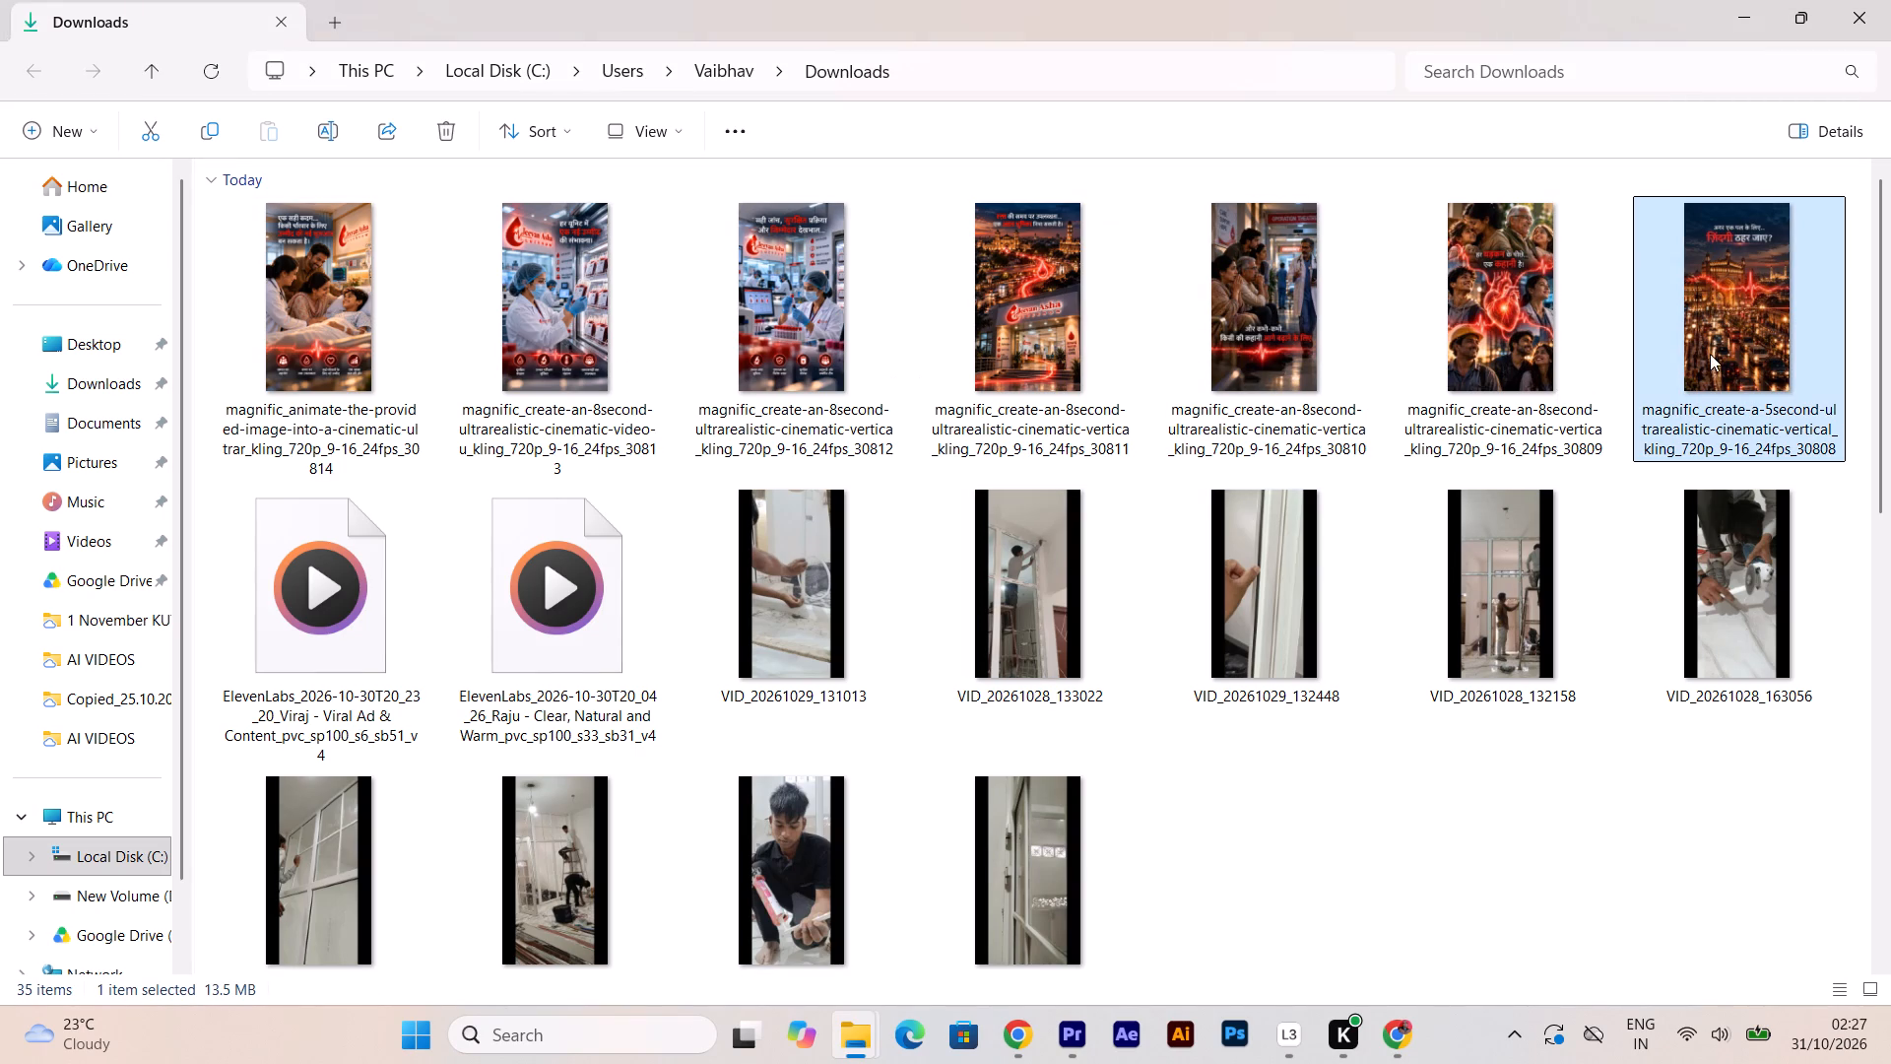
drag(1710, 354, 1148, 480)
key(alt+Tab)
key(alt+Tab)
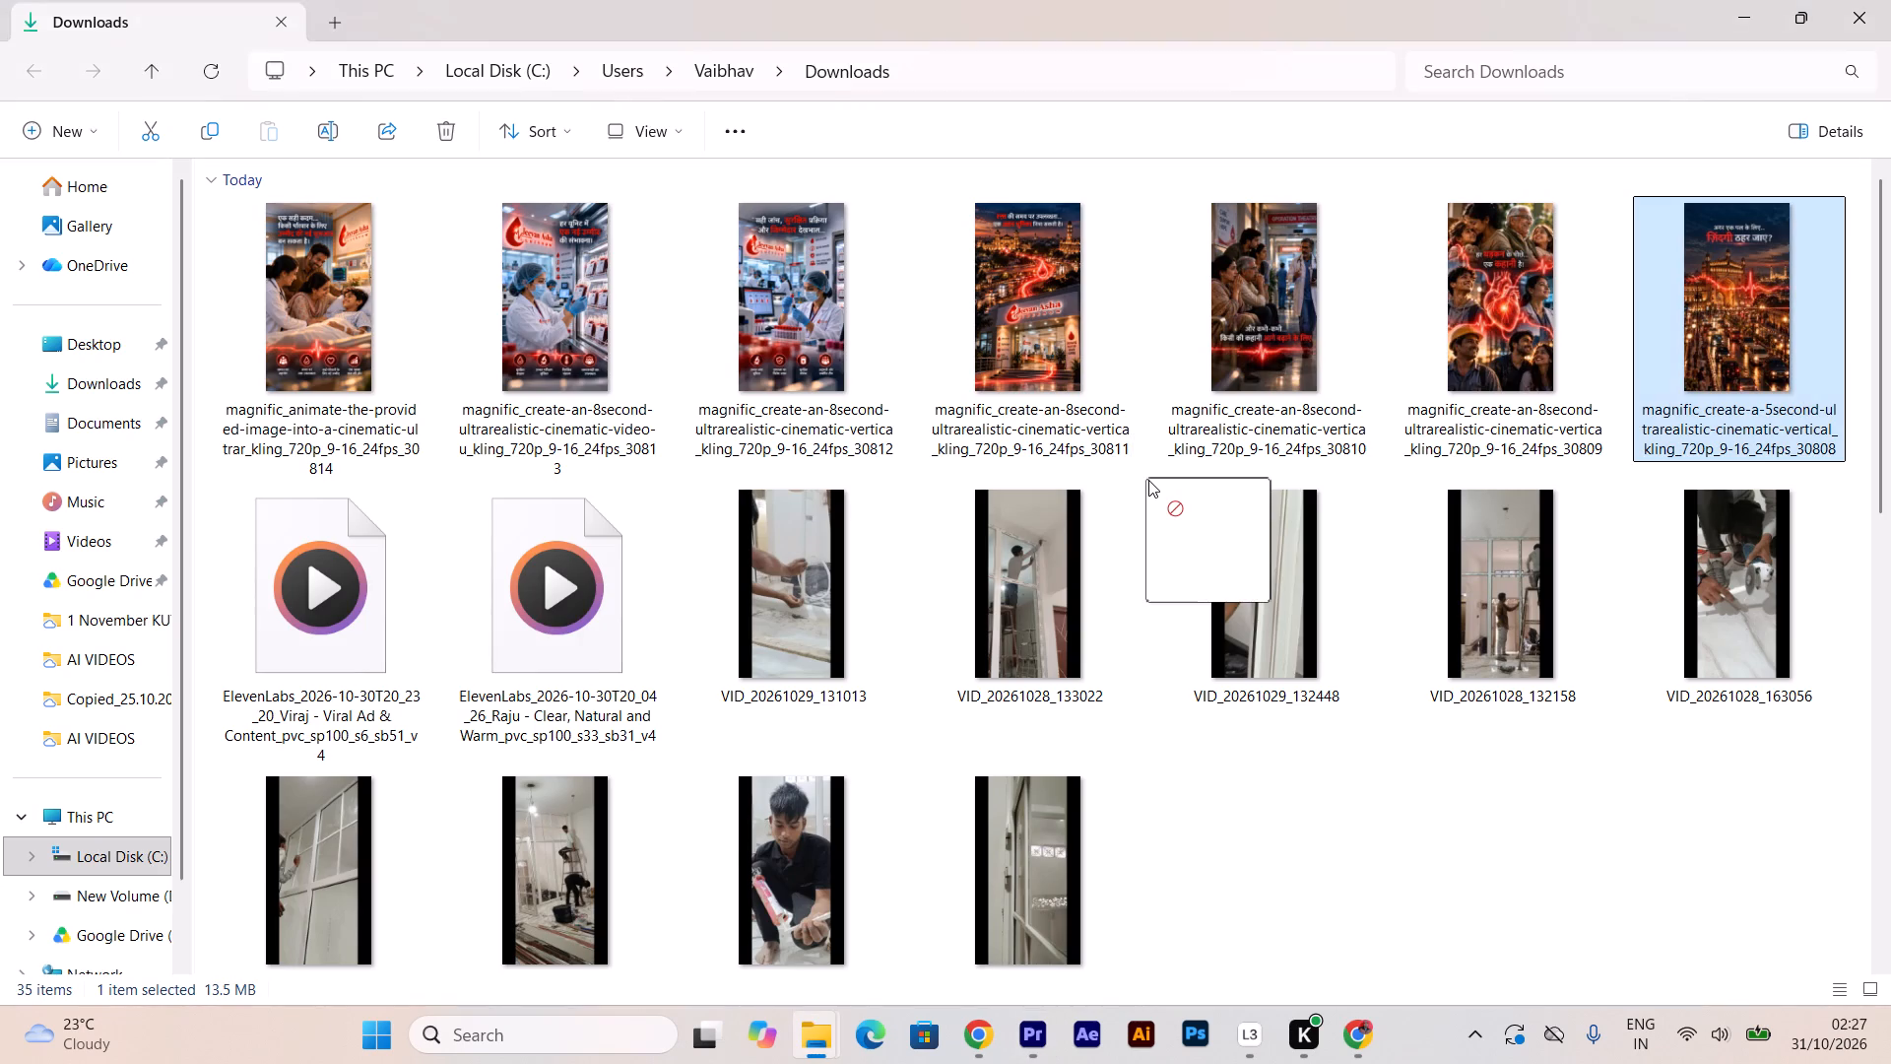
drag(1148, 480, 324, 770)
key(alt+Tab)
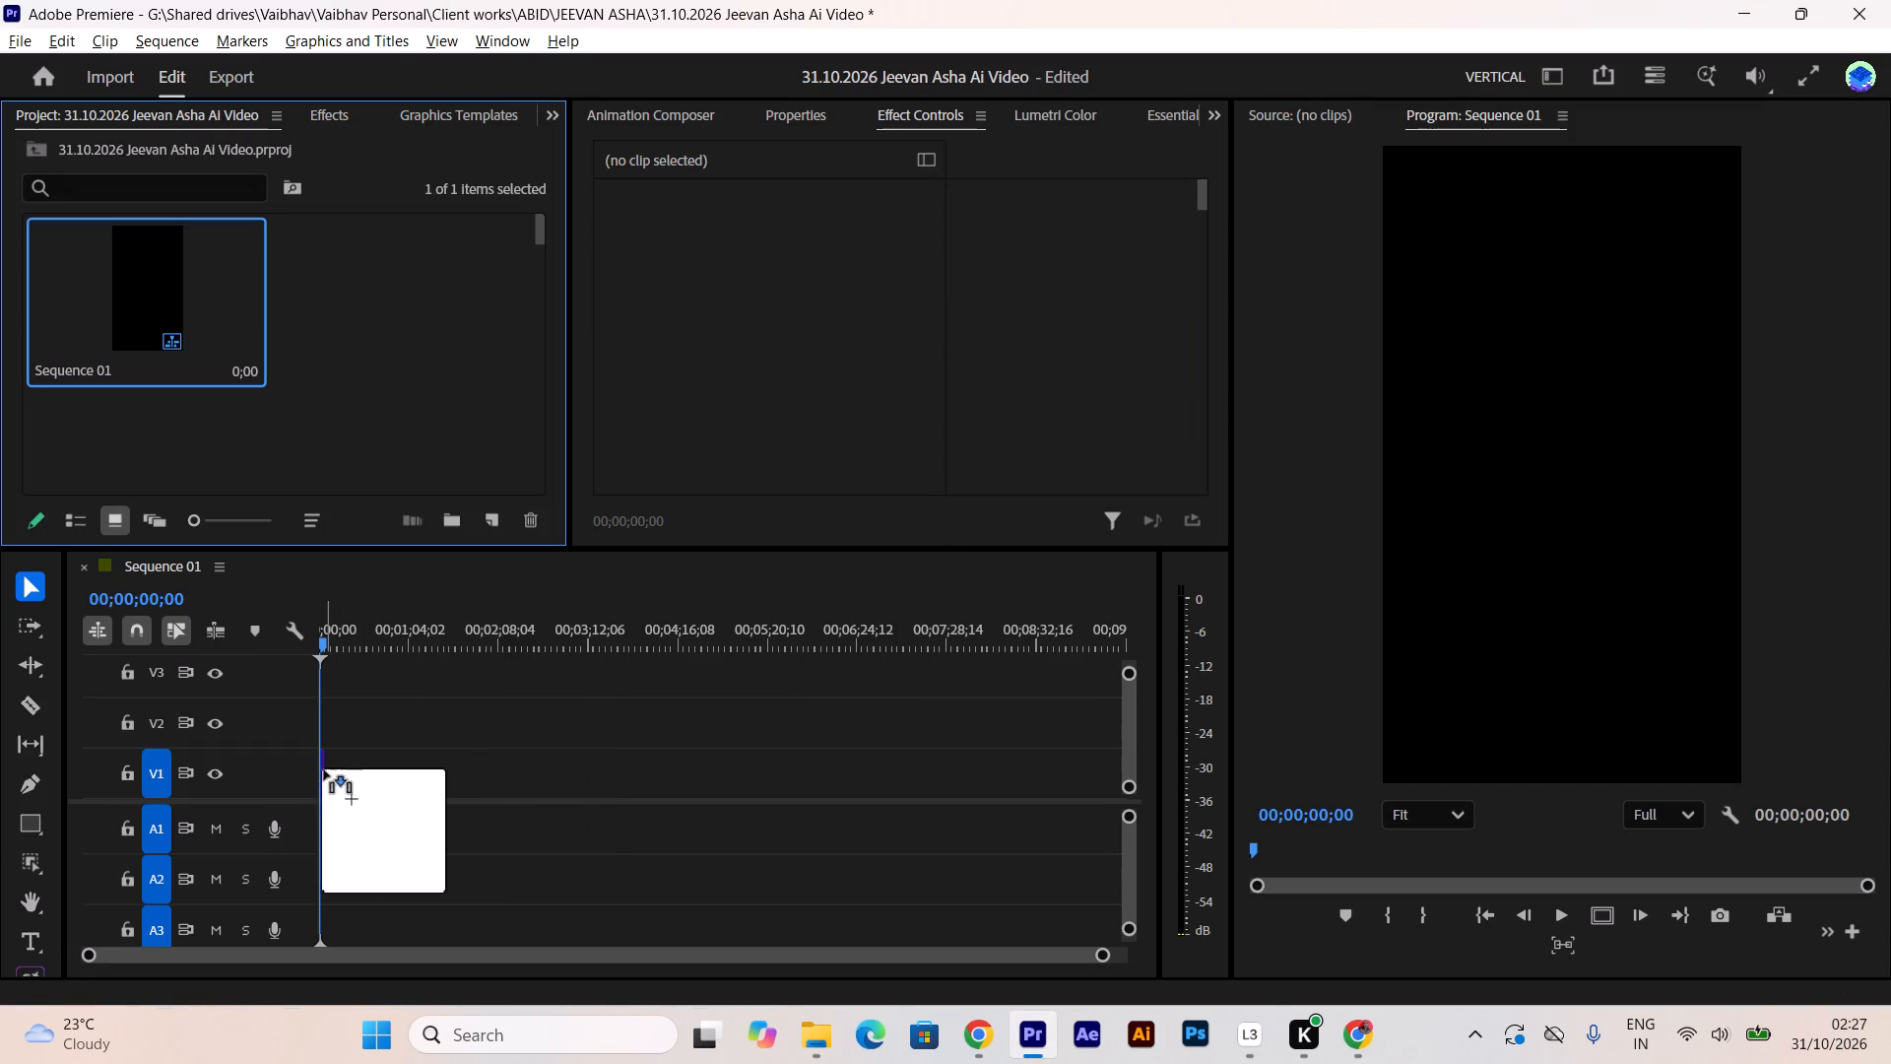
click(1079, 608)
alt+scroll(359, 753, up, 12)
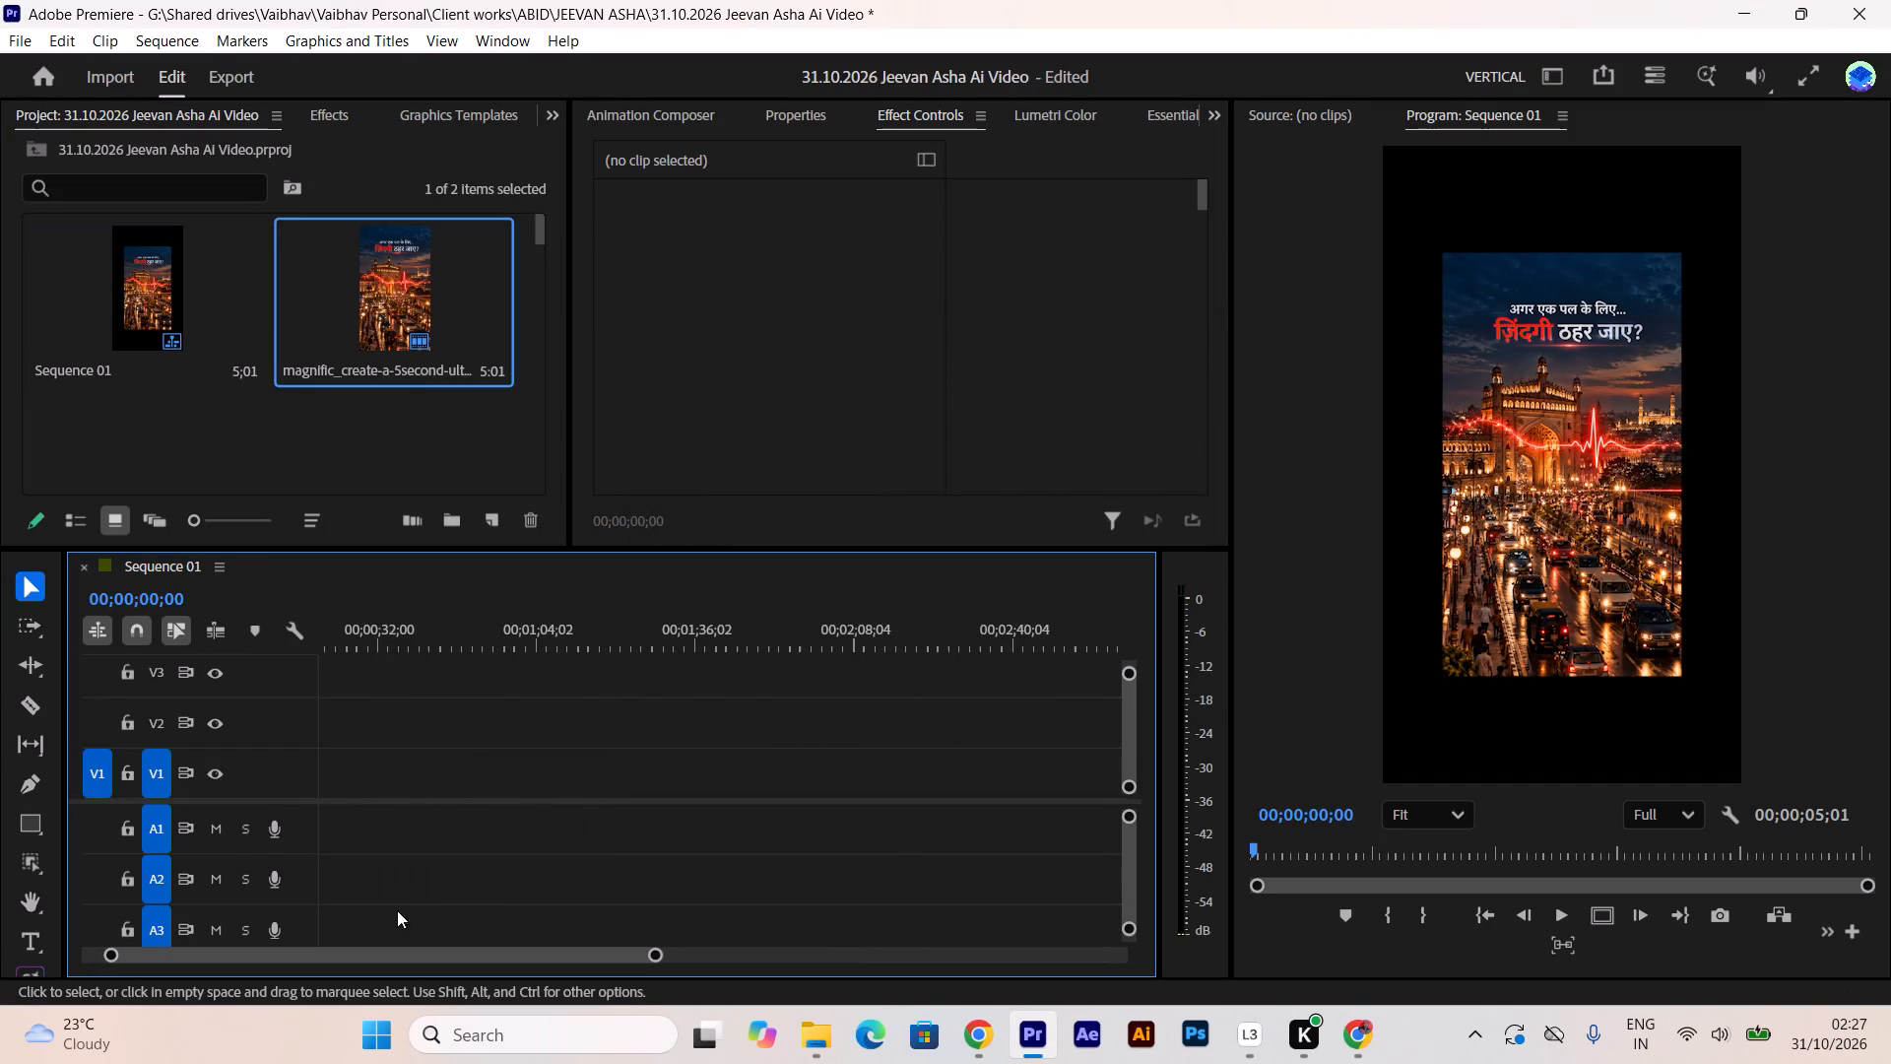
drag(382, 966, 361, 953)
drag(352, 957, 175, 957)
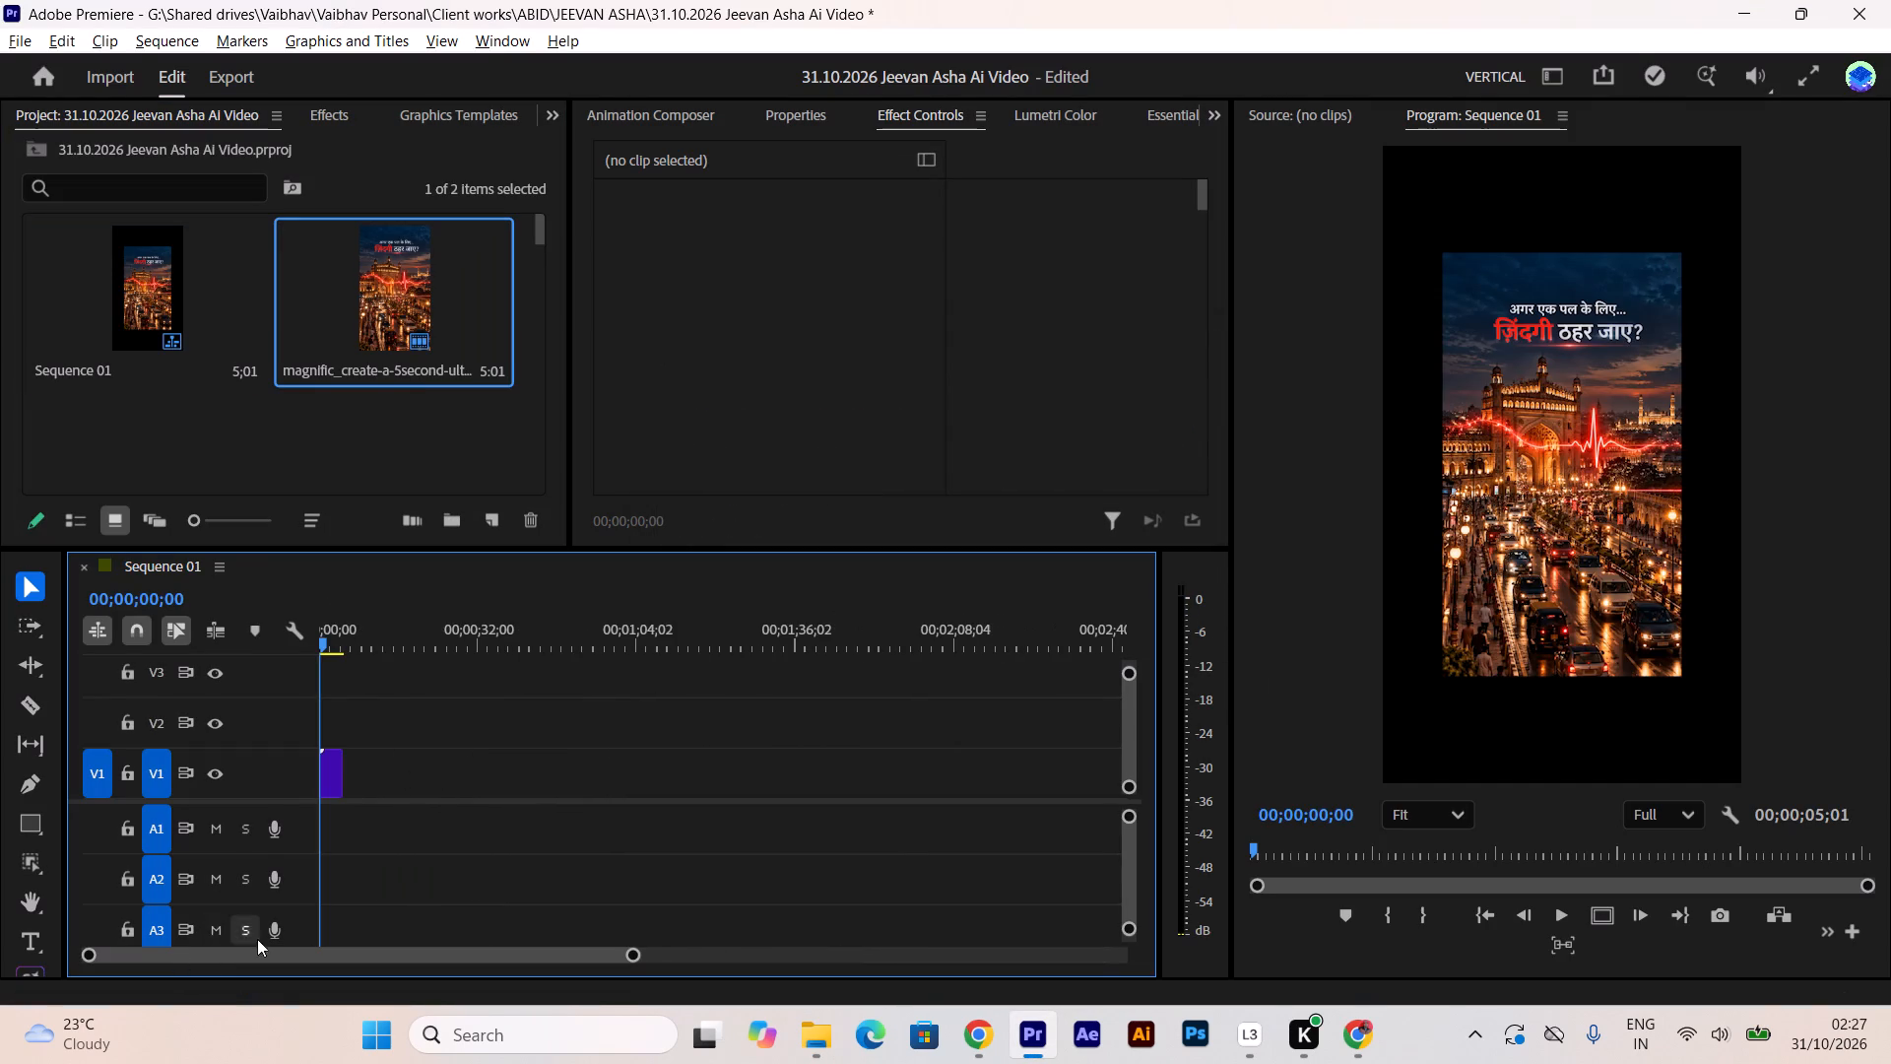
Bring the glowing-heart family video ending in 30809 from Downloads onto track V1, directly after the opening clip.
key(alt+Tab)
click(1460, 285)
drag(1502, 299, 1446, 443)
key(alt+Tab)
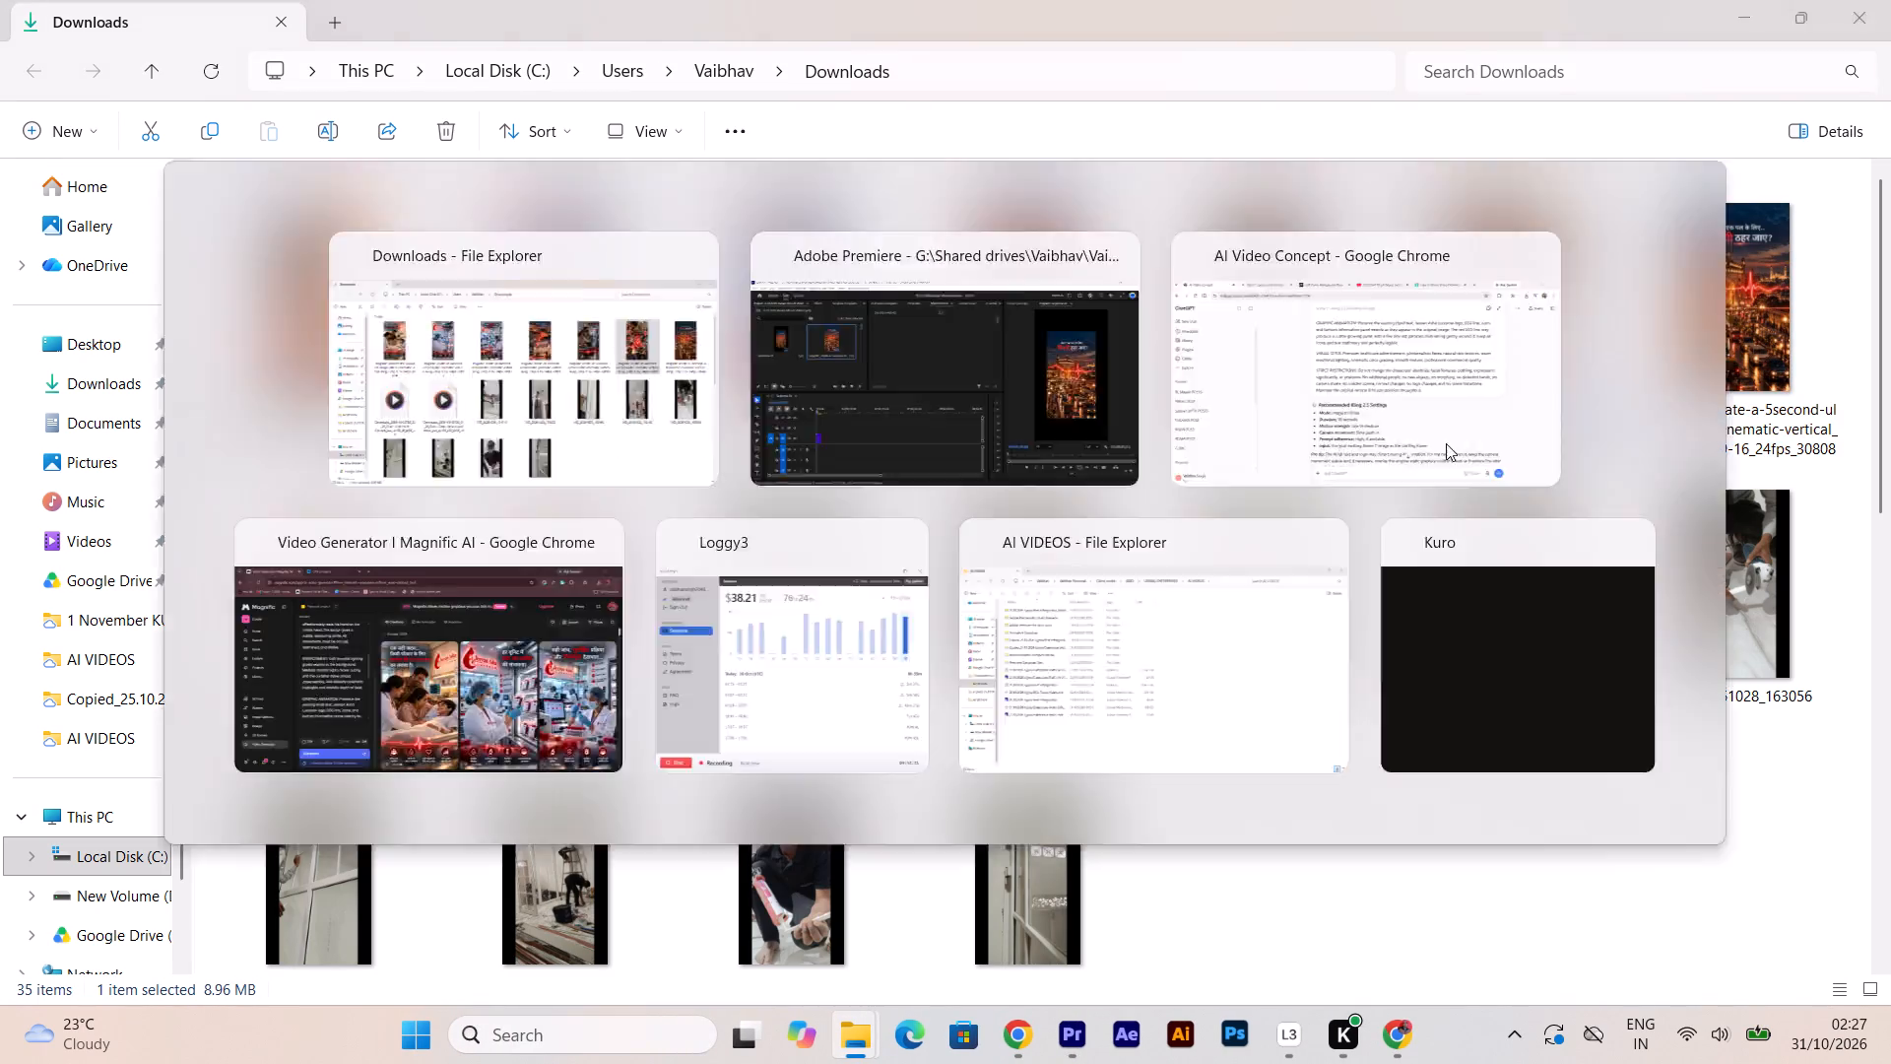
drag(1446, 443, 356, 751)
key(alt+Tab)
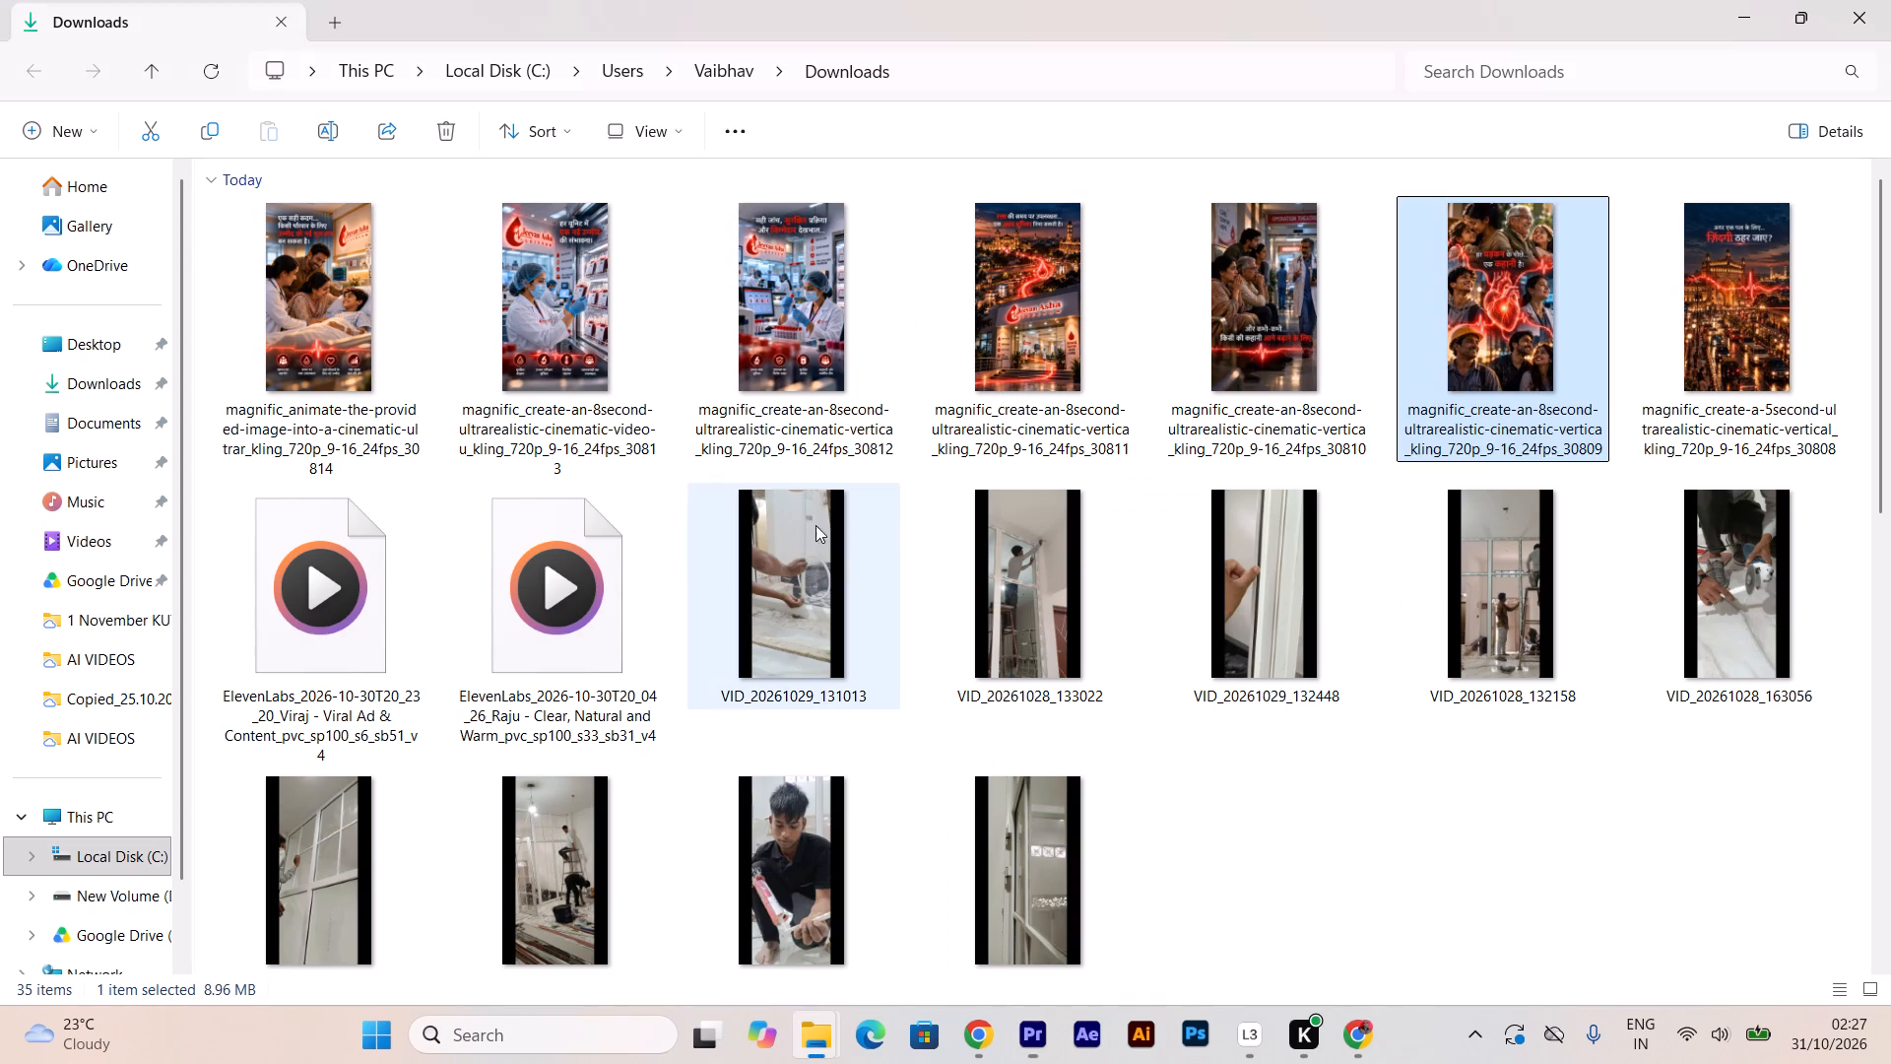
Bring the hospital-corridor video ending in 30810 from Downloads onto track V1, directly after the glowing-heart family clip.
click(1204, 355)
drag(1244, 290, 442, 751)
key(alt+Tab)
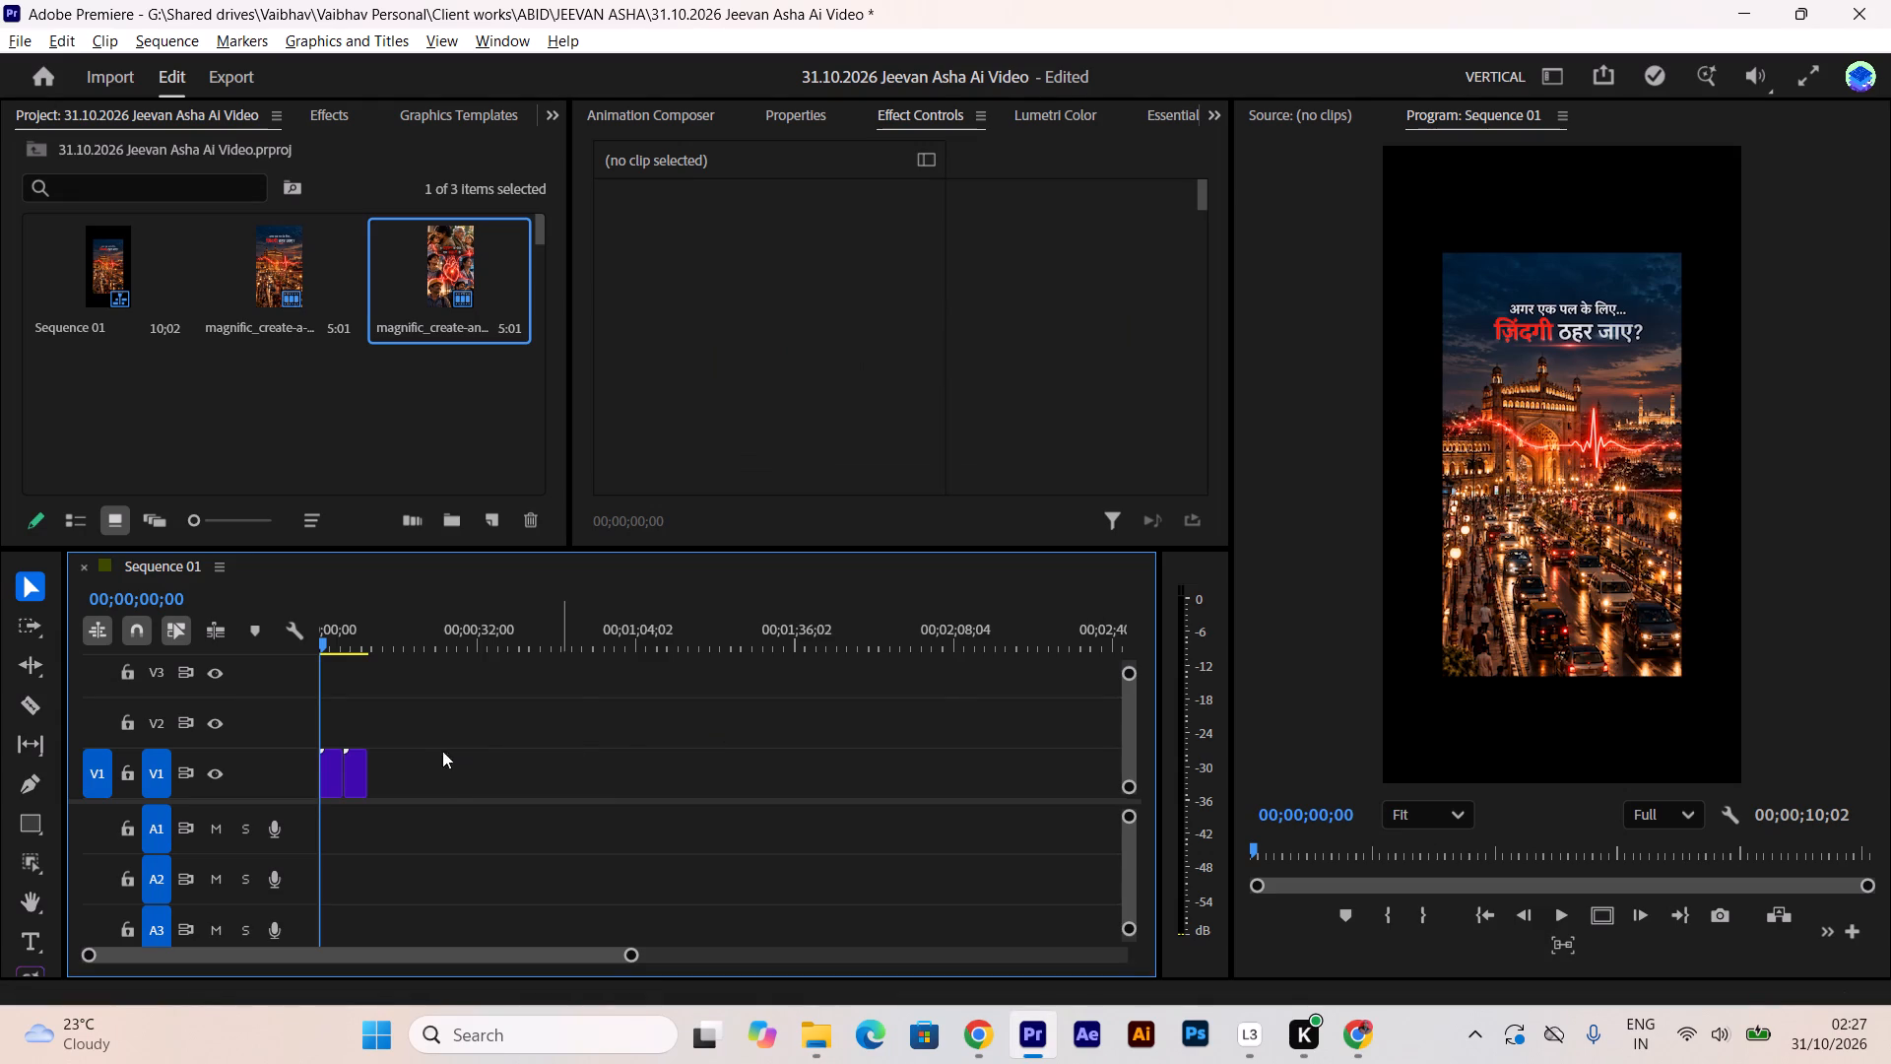
drag(442, 751, 380, 772)
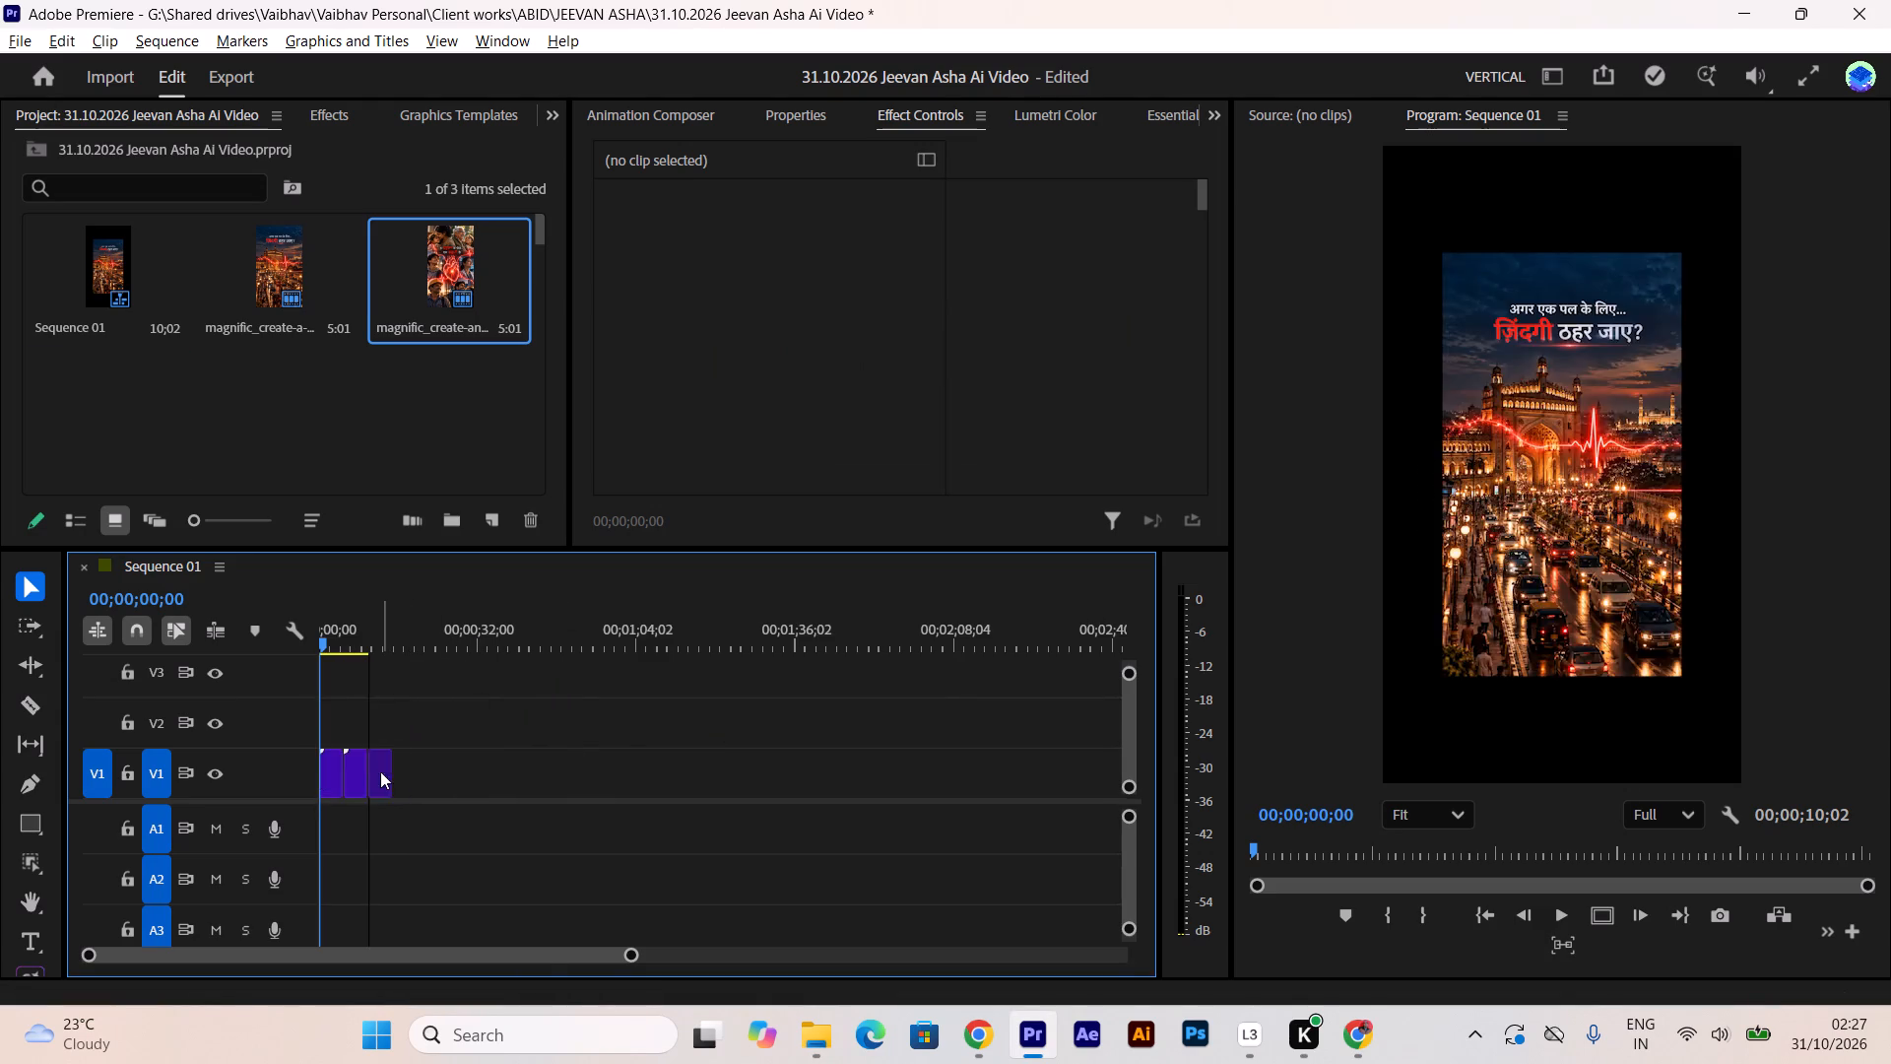
Bring the night-city building video ending in 30811 from Downloads onto track V1, directly after the hospital-corridor clip.
key(alt+Tab)
click(1001, 310)
drag(1008, 311, 504, 805)
key(alt+Tab)
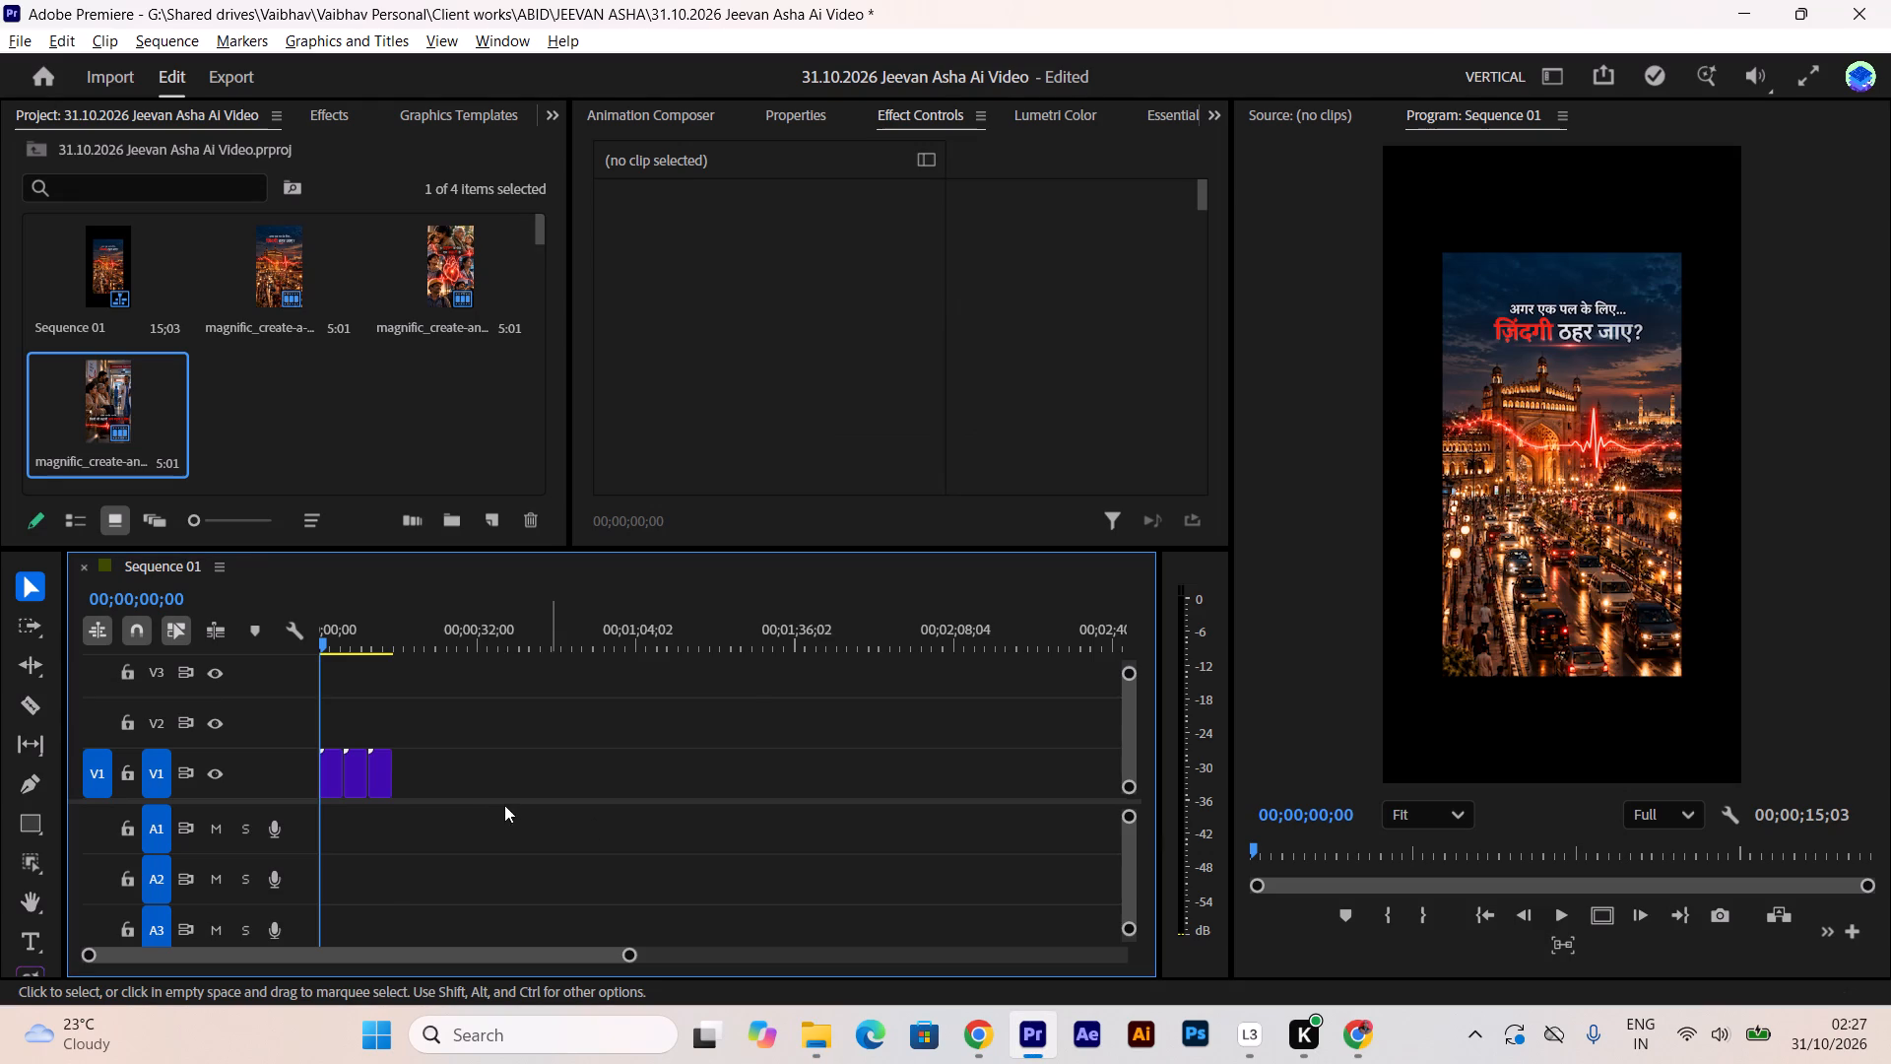
drag(504, 805, 387, 749)
Bring the laboratory video ending in 30812 from Downloads onto track V1, directly after the night-city building clip.
key(alt+Tab)
click(769, 280)
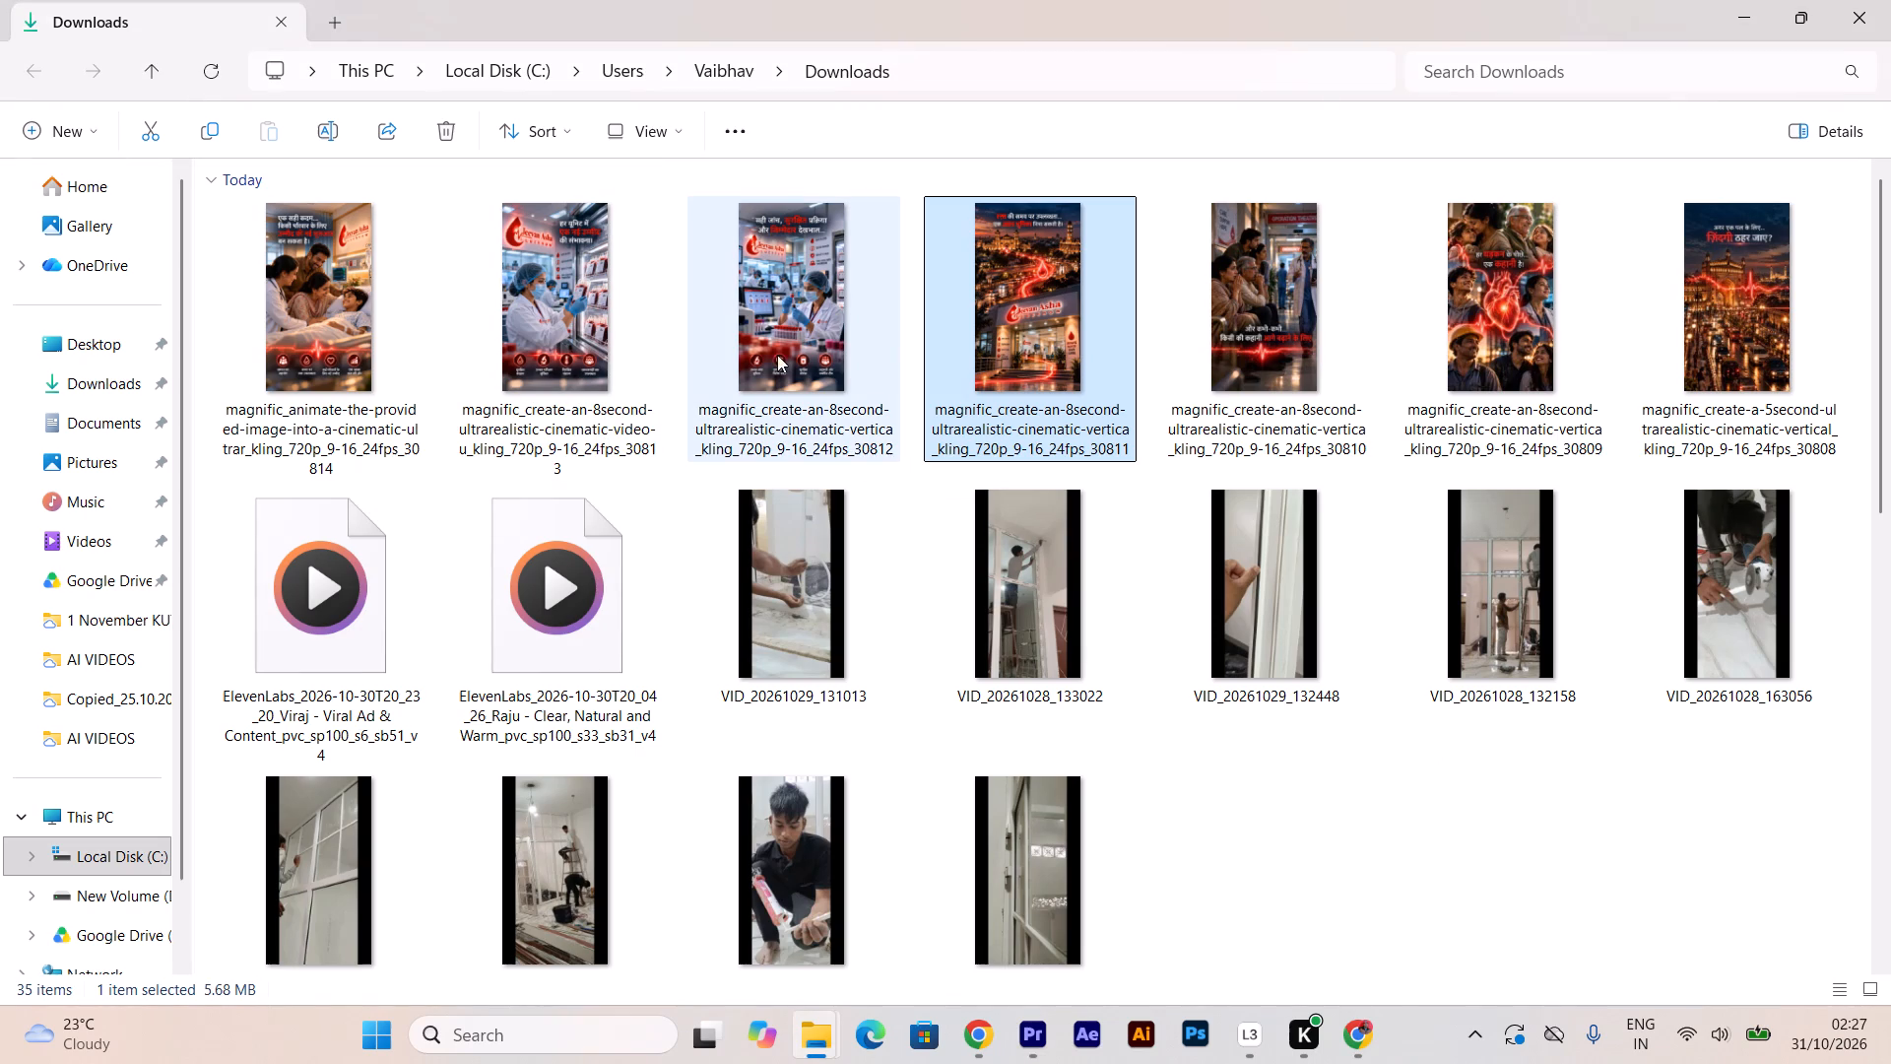
drag(770, 319, 417, 746)
key(alt+Tab)
drag(431, 734, 447, 775)
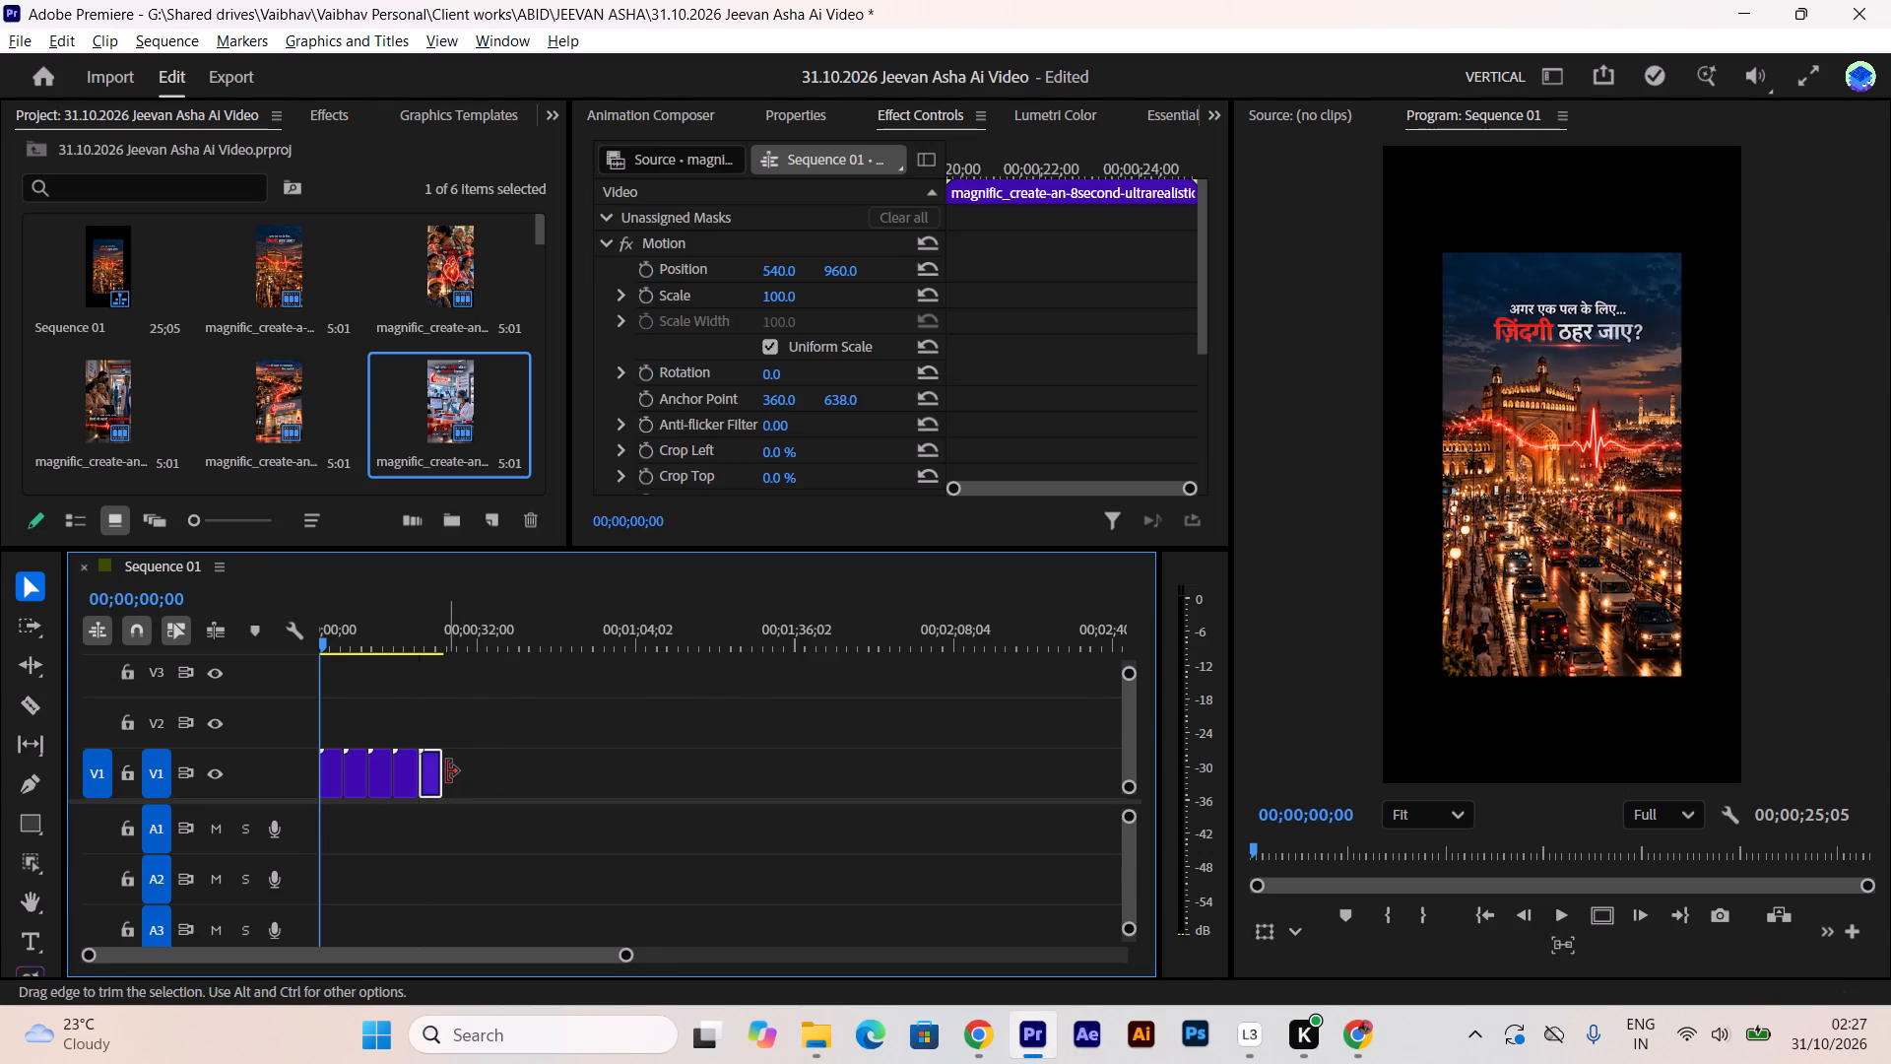
Bring the masked medical worker video ending in 30813 from Downloads onto track V1, directly after the laboratory clip.
key(alt+Tab)
click(592, 287)
drag(558, 299, 599, 518)
key(alt+Tab)
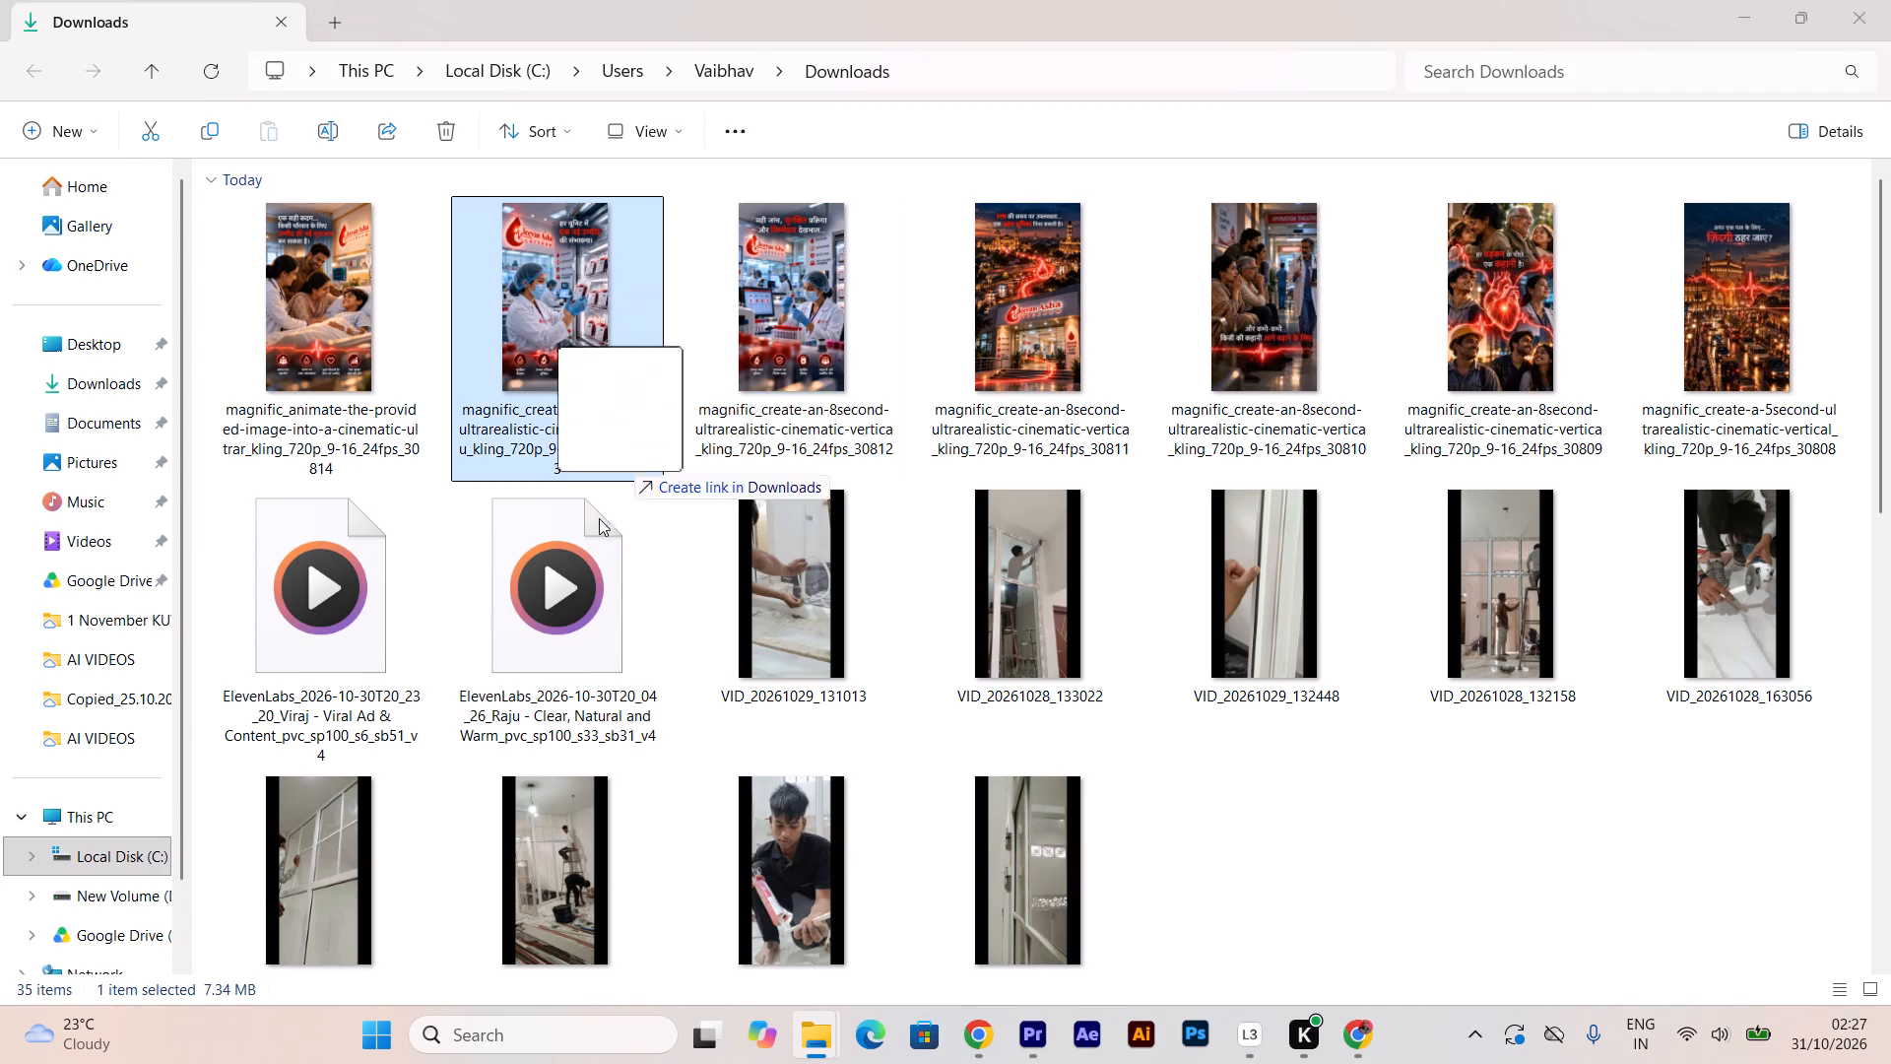
drag(599, 518, 456, 755)
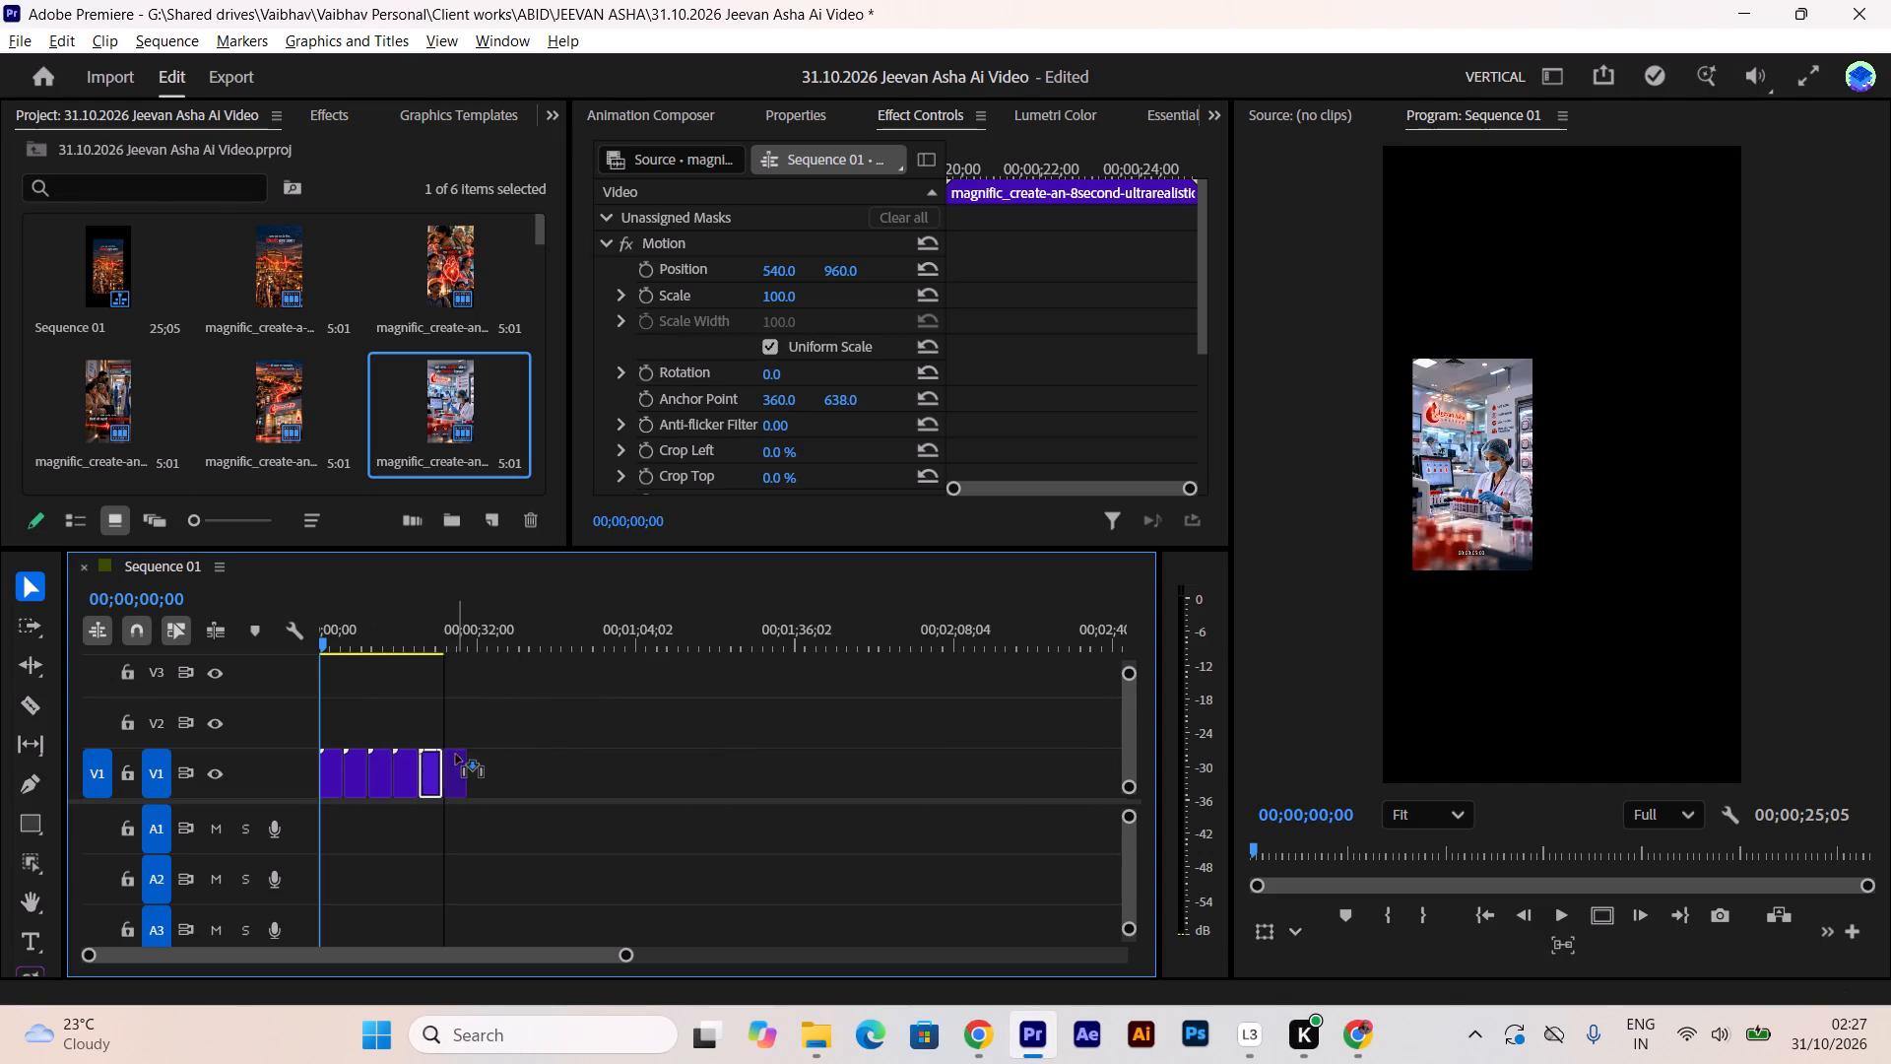
Bring the family-at-the-bedside video ending in 30814 from Downloads onto track V1 as the closing clip, directly after the masked medical worker clip.
key(alt+Tab)
click(353, 346)
drag(336, 327, 534, 606)
key(alt+Tab)
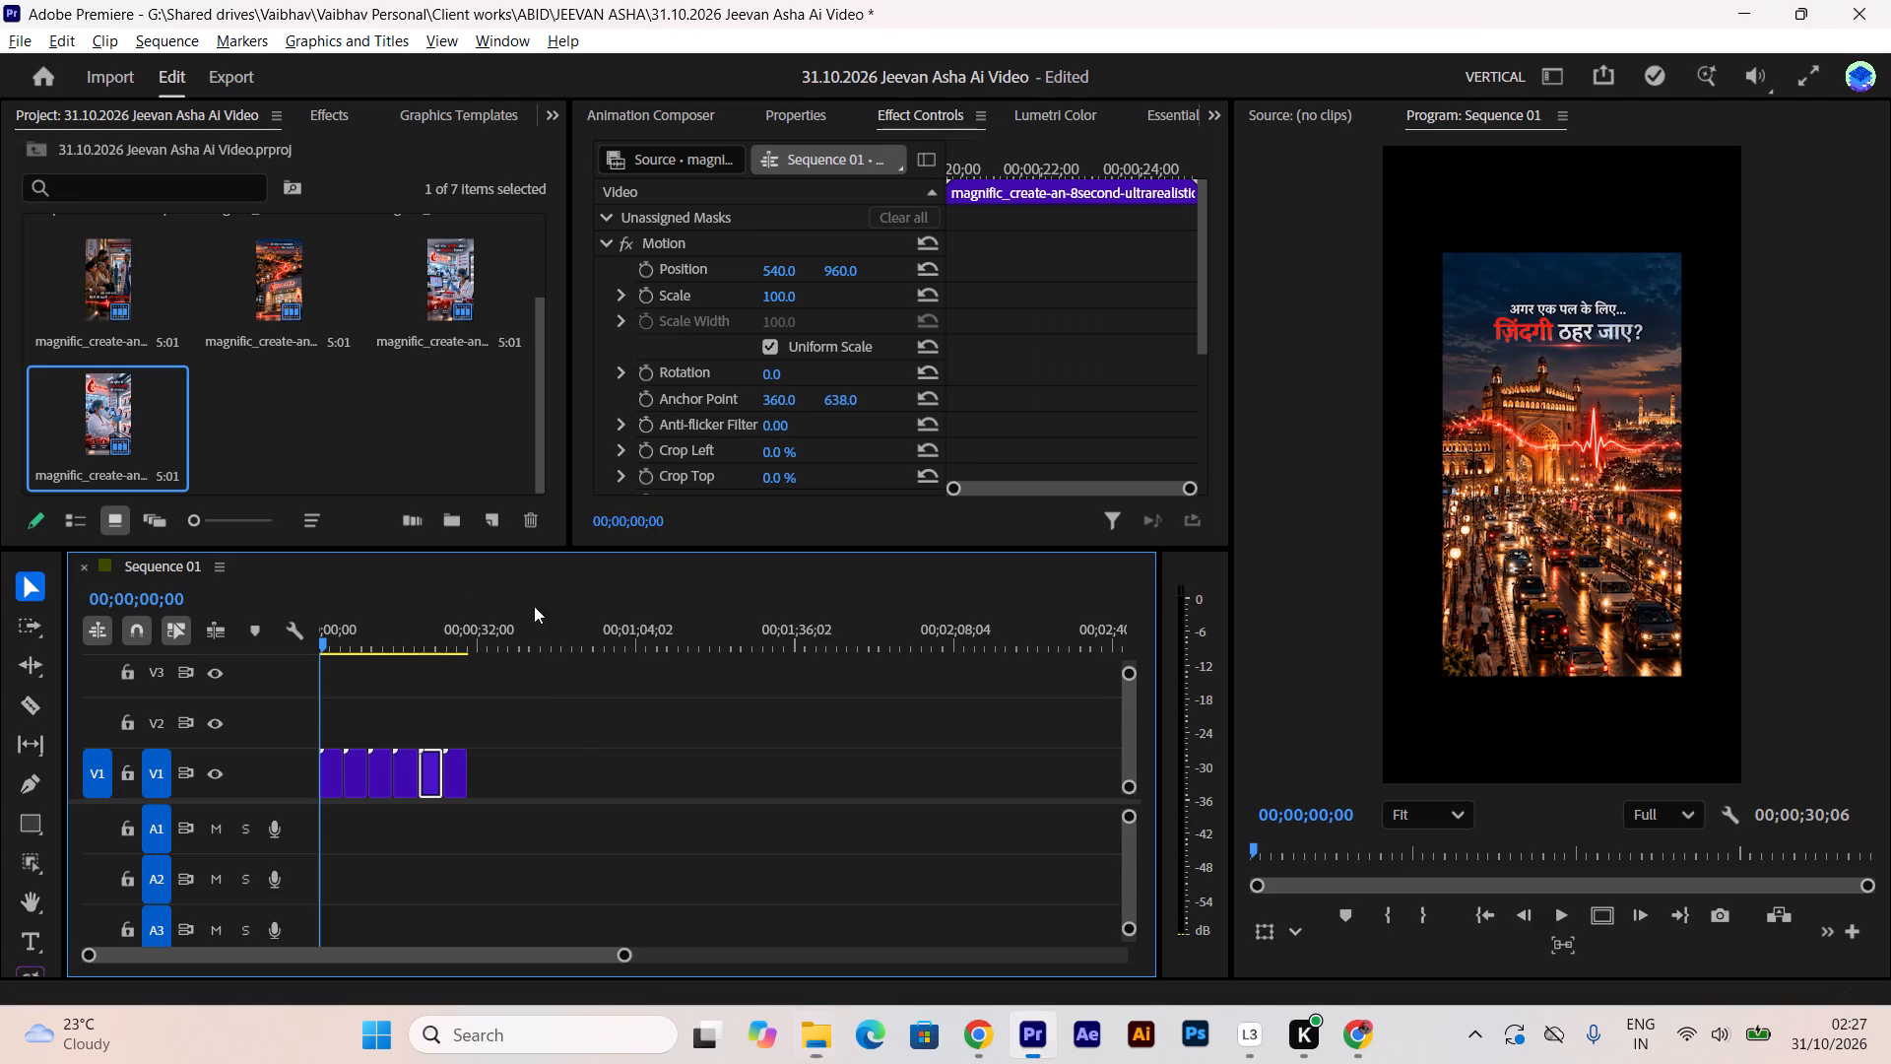
drag(534, 606, 477, 759)
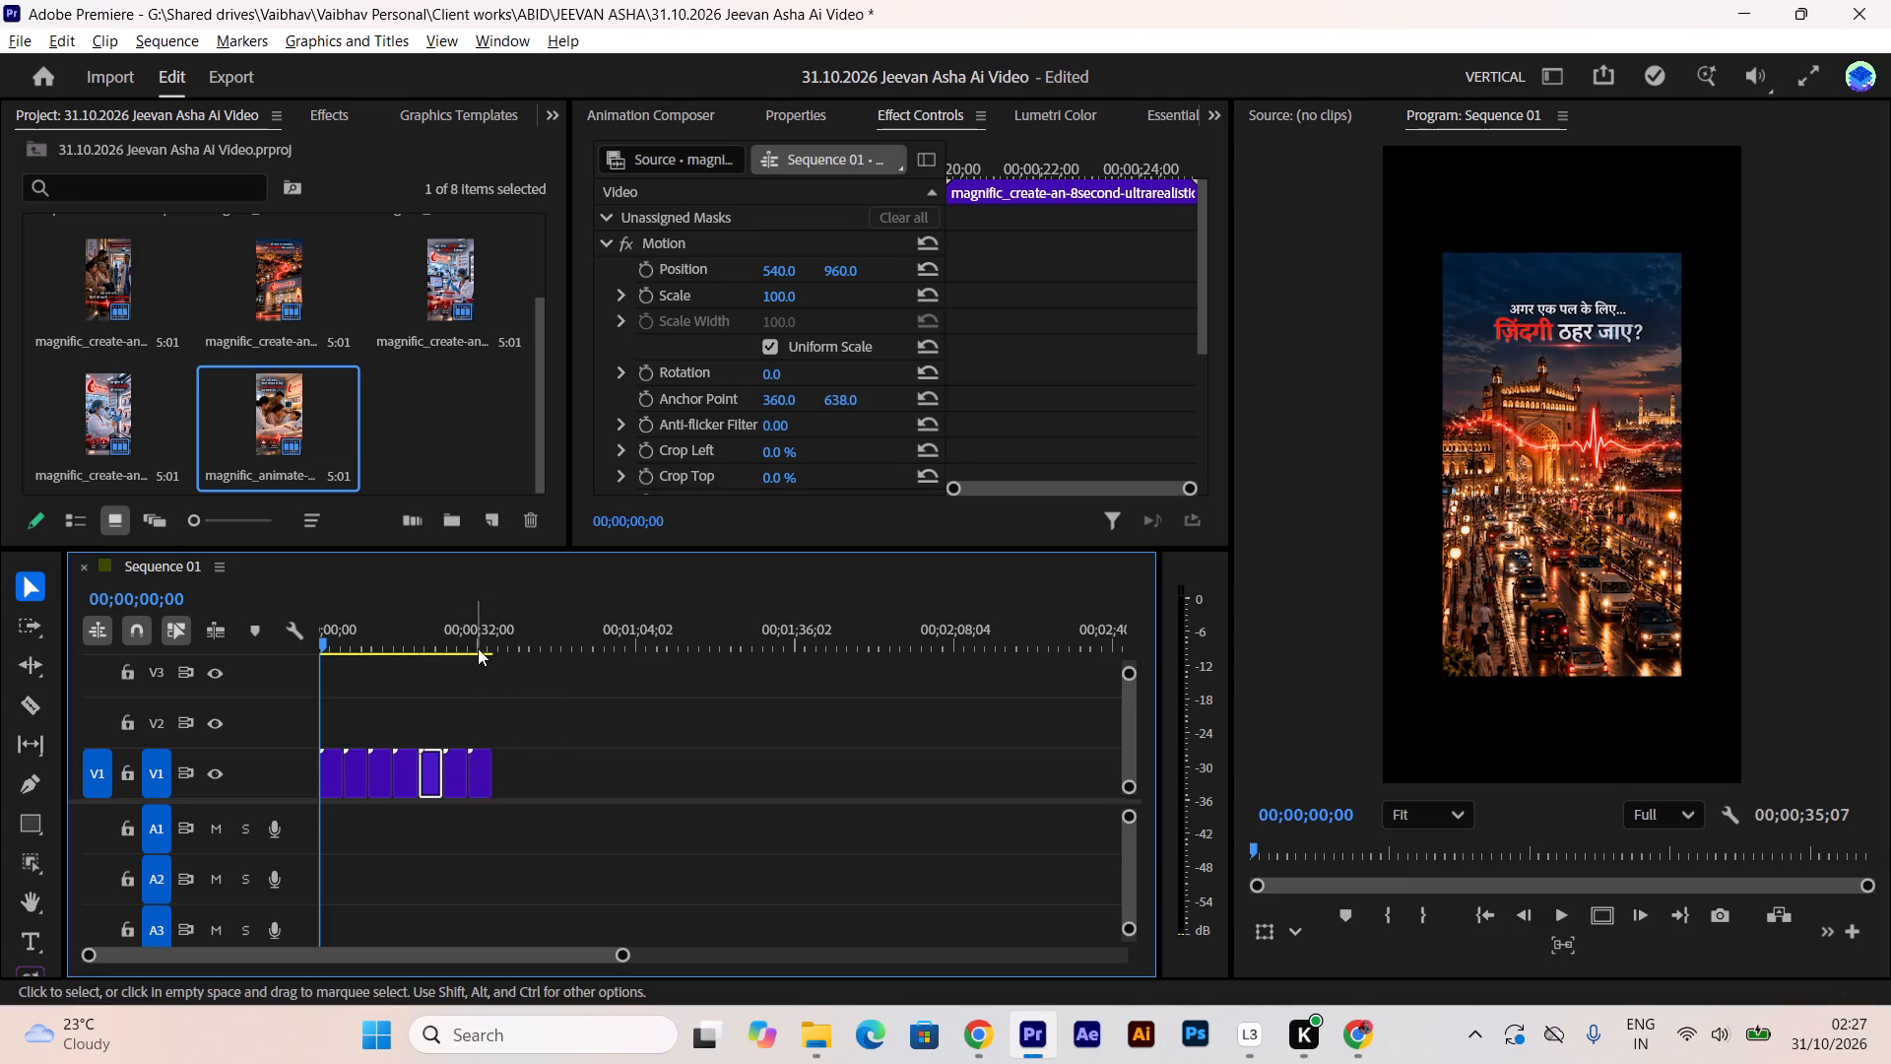
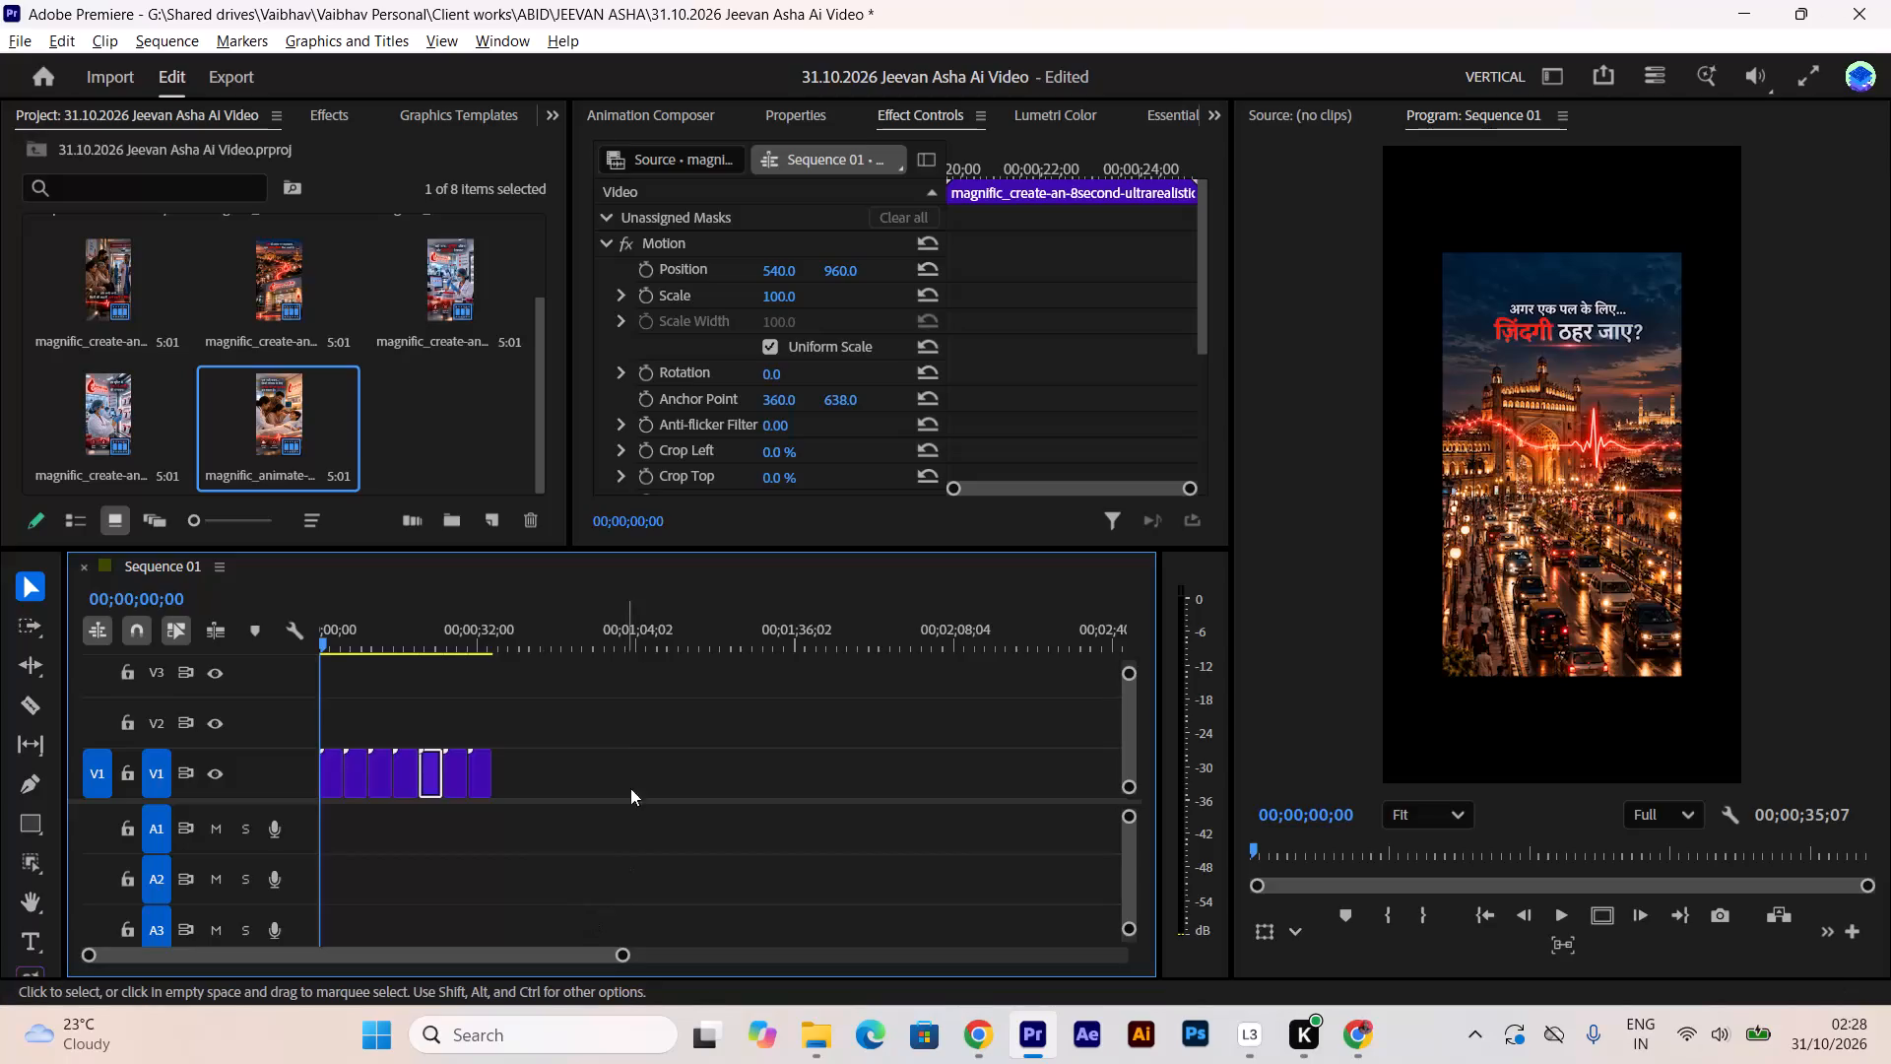
Scale all seven clips on track V1 to fill the vertical frame and save the project.
drag(619, 739, 329, 784)
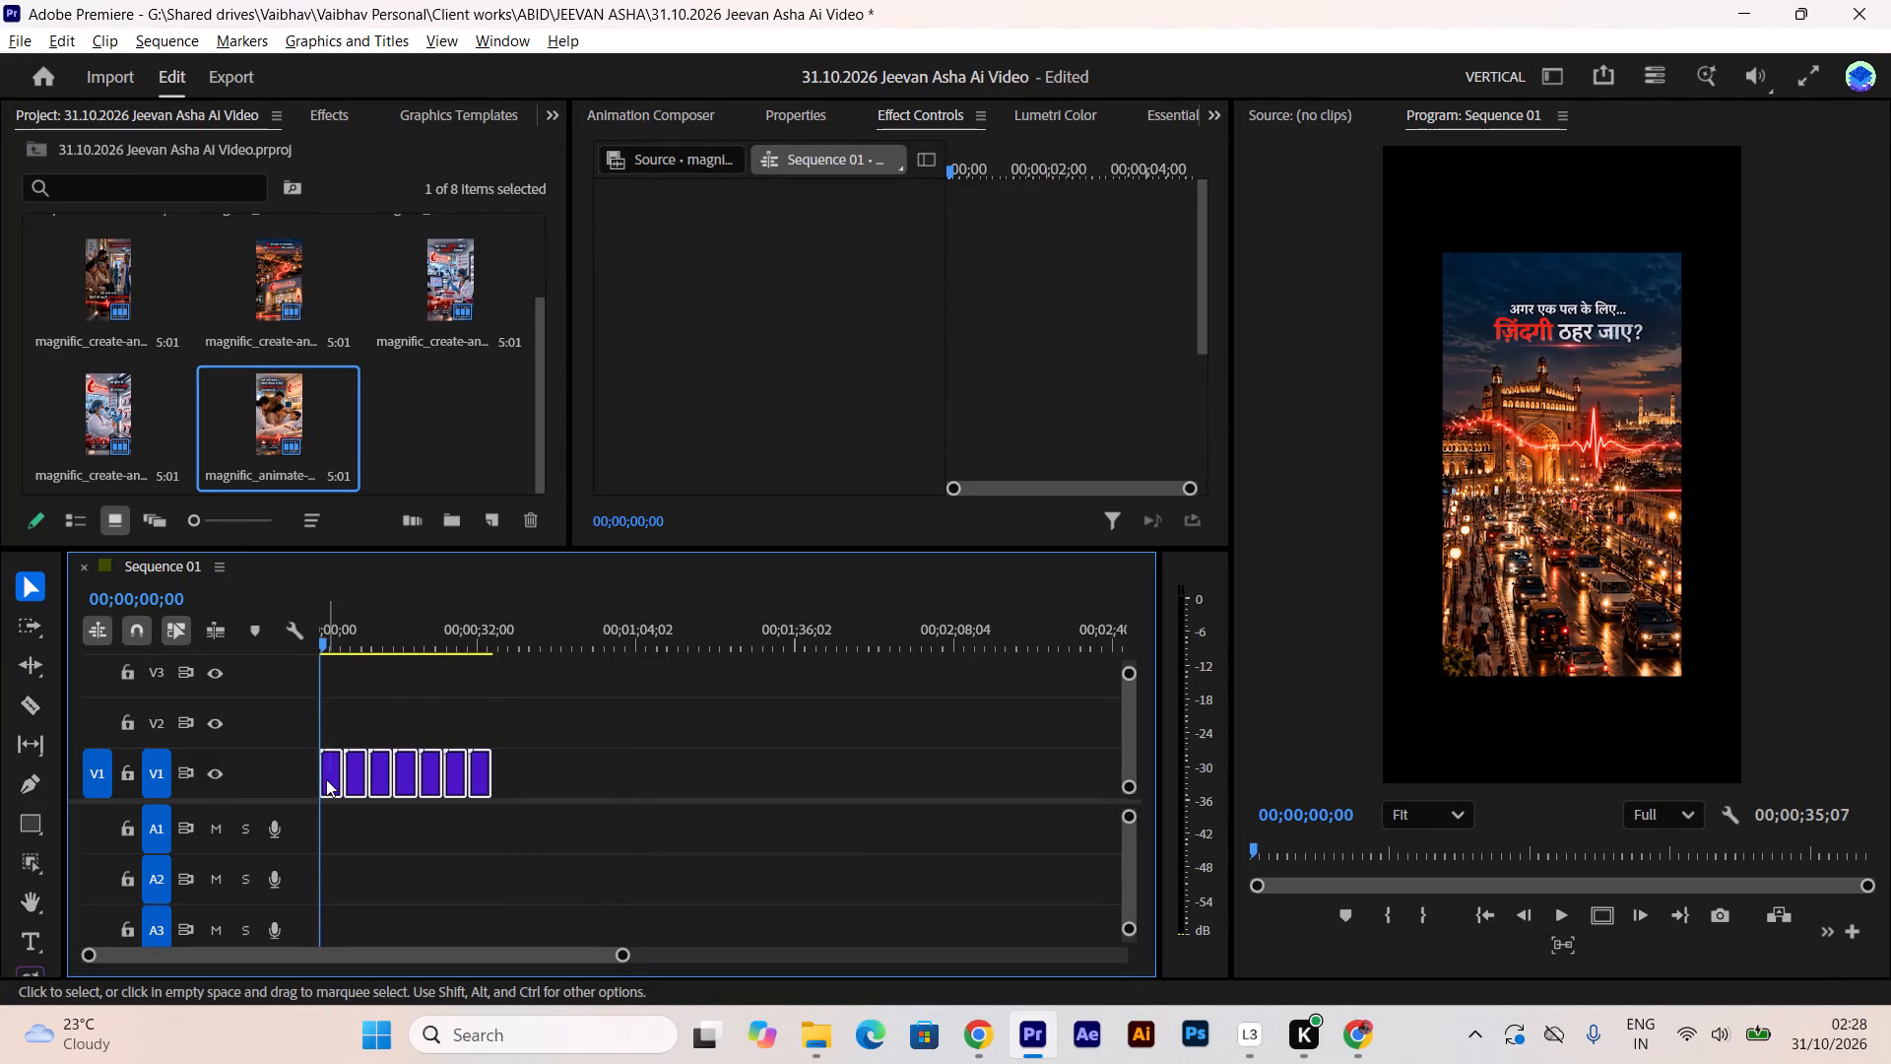
key(f)
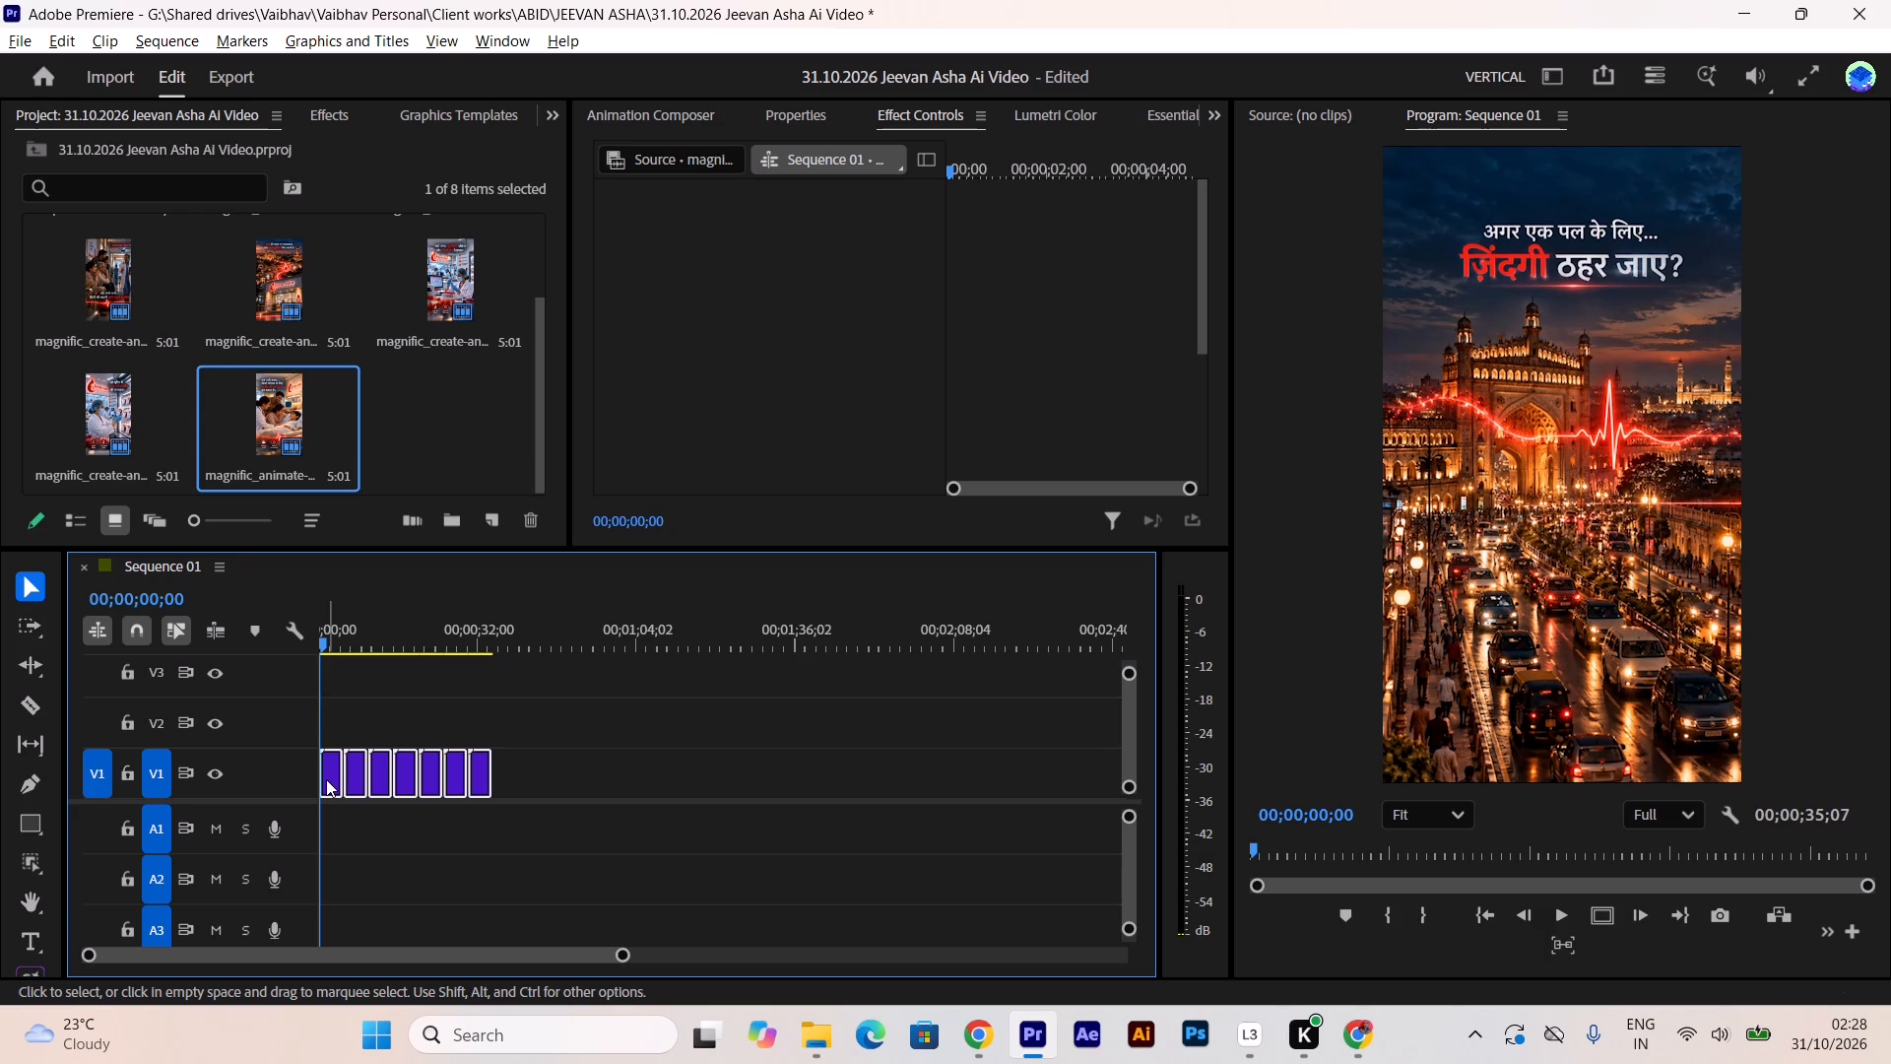
key(ctrl+s)
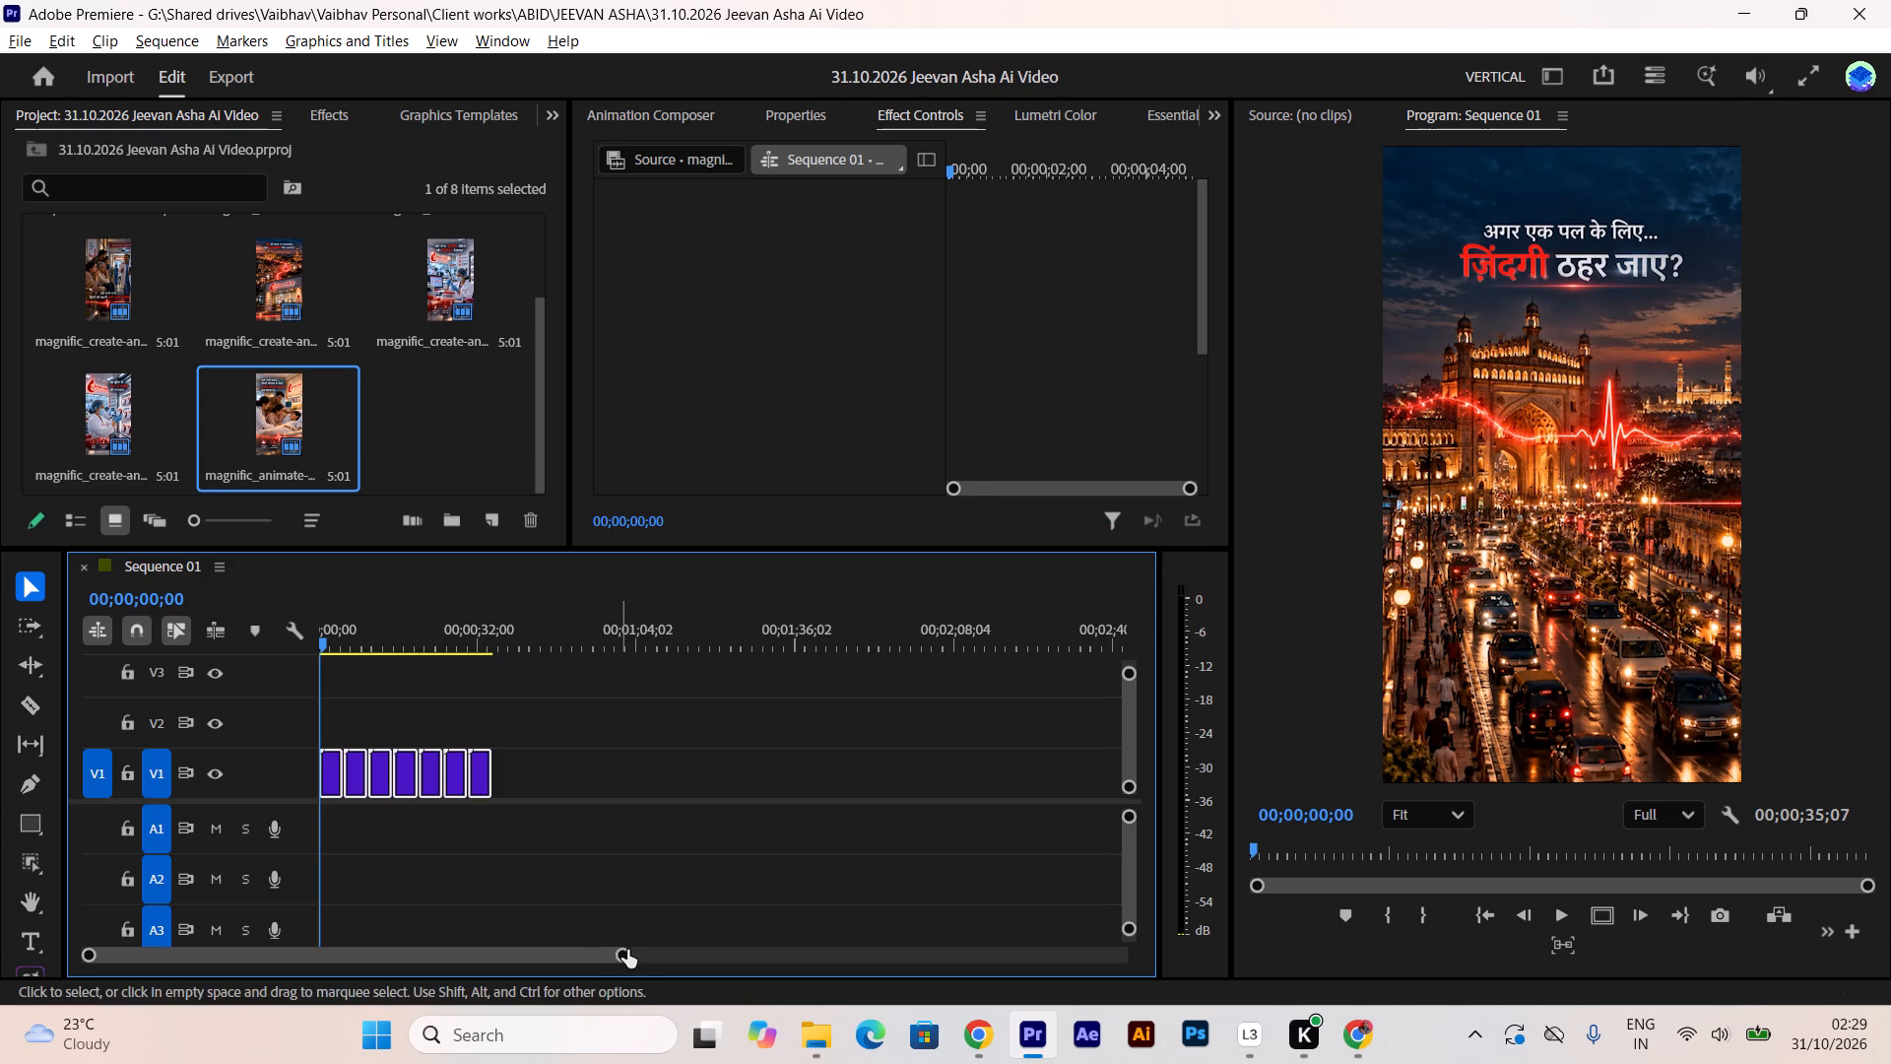
Bring the ElevenLabs "Raju - Clear, Natural and Warm" voice-over from Downloads onto track A1 at the start of the sequence.
drag(626, 950, 390, 923)
scroll(363, 441, up, 3)
scroll(363, 441, down, 3)
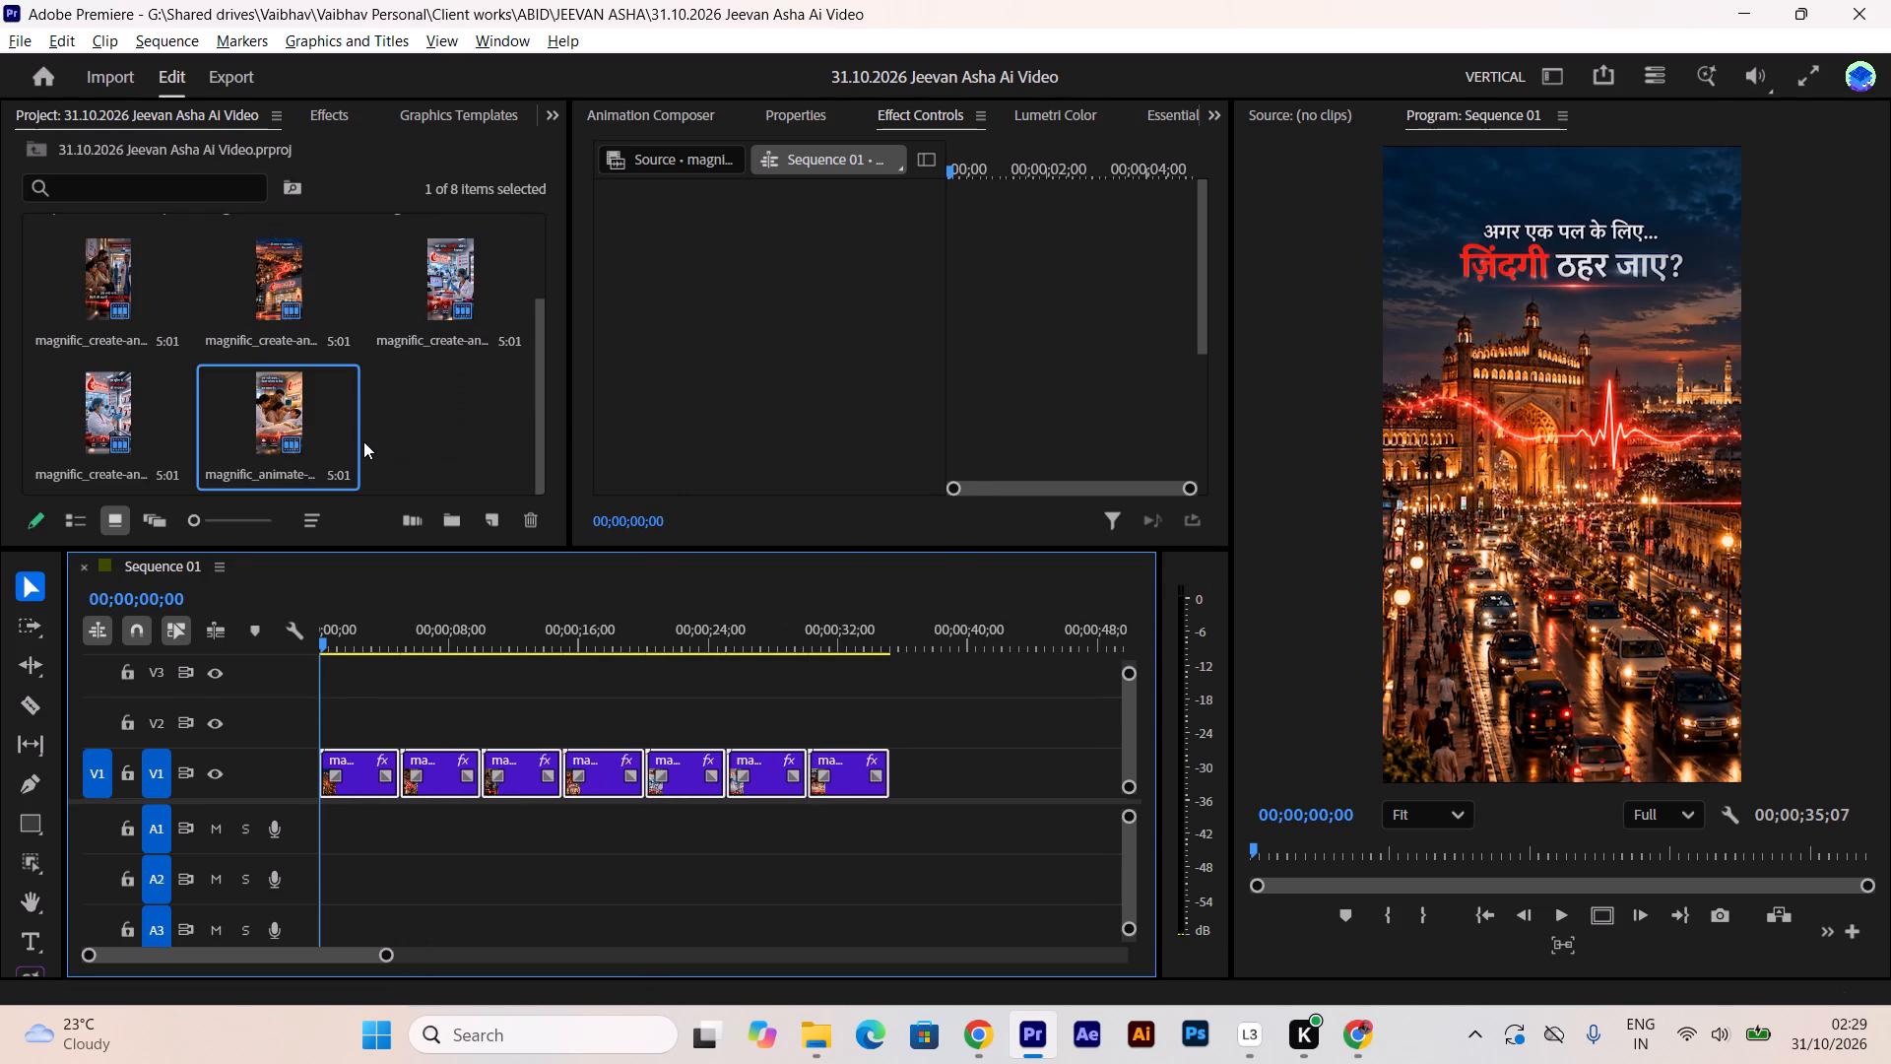
scroll(363, 441, down, 1)
key(alt+Tab)
click(555, 610)
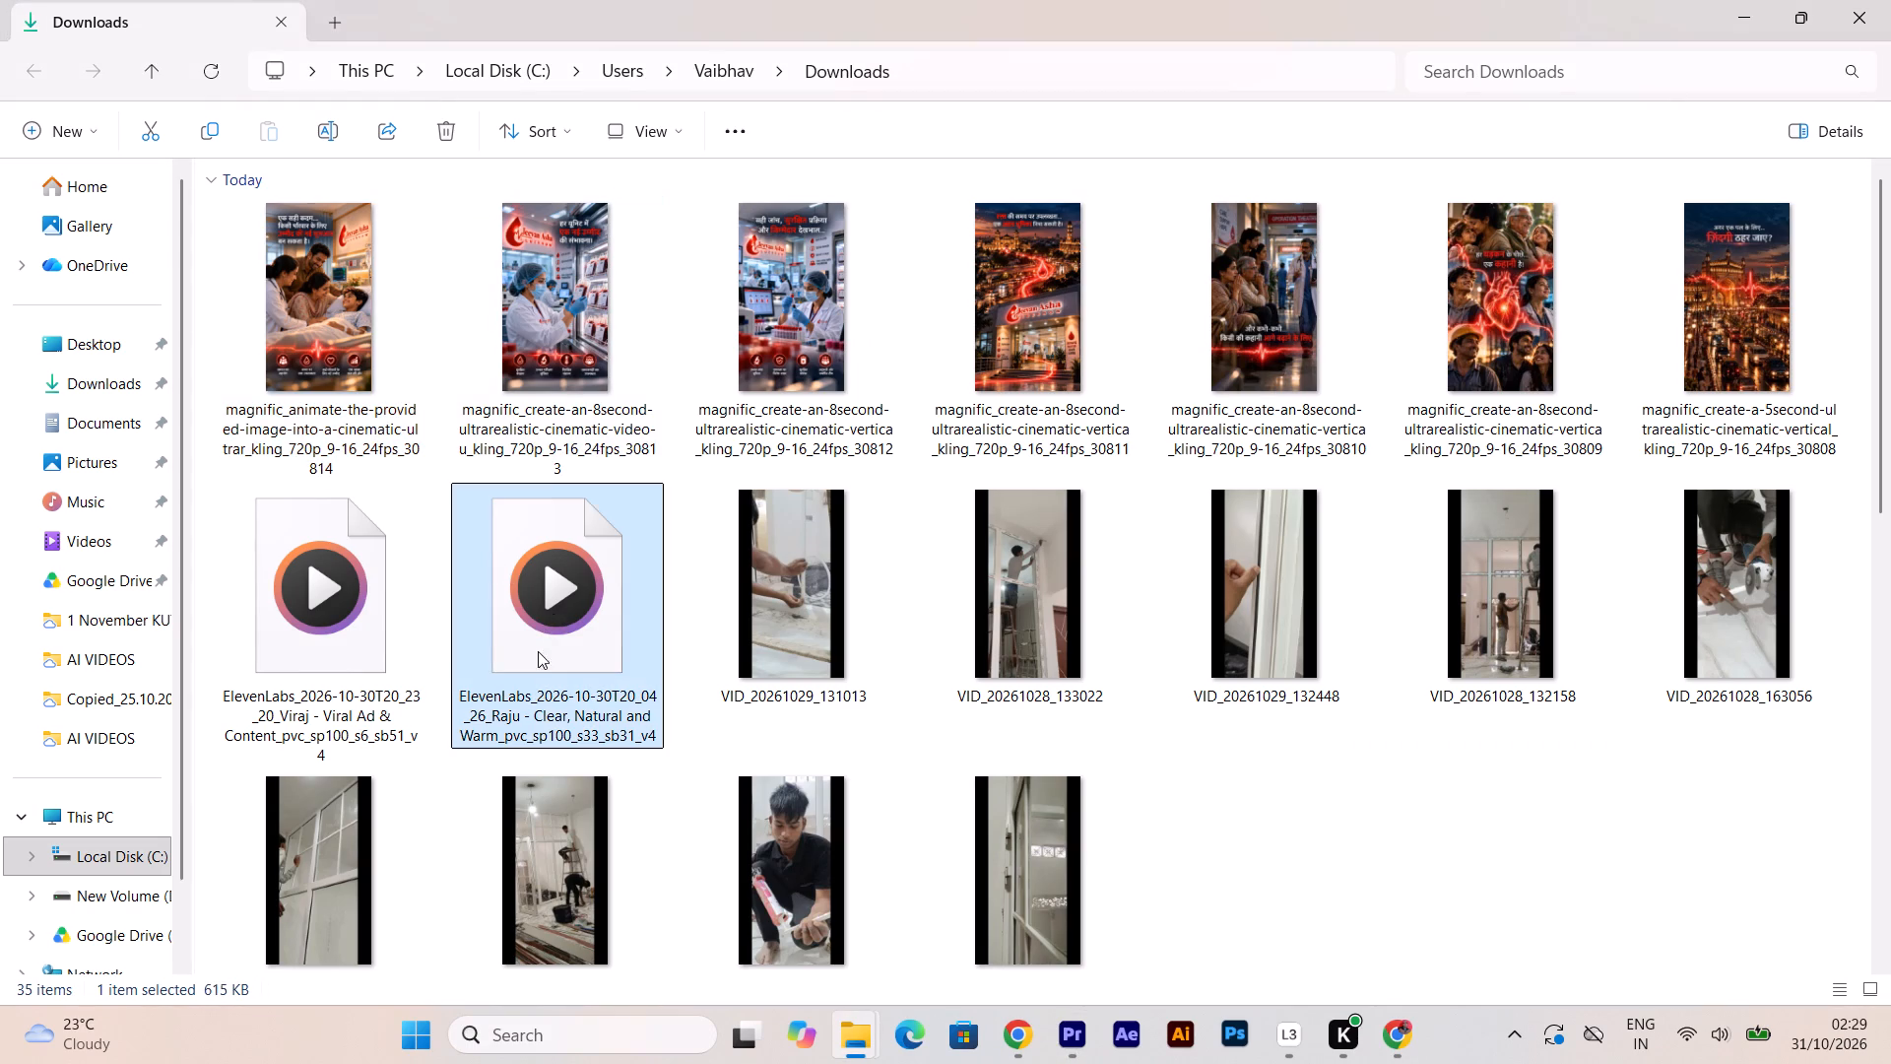
drag(567, 578, 290, 814)
key(alt+Tab)
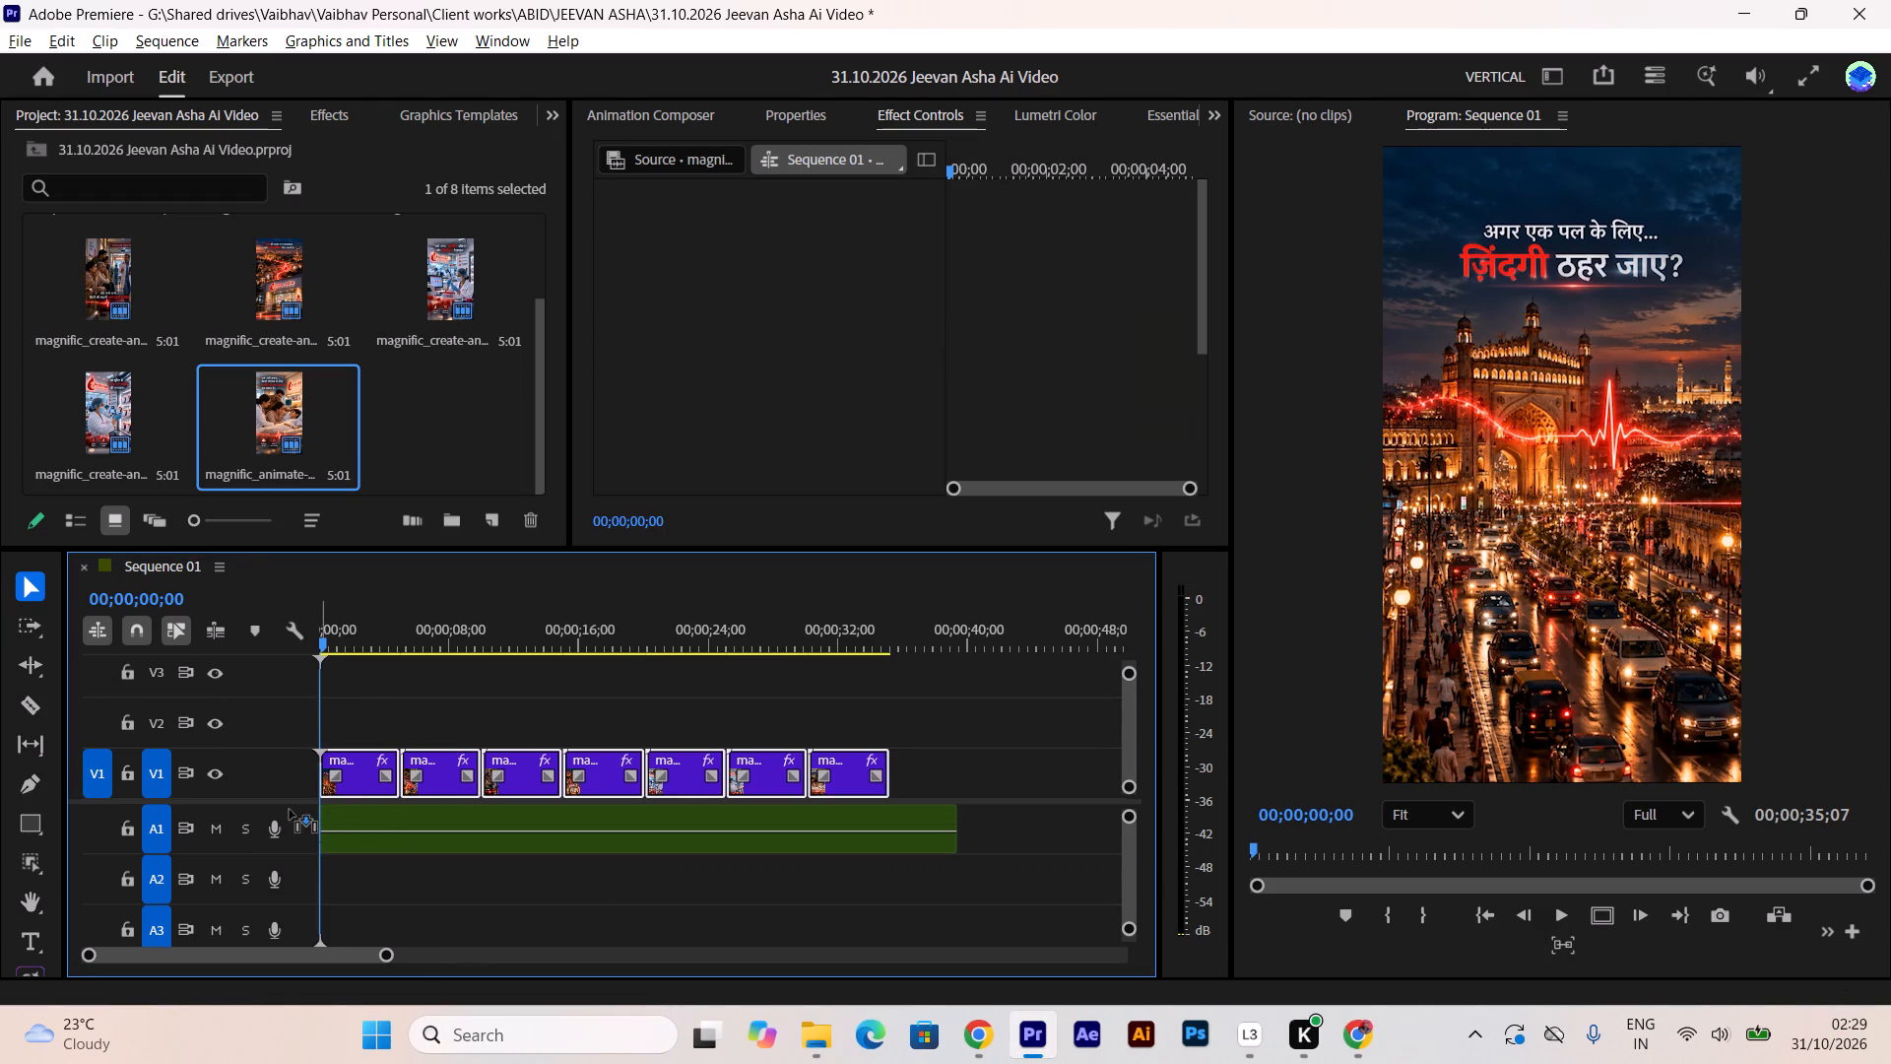
Play the sequence from the start and raise the system volume to hear the voice-over.
key(space)
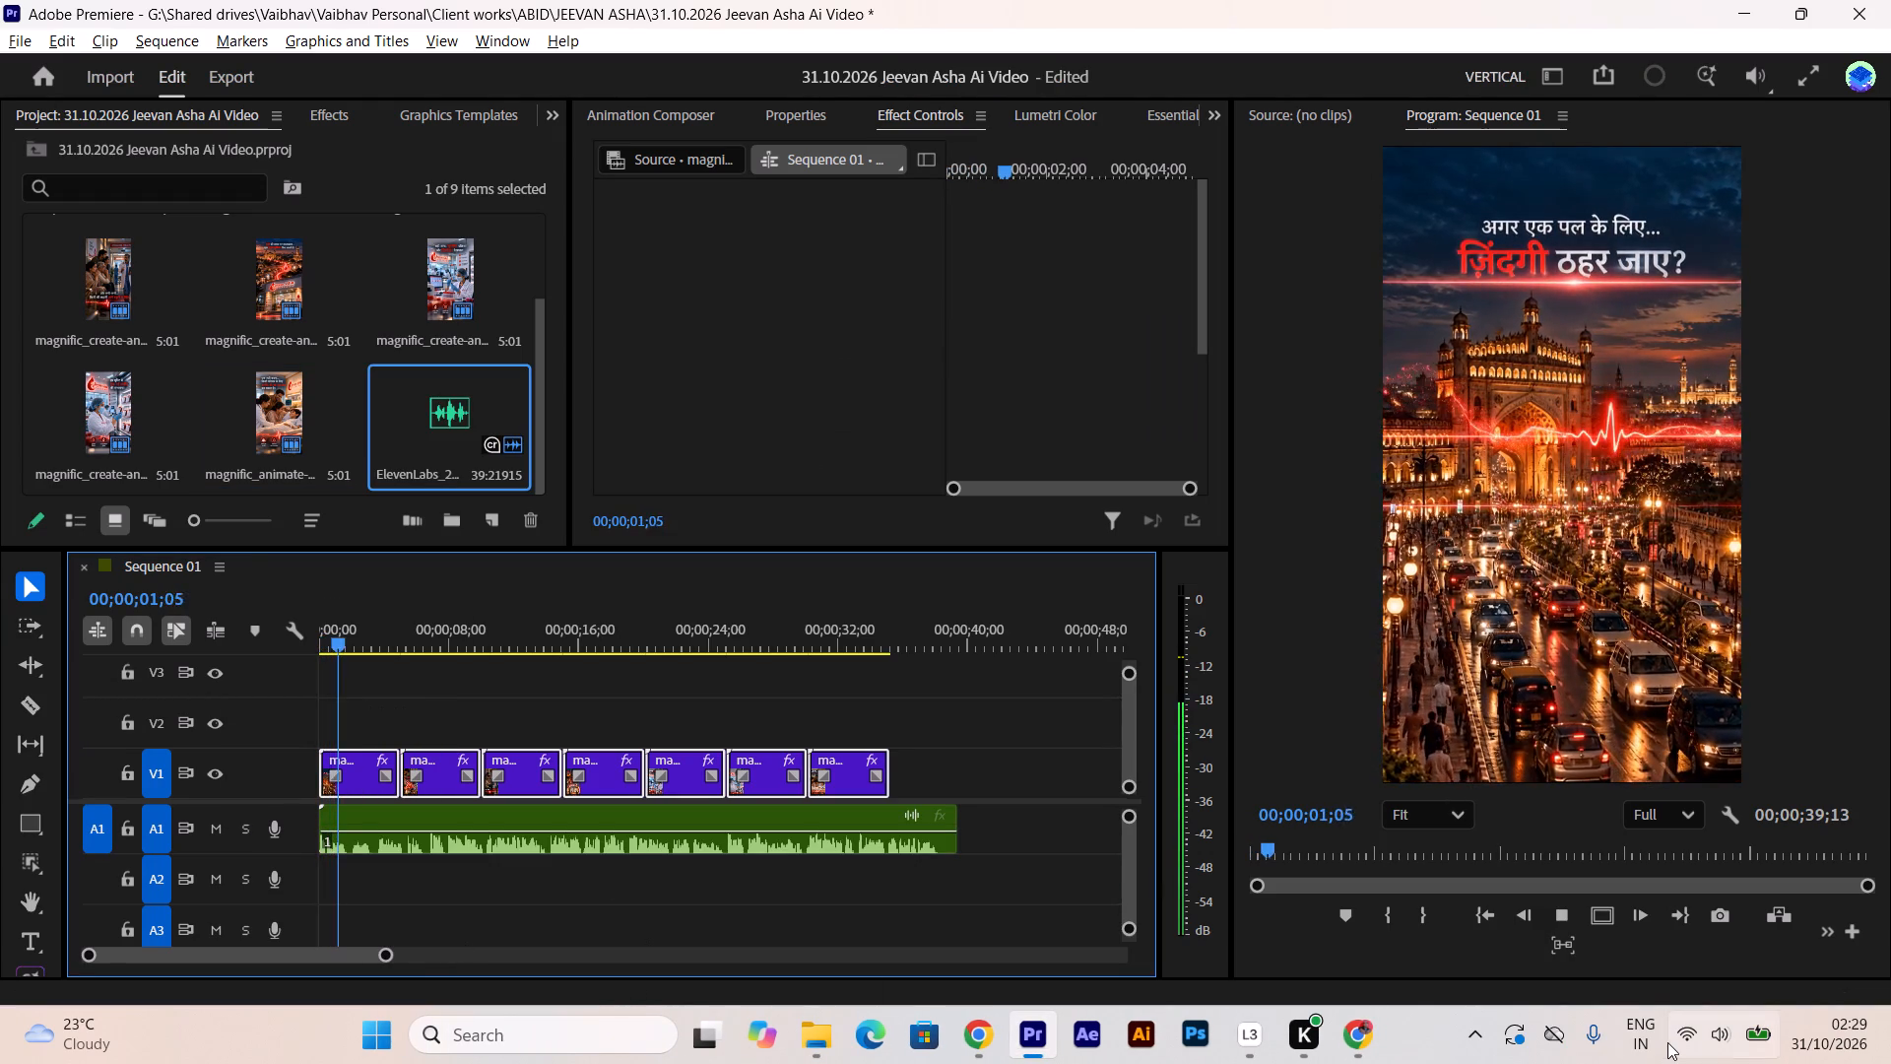
click(1719, 1042)
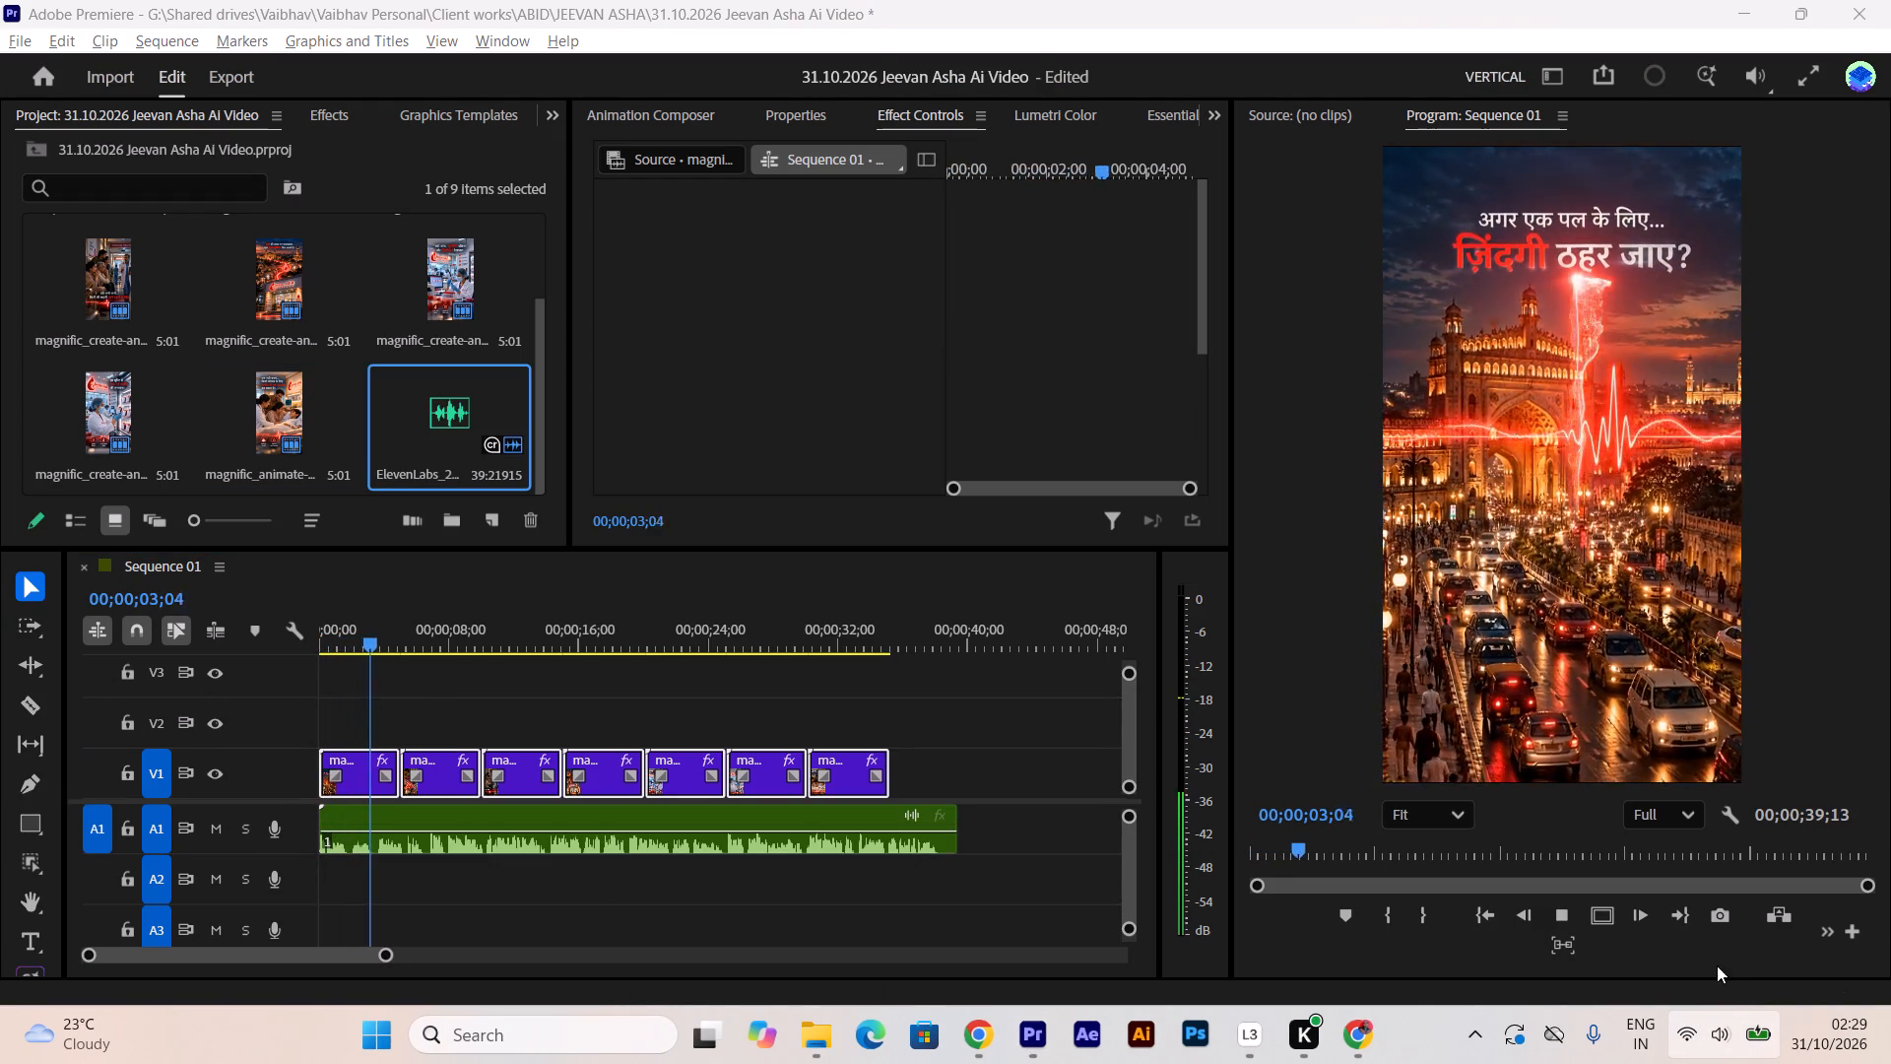
drag(1652, 891, 1722, 894)
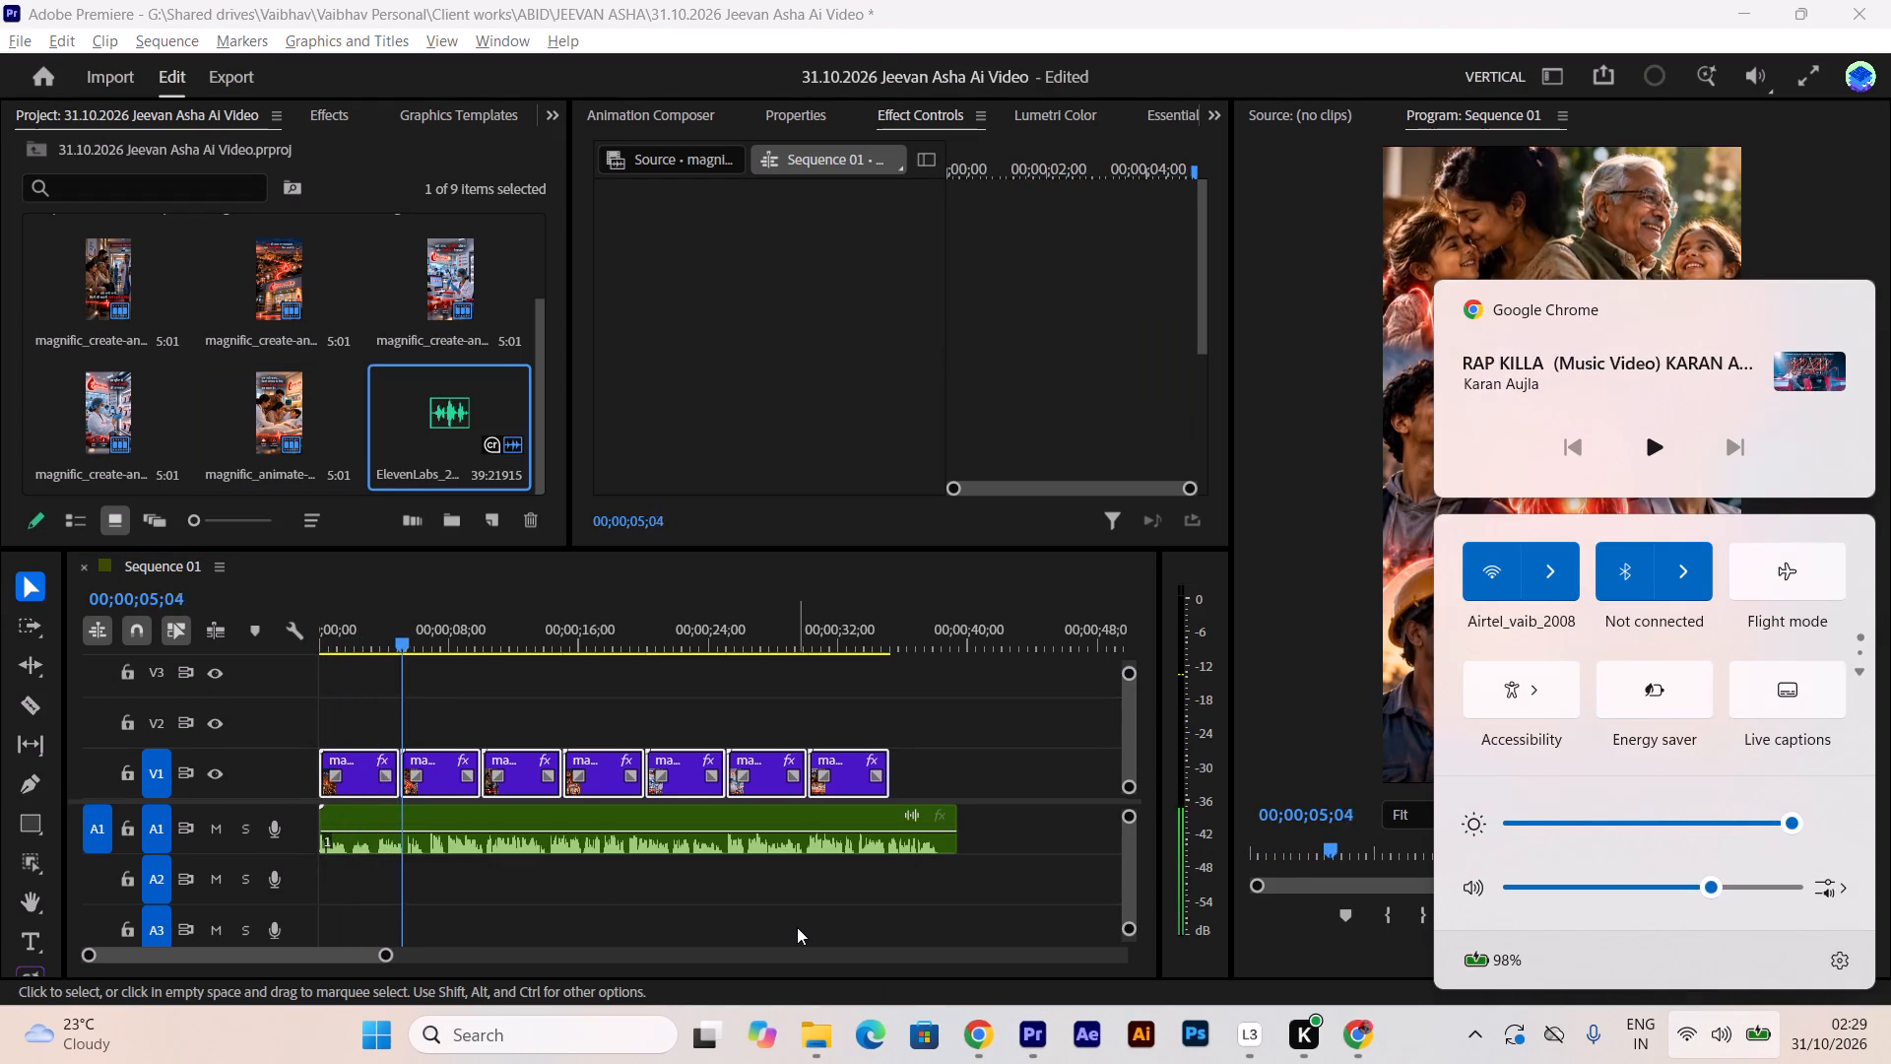
key(space)
click(790, 933)
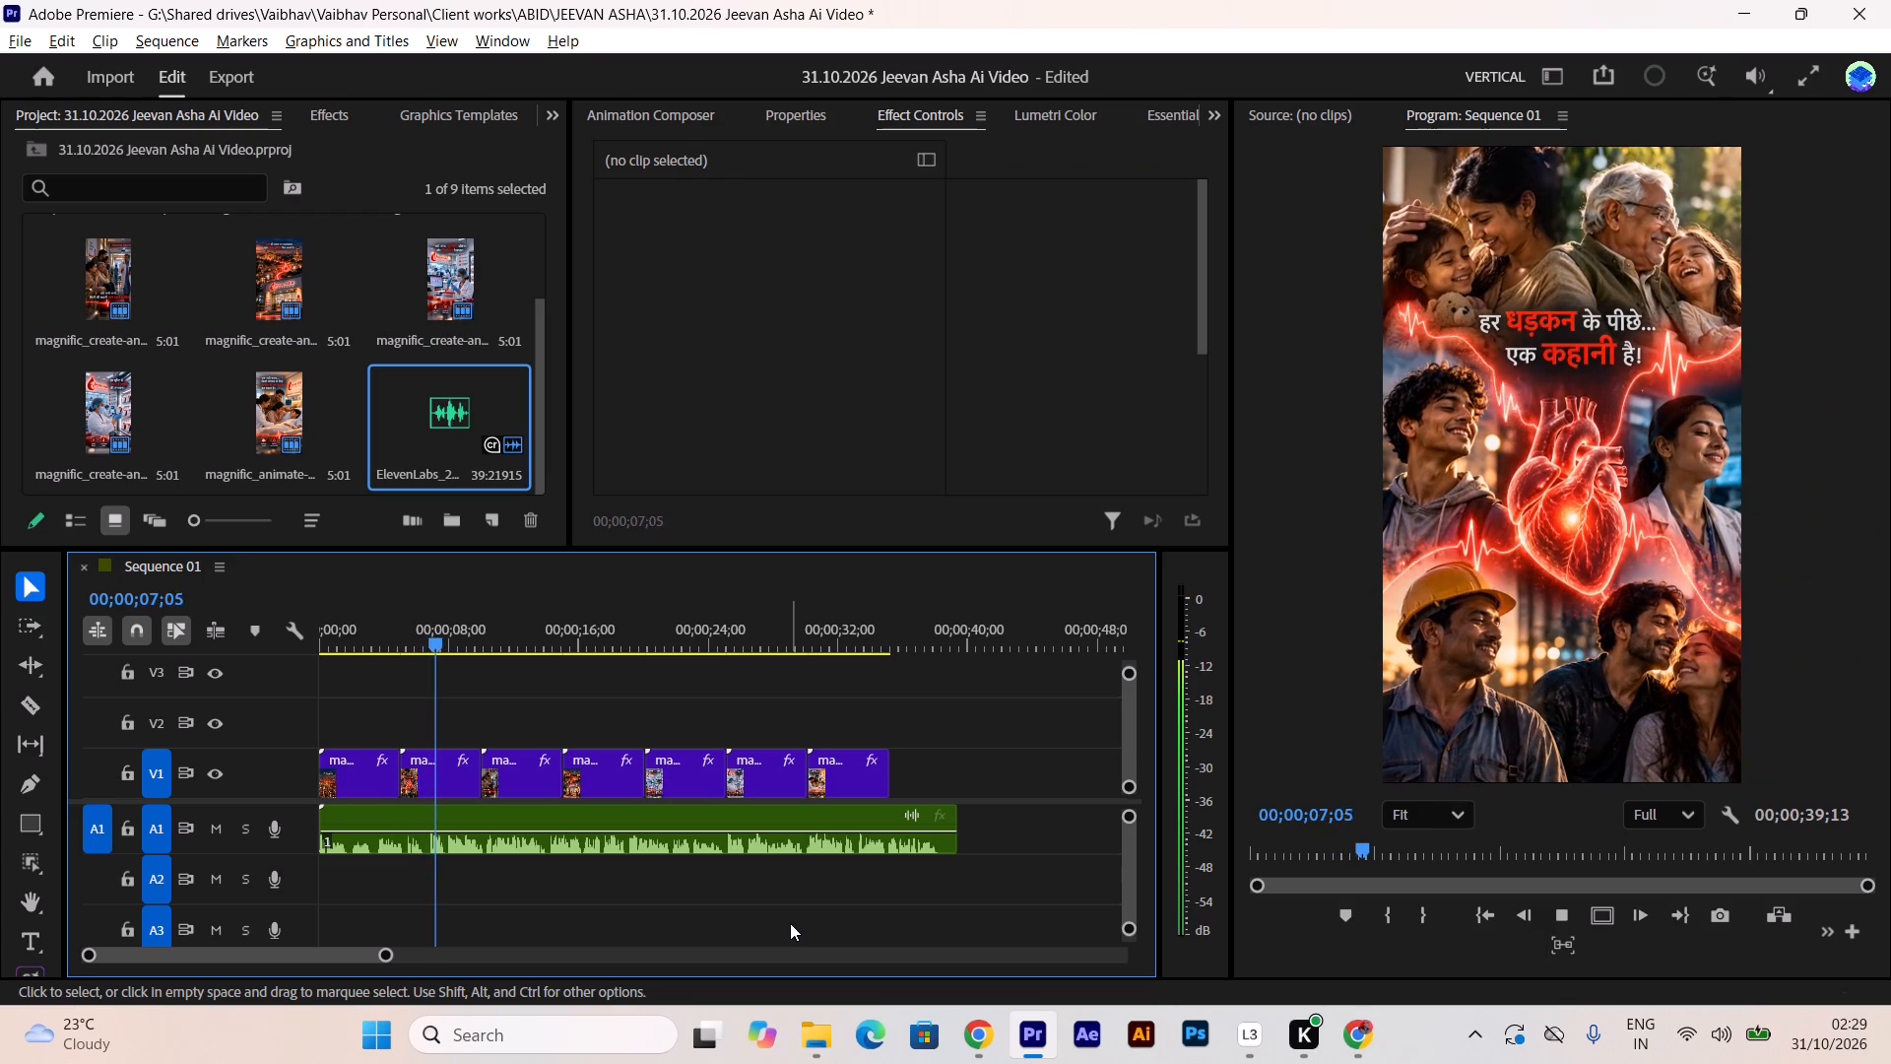
Review the rest of the sequence, skipping ahead in places, to check how the voice-over matches the scene clips.
key(space)
drag(475, 645, 504, 657)
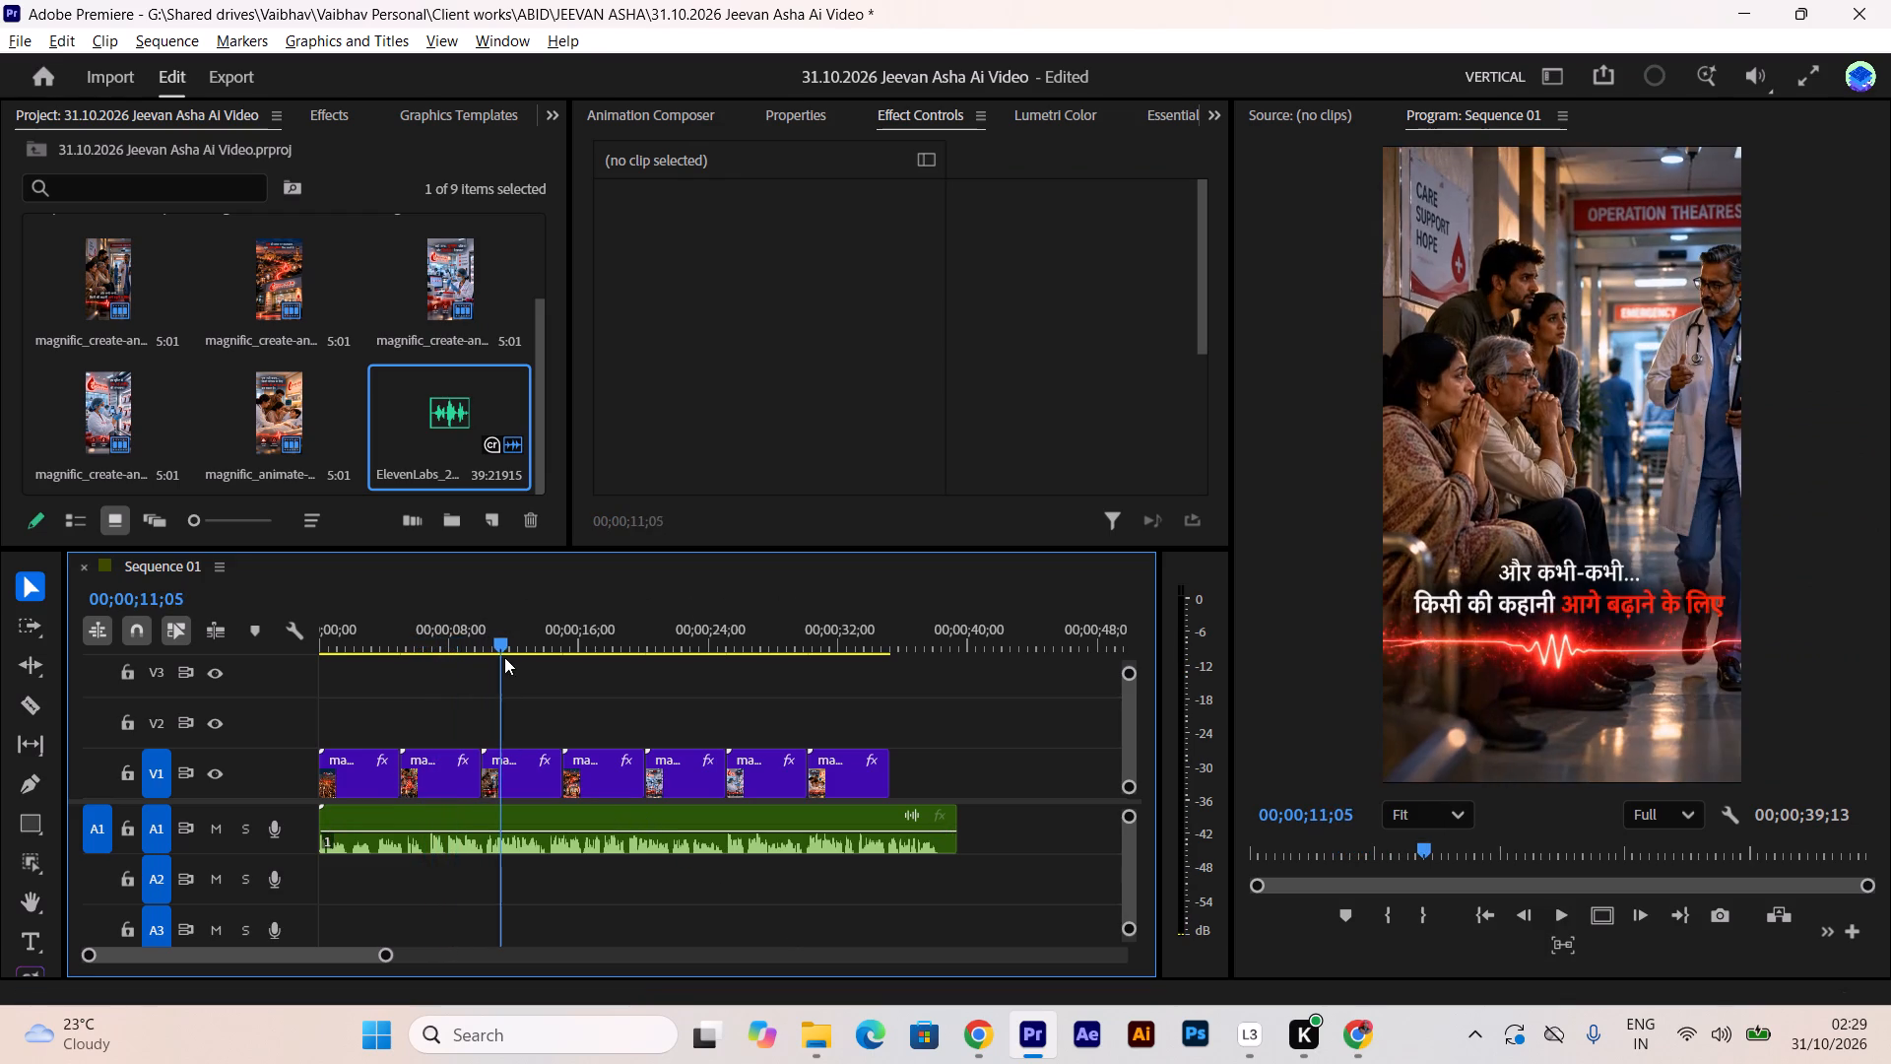
drag(504, 657, 504, 656)
key(space)
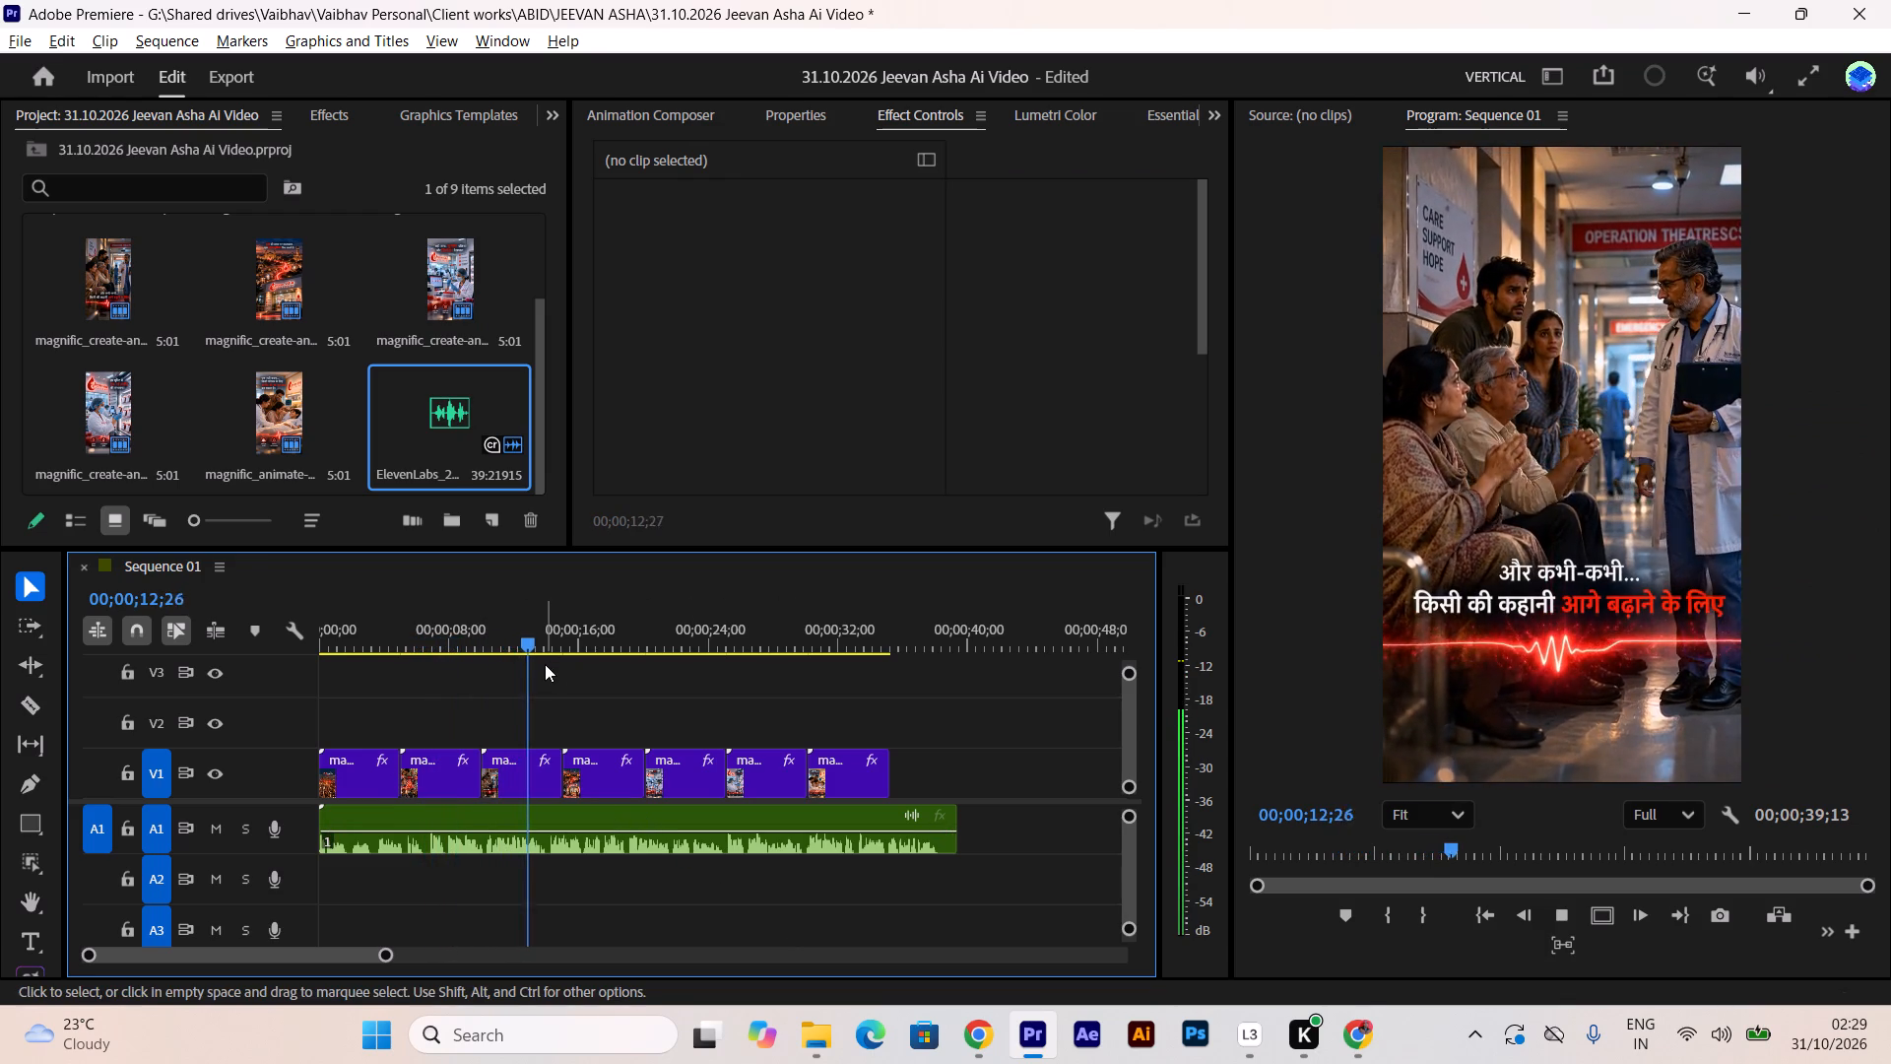
key(space)
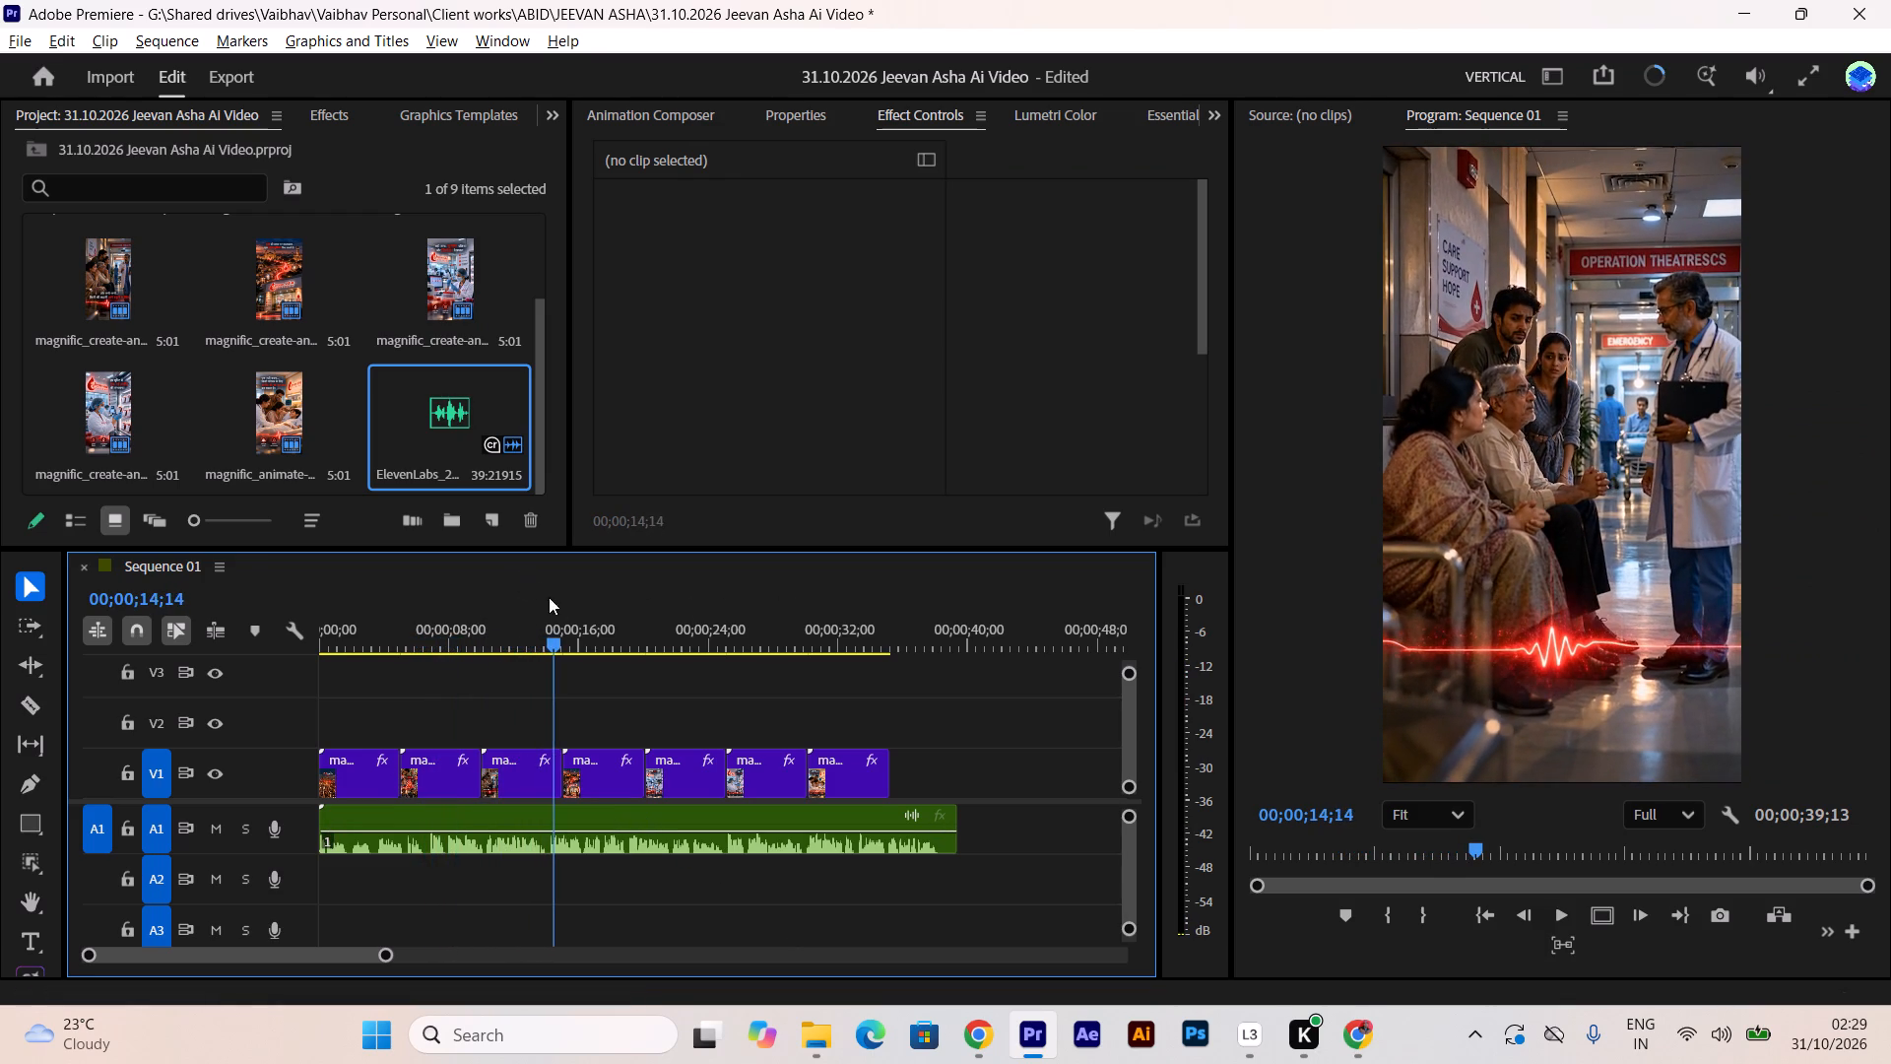
drag(566, 617, 579, 623)
key(space)
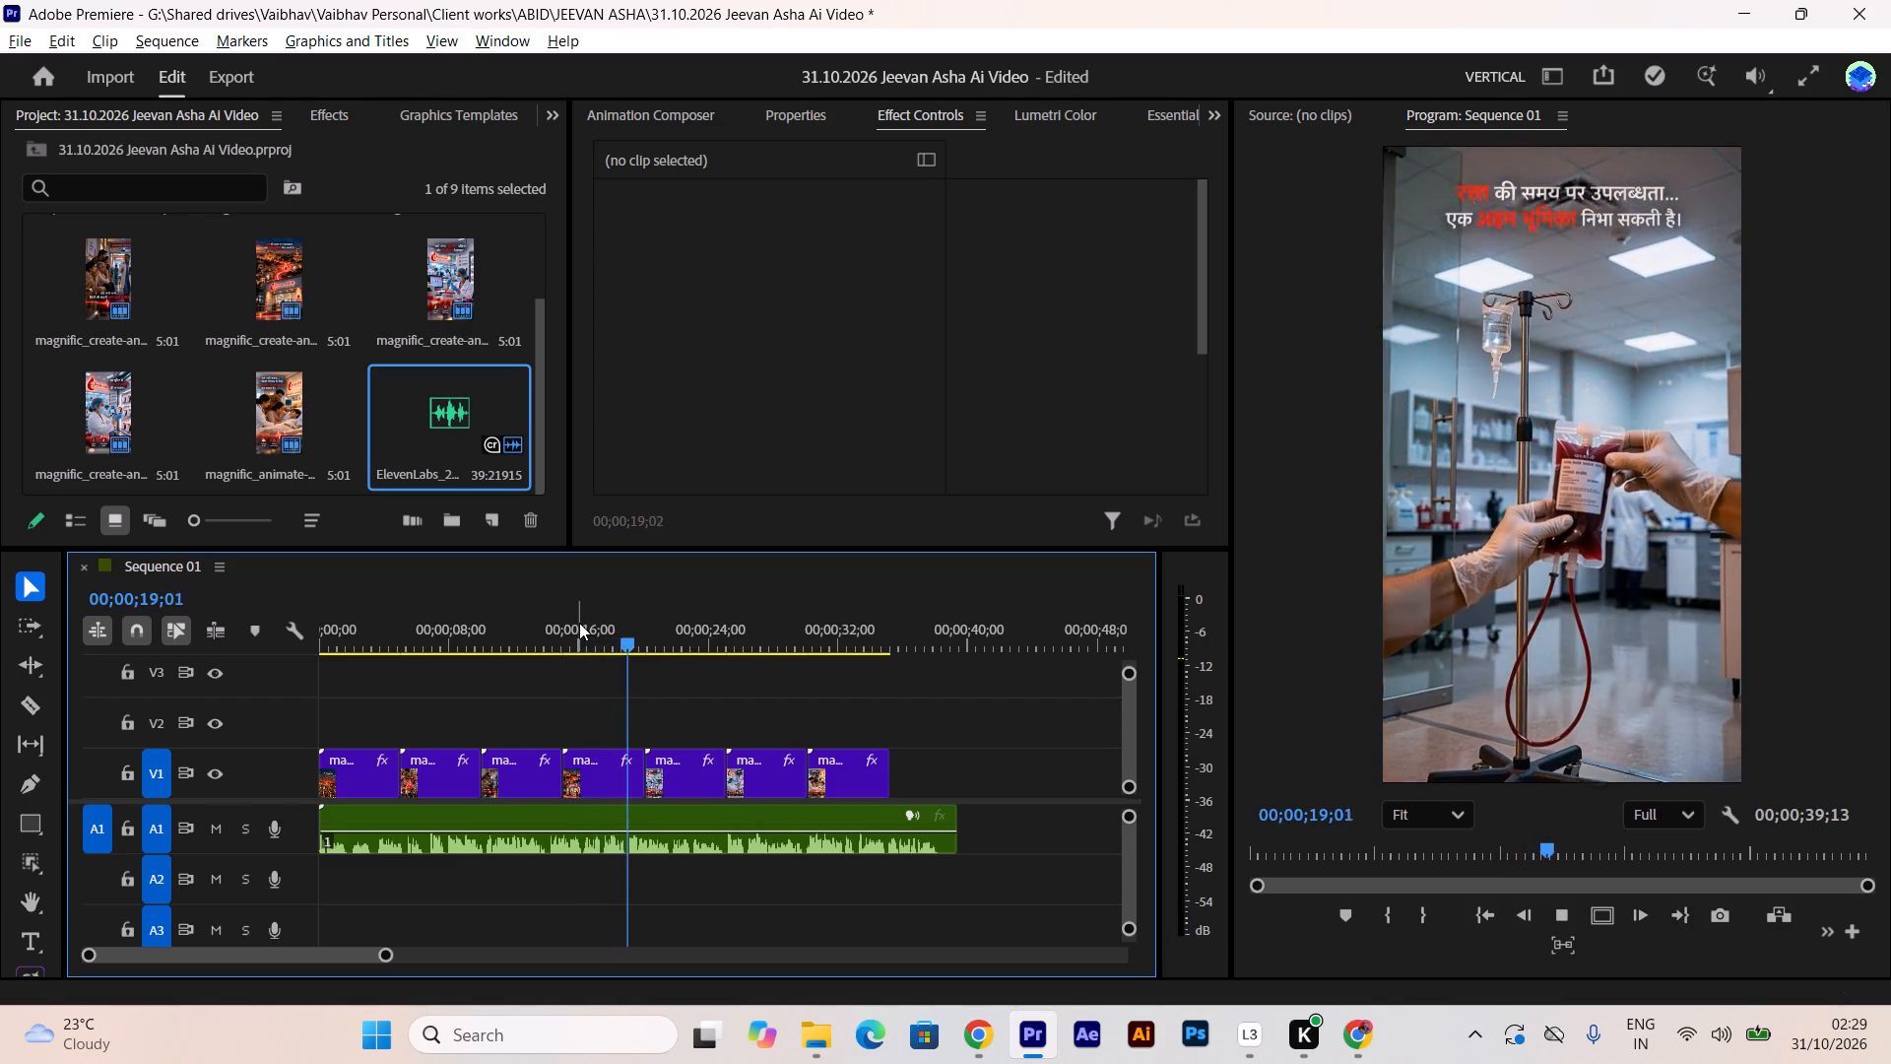
scroll(579, 623, down, 5)
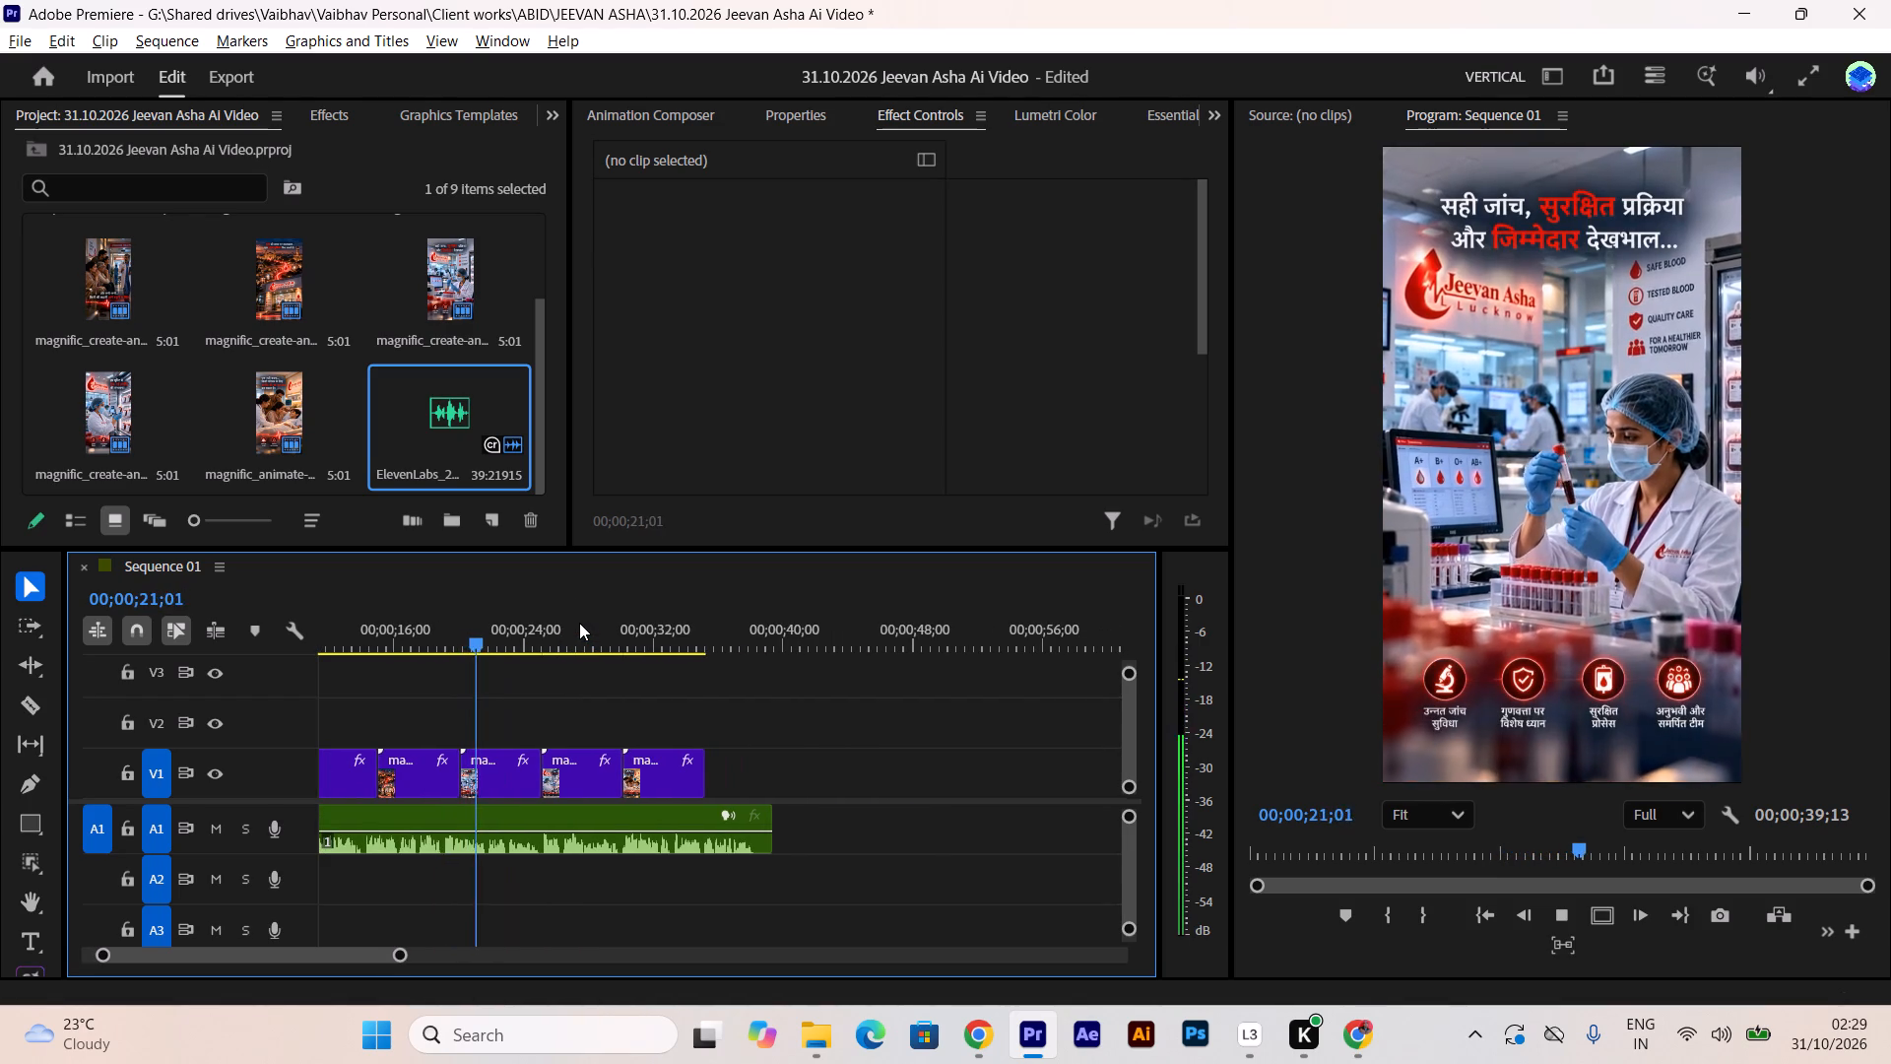
key(space)
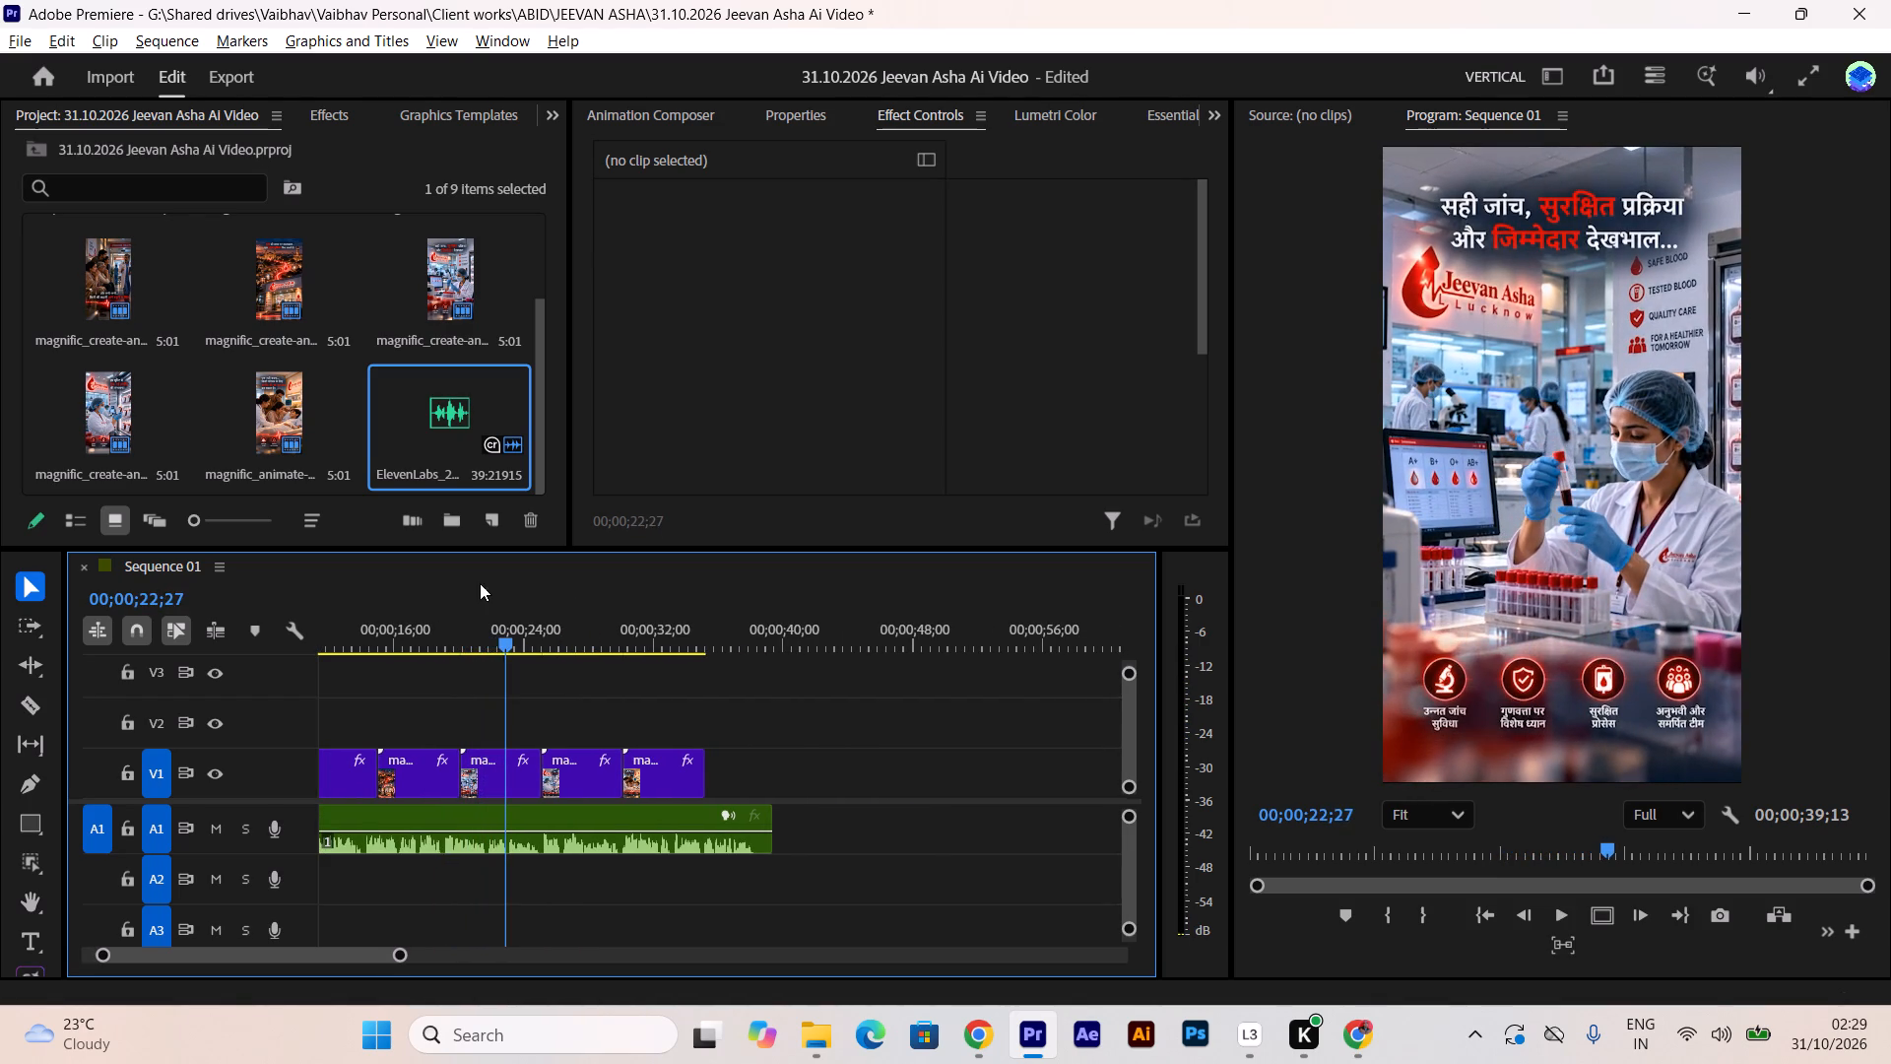
key(space)
drag(509, 648, 554, 655)
key(space)
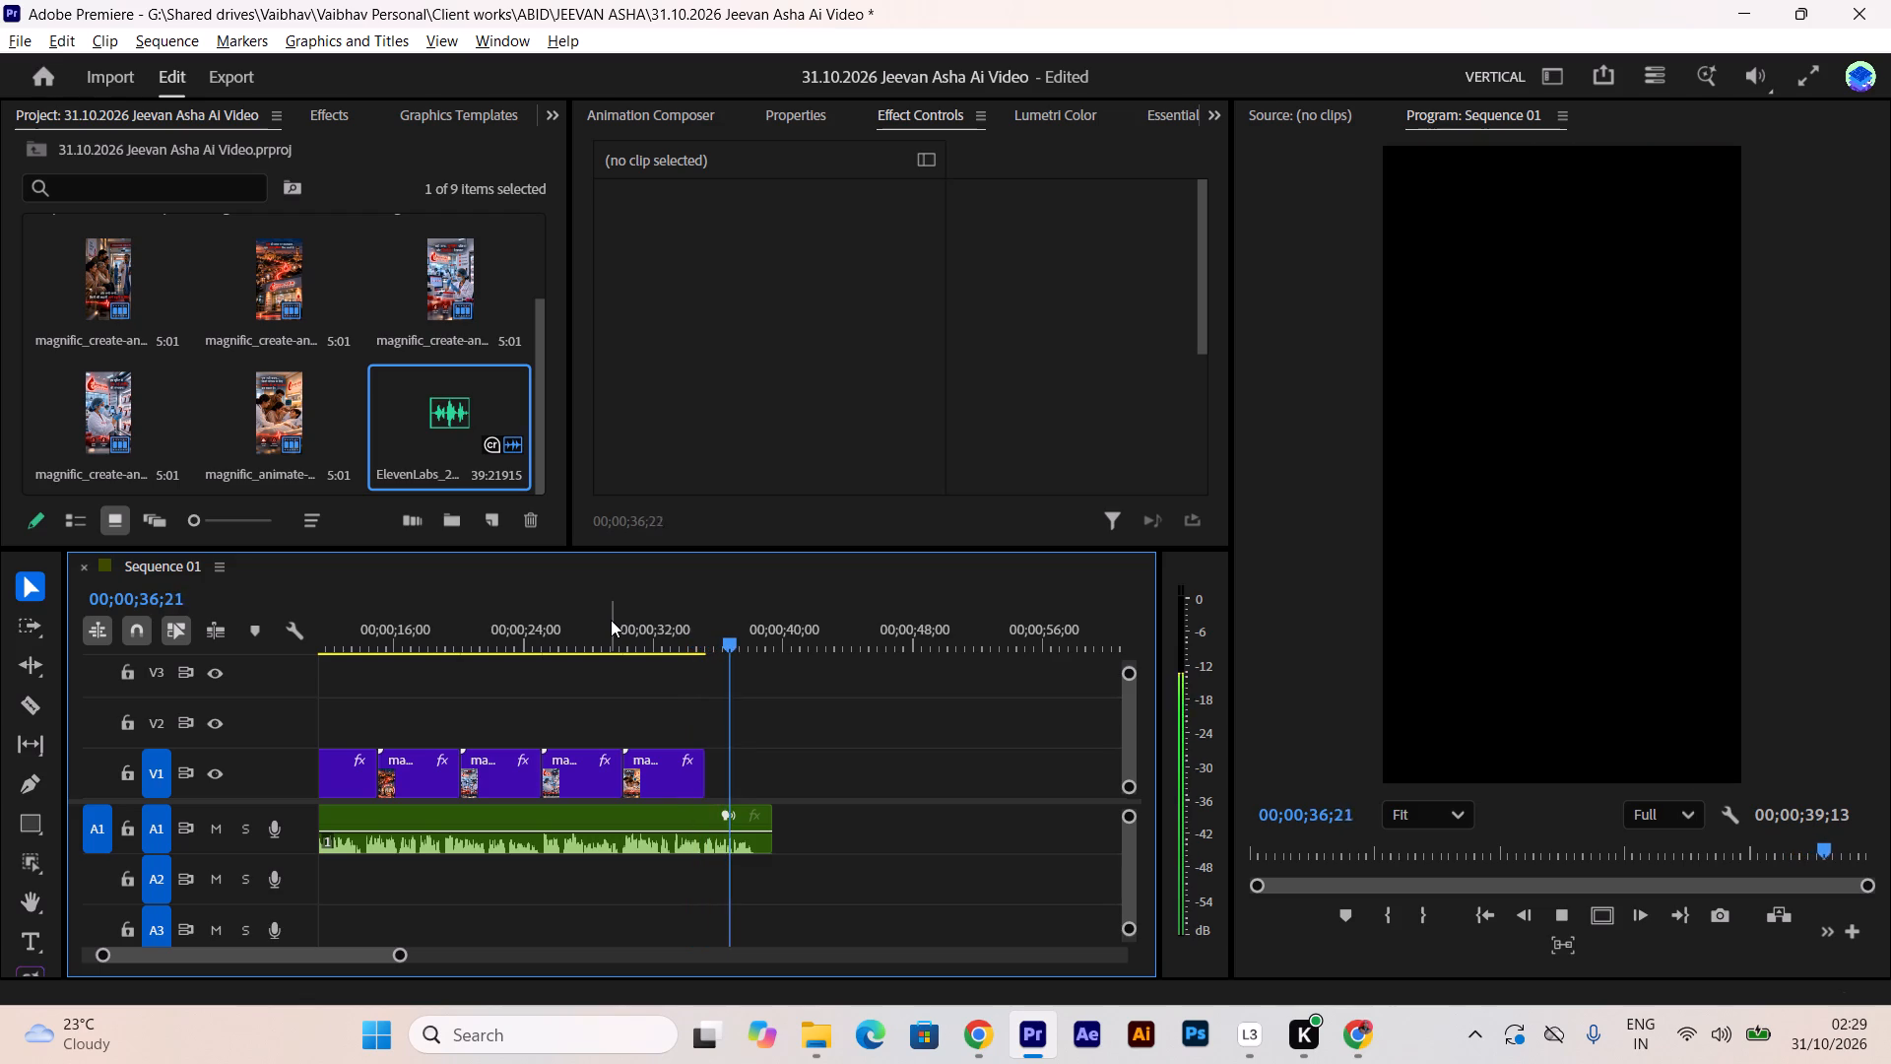
key(space)
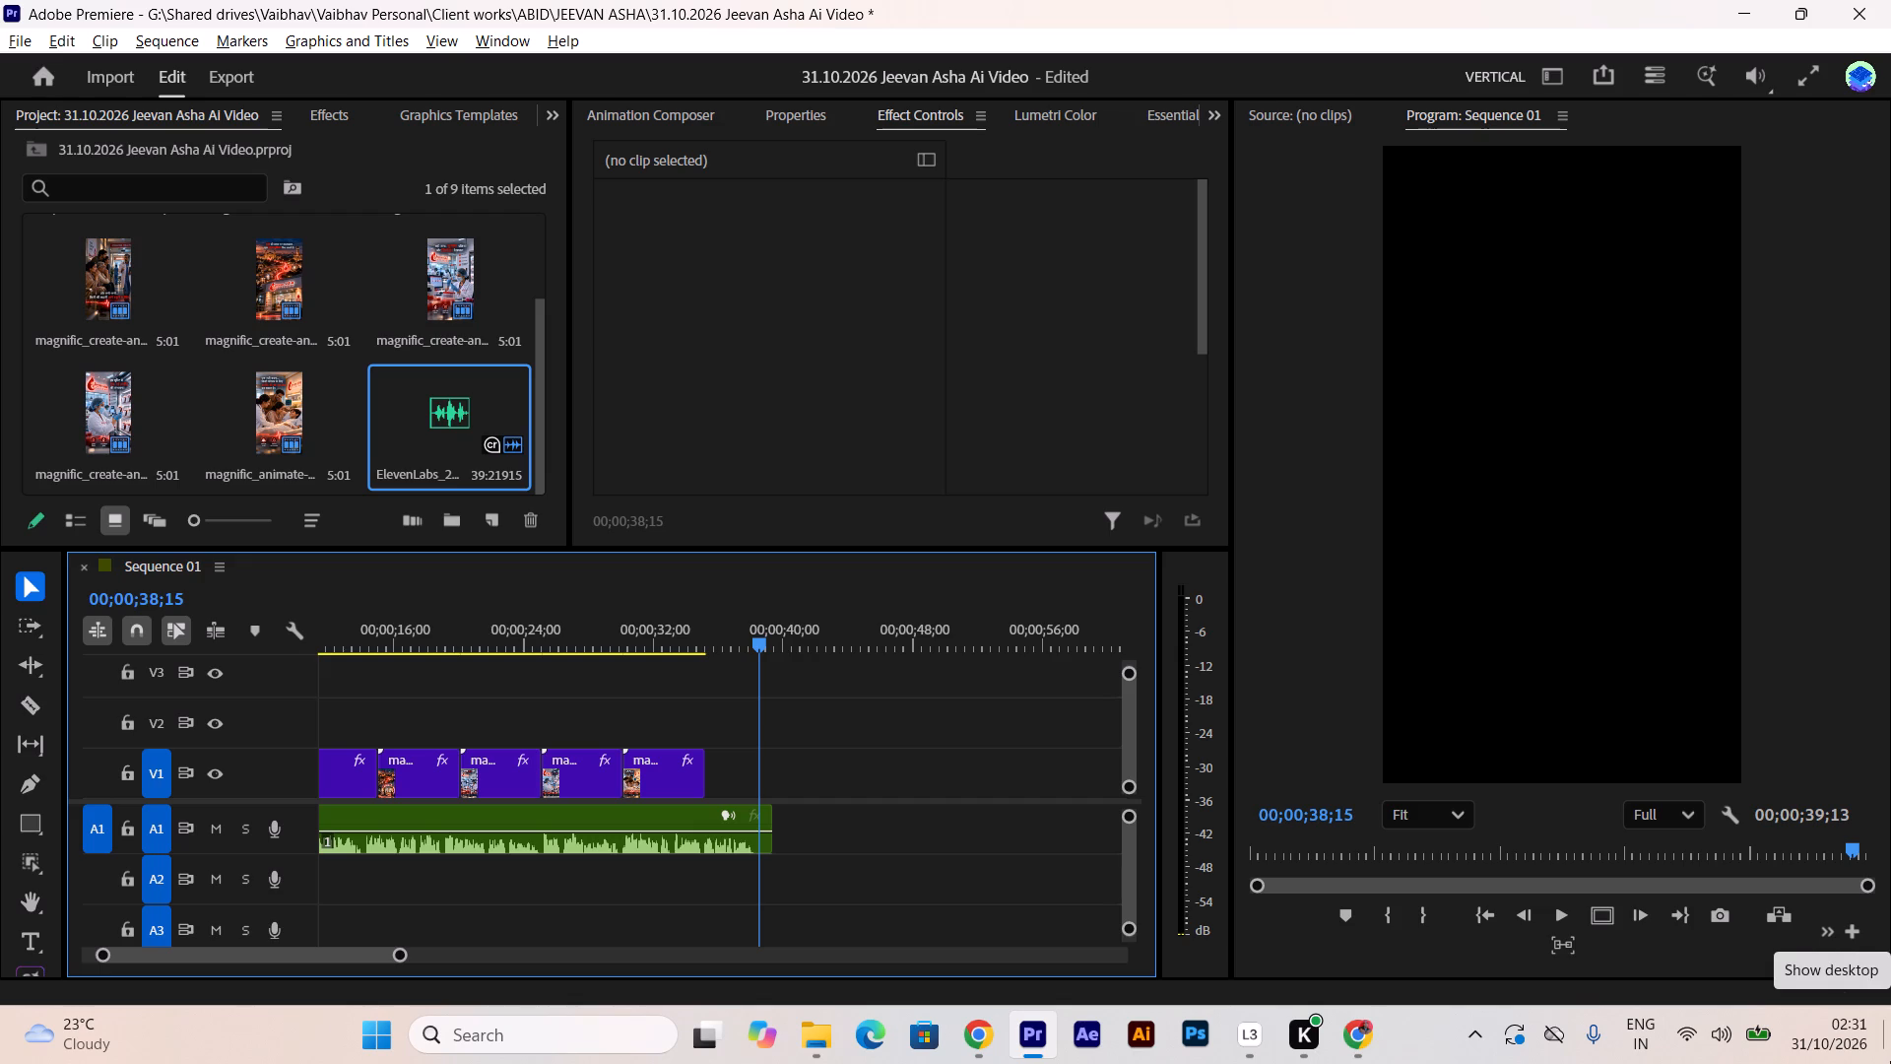
Save the project with the voice-over in place.
key(ctrl+s)
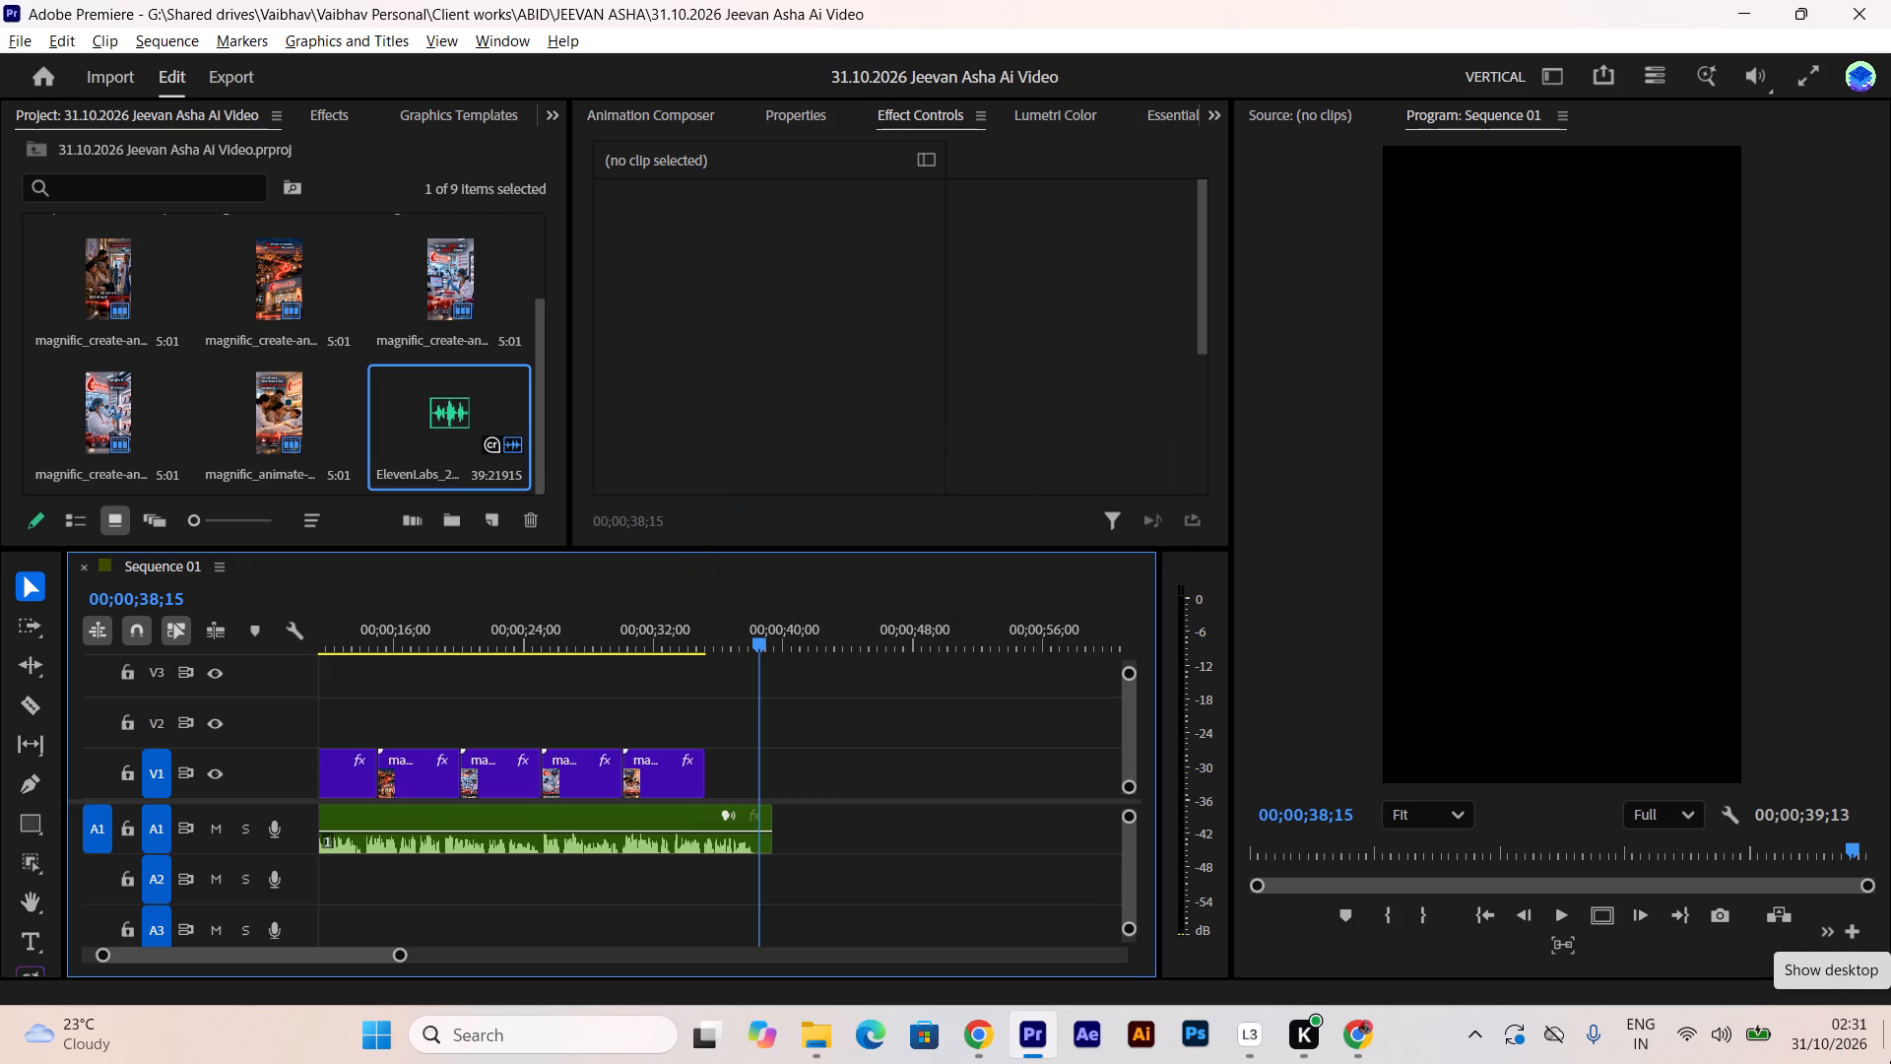
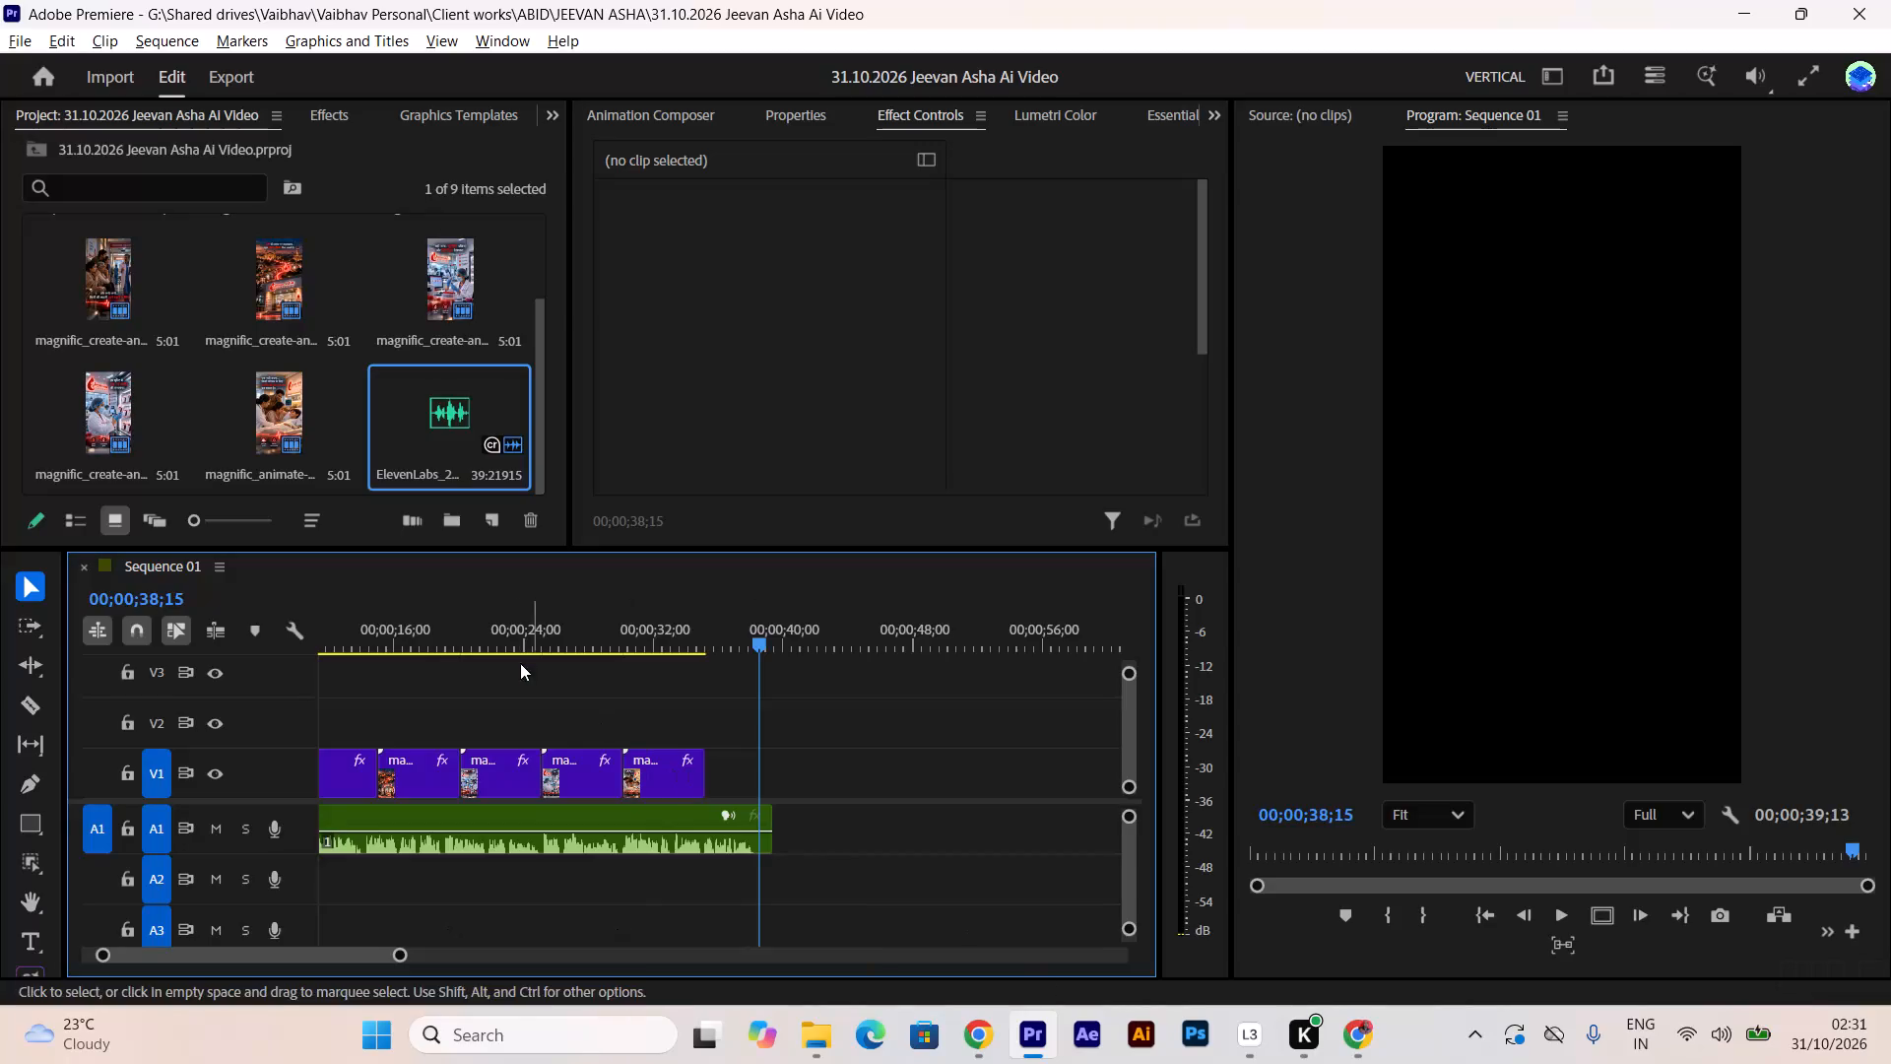
Play the opening of the sequence from the start with the timeline enlarged, and raise the system volume.
drag(517, 624, 355, 640)
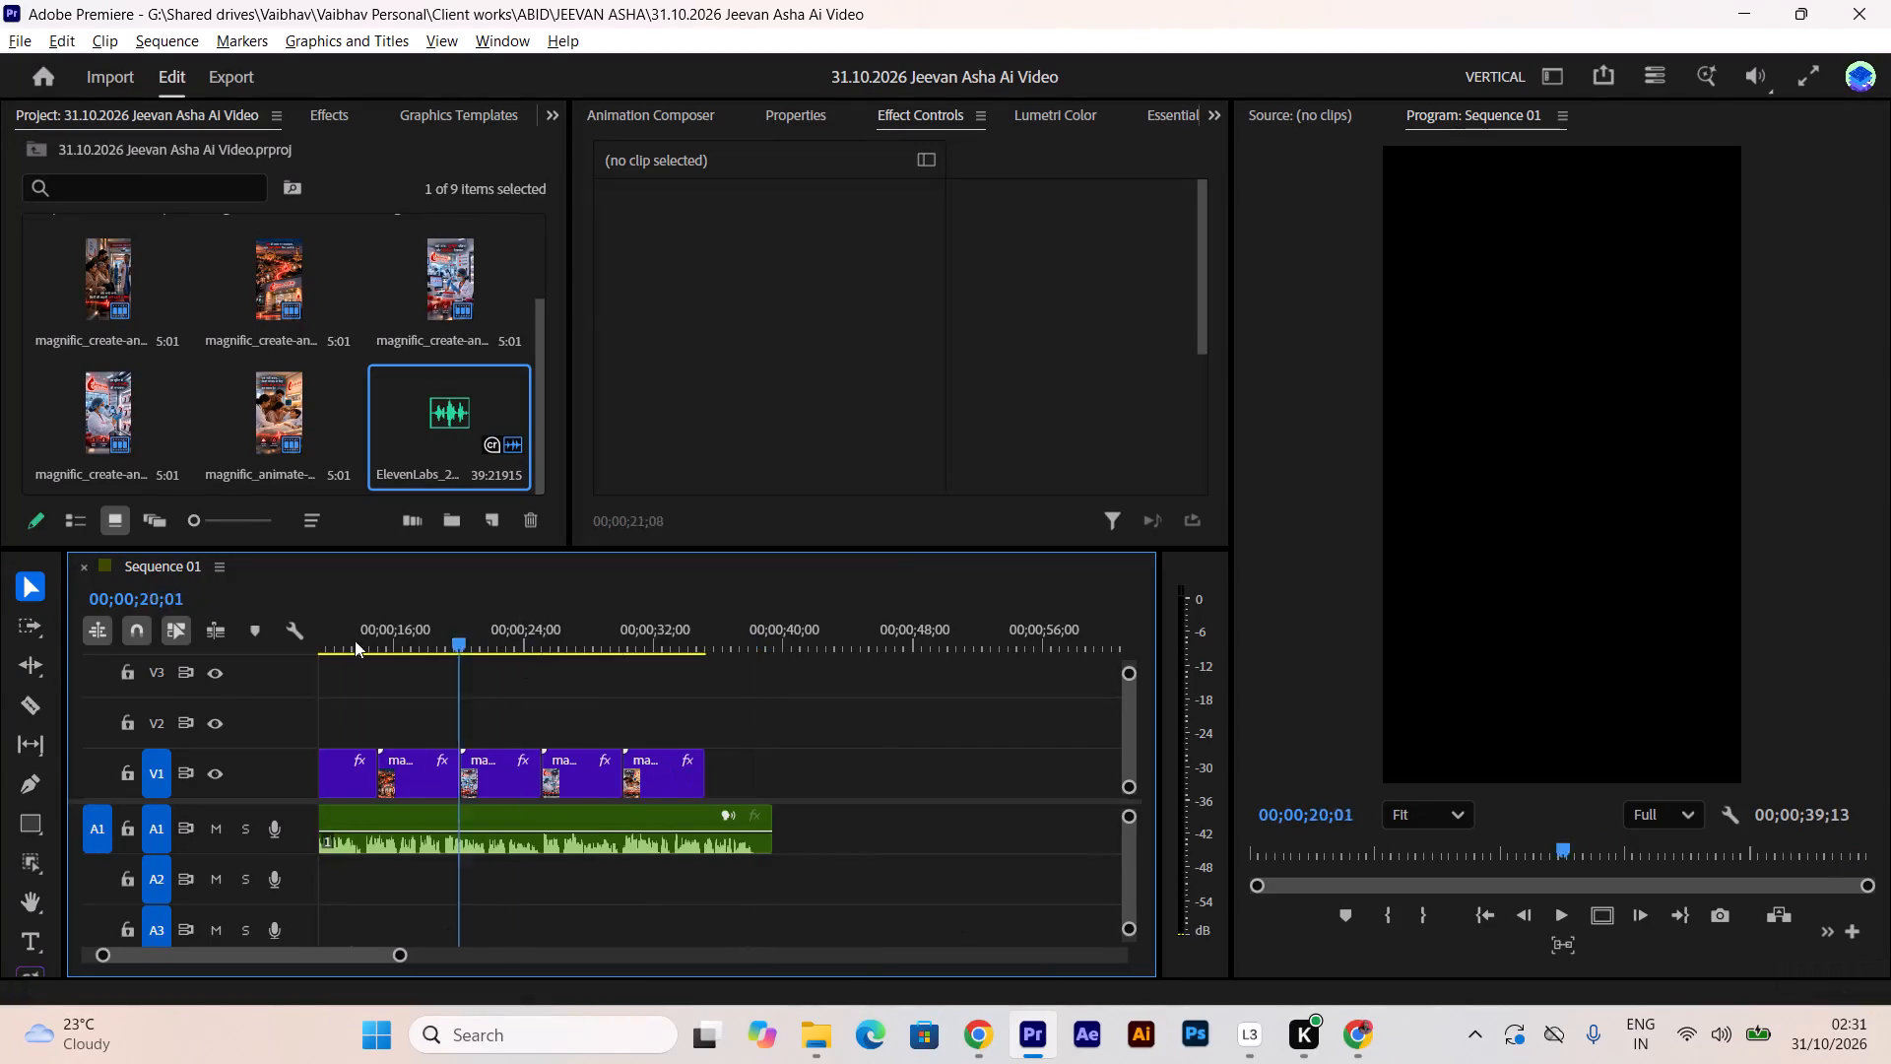
drag(355, 640, 118, 691)
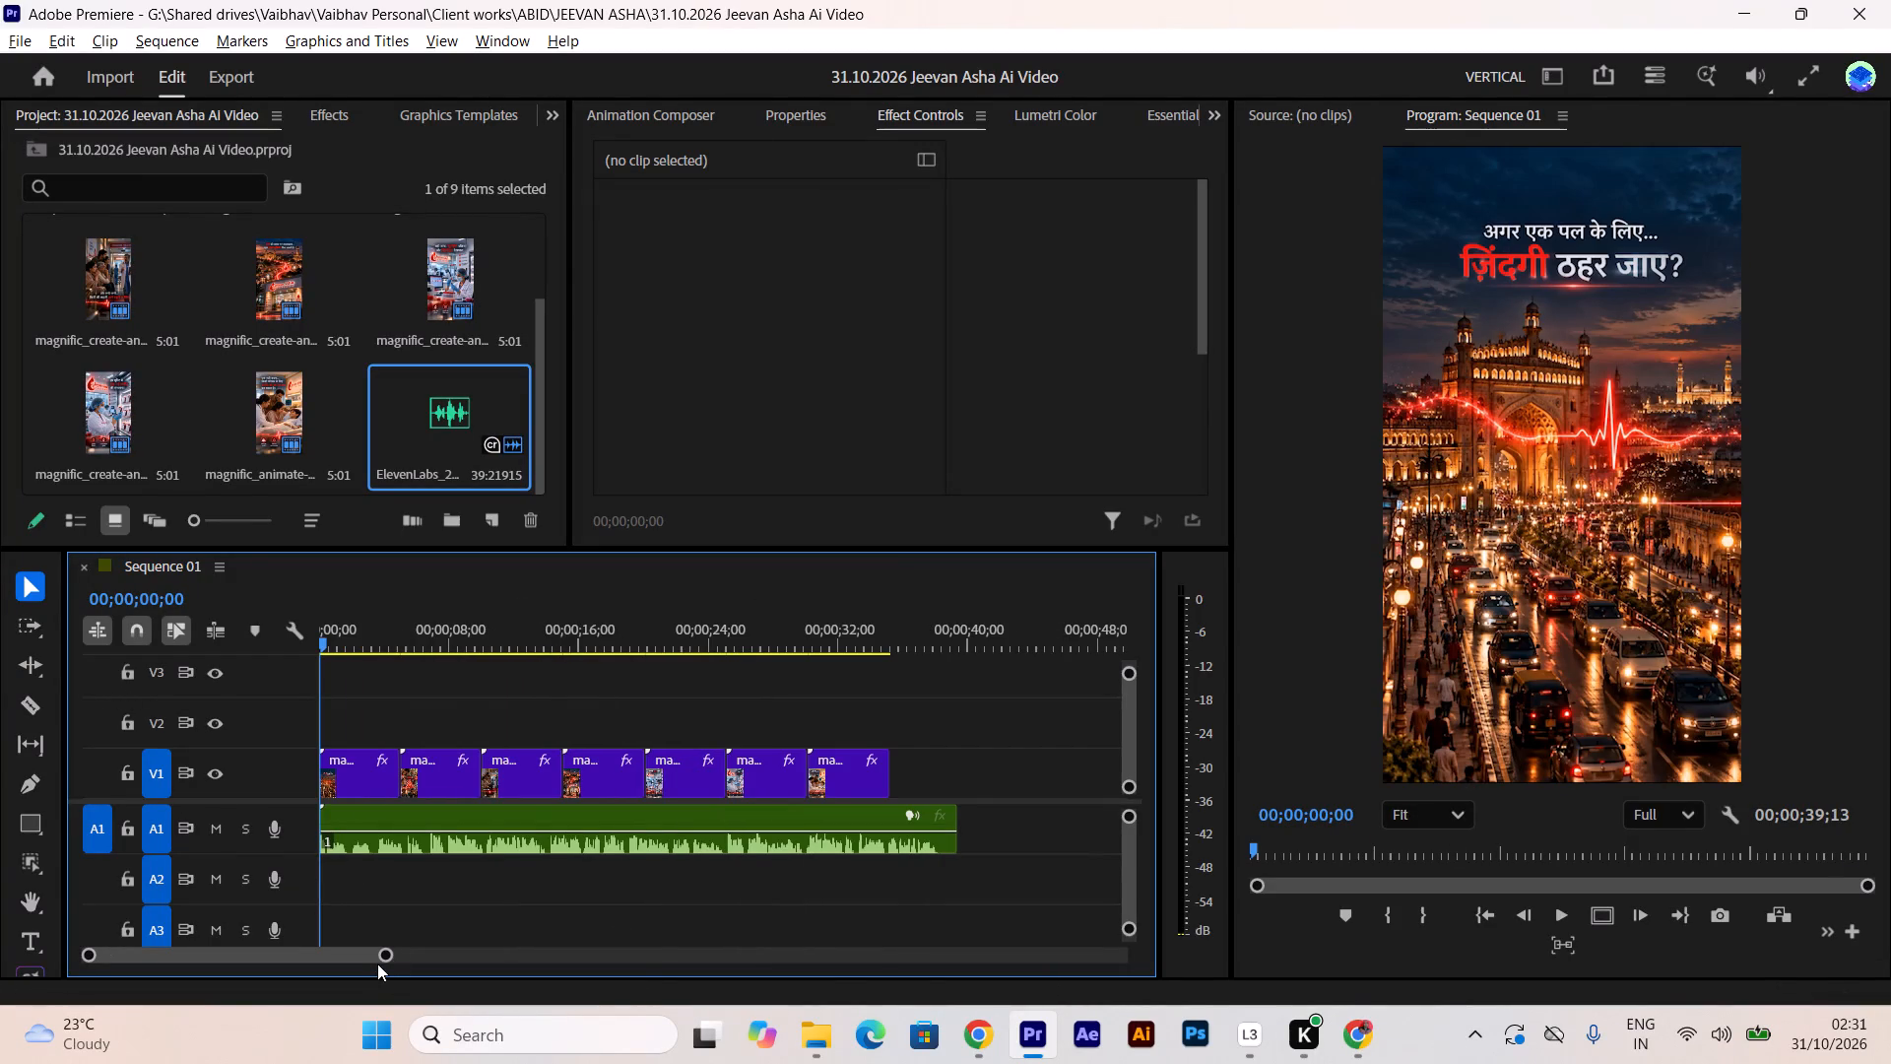
drag(392, 955, 253, 944)
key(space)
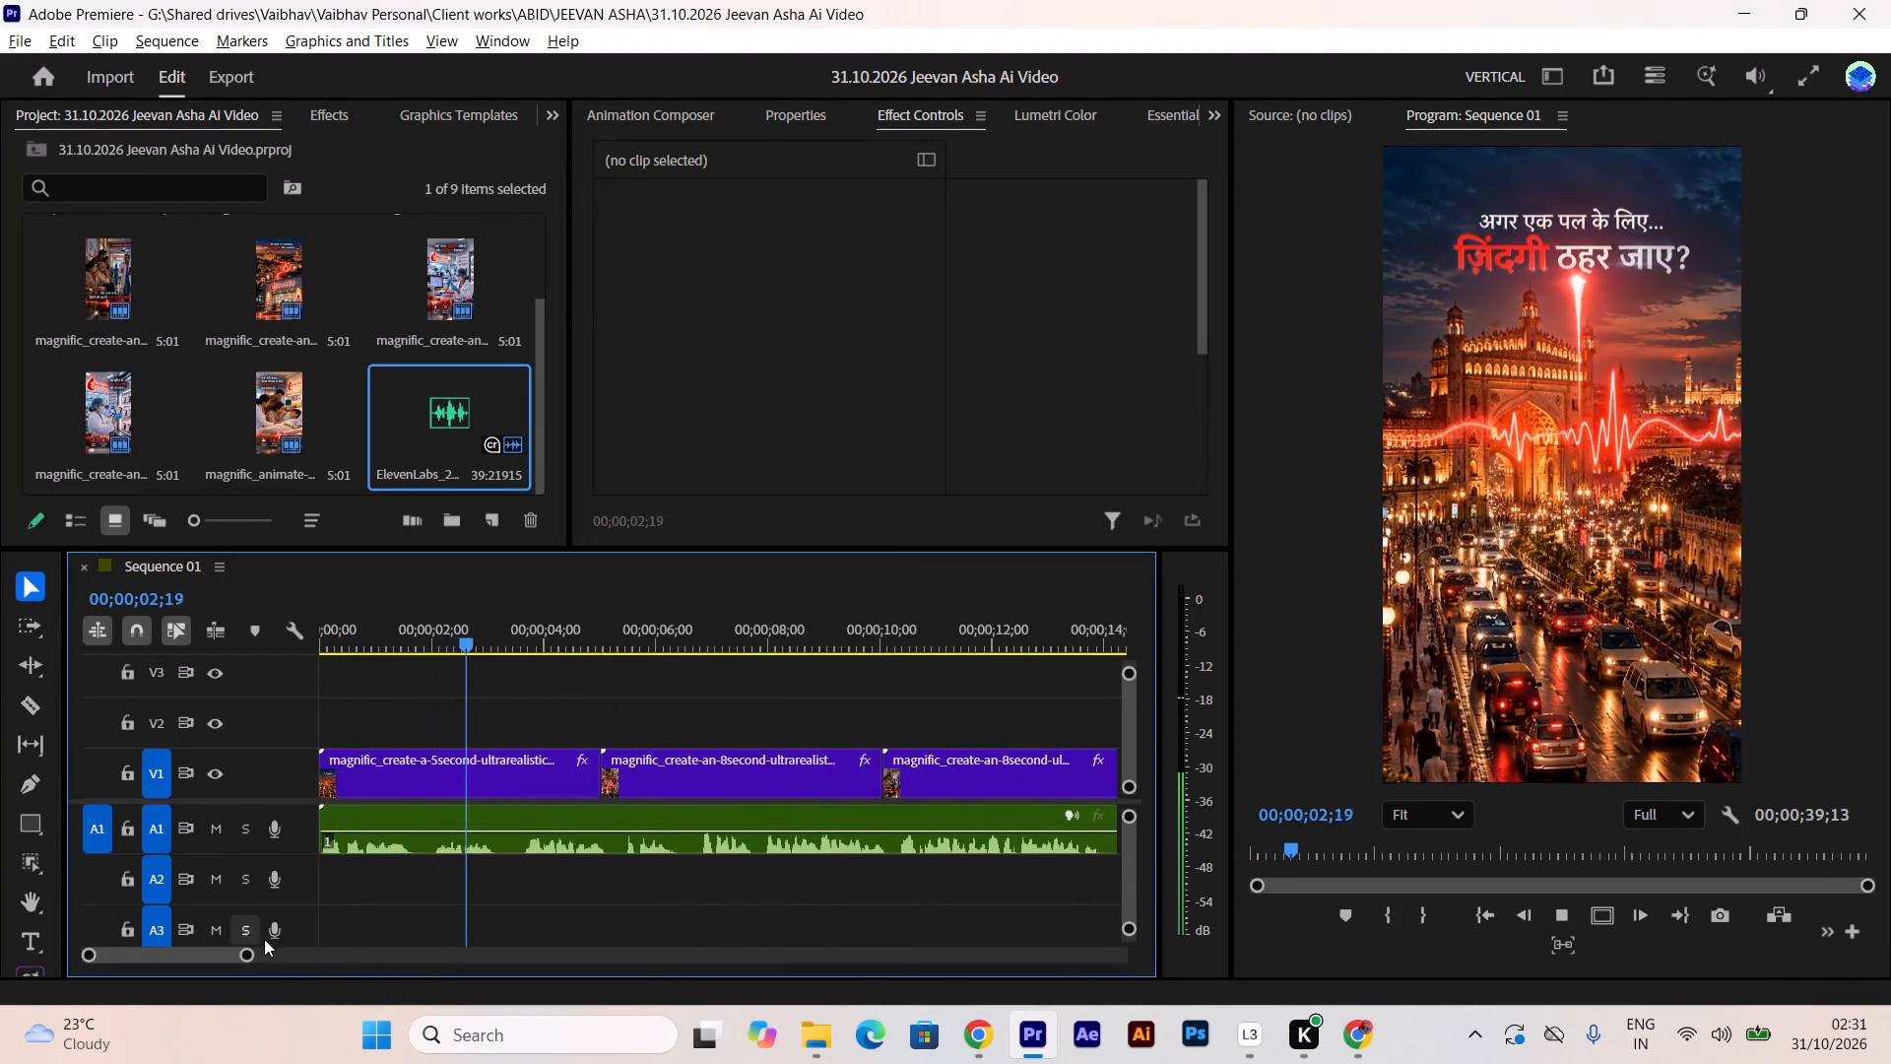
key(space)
click(1723, 1038)
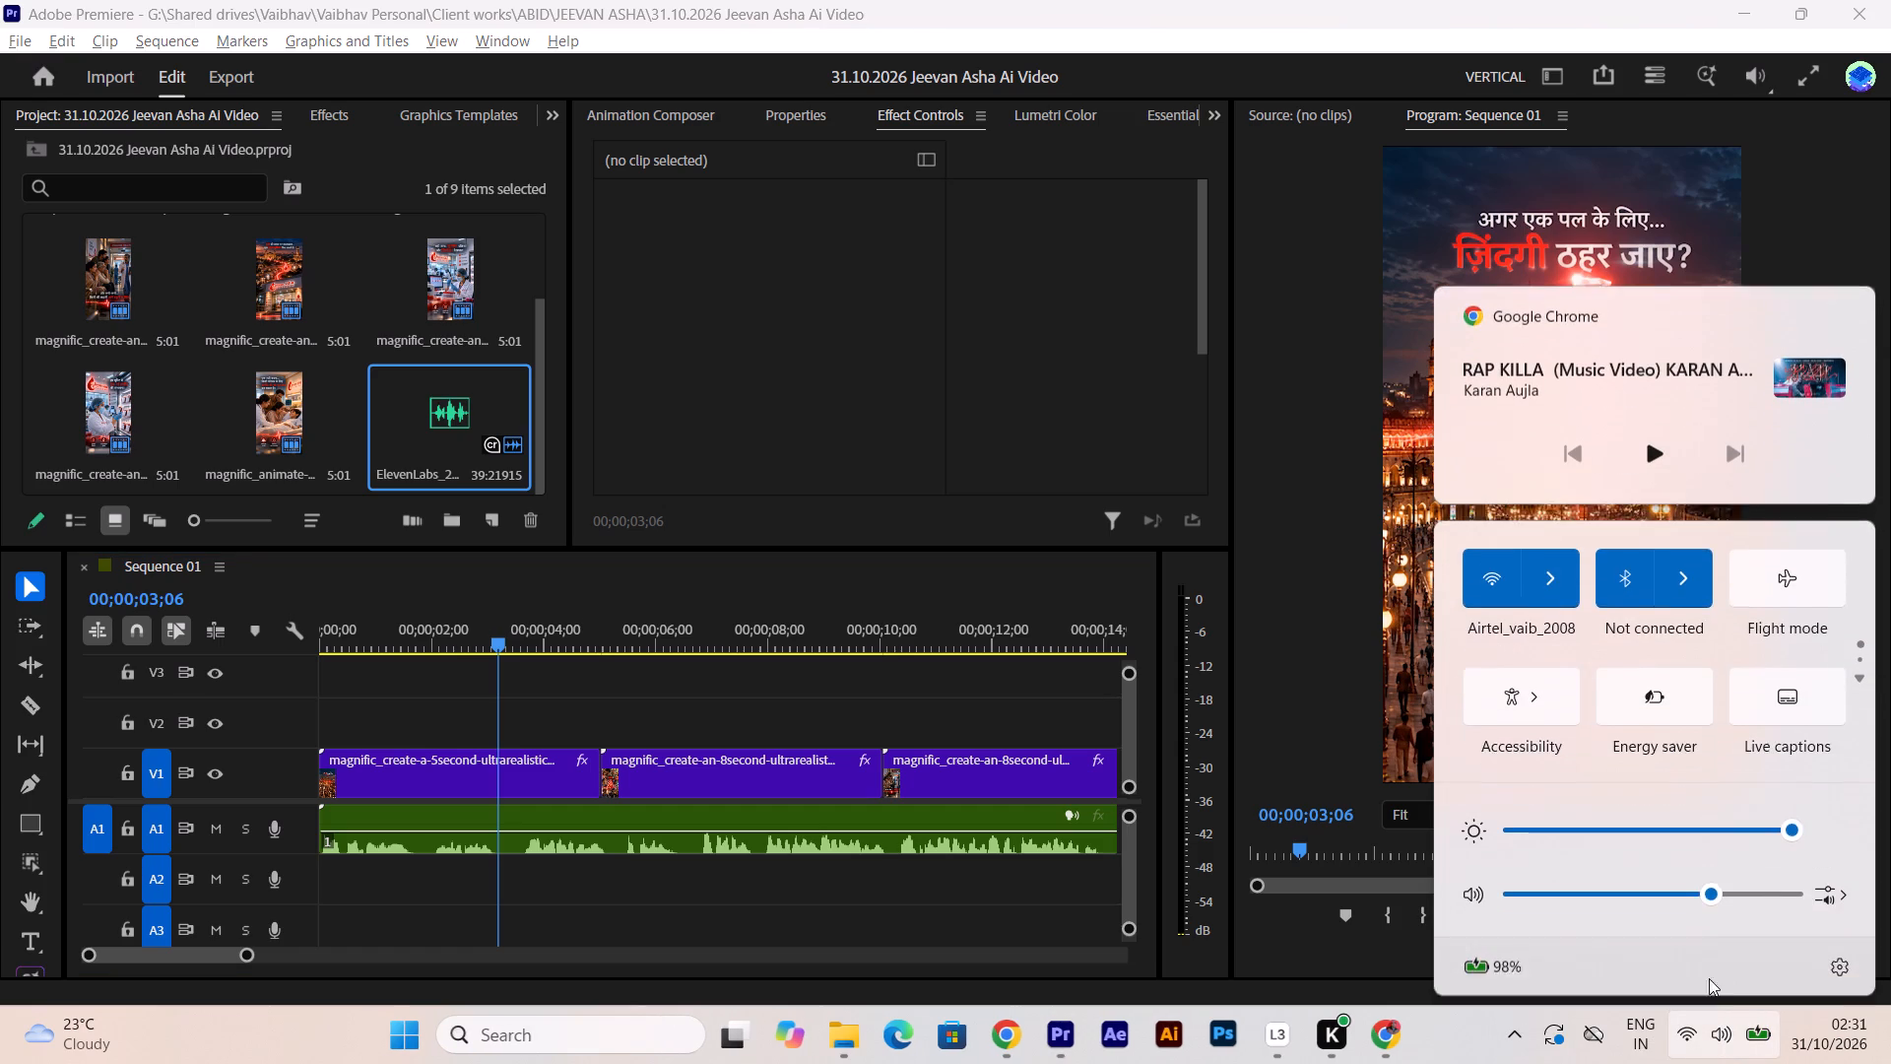
drag(1721, 885, 1752, 897)
click(797, 886)
Move the second V1 clip, the family and heart scene, earlier to start at 00;00;03;19, overwriting the end of the first clip.
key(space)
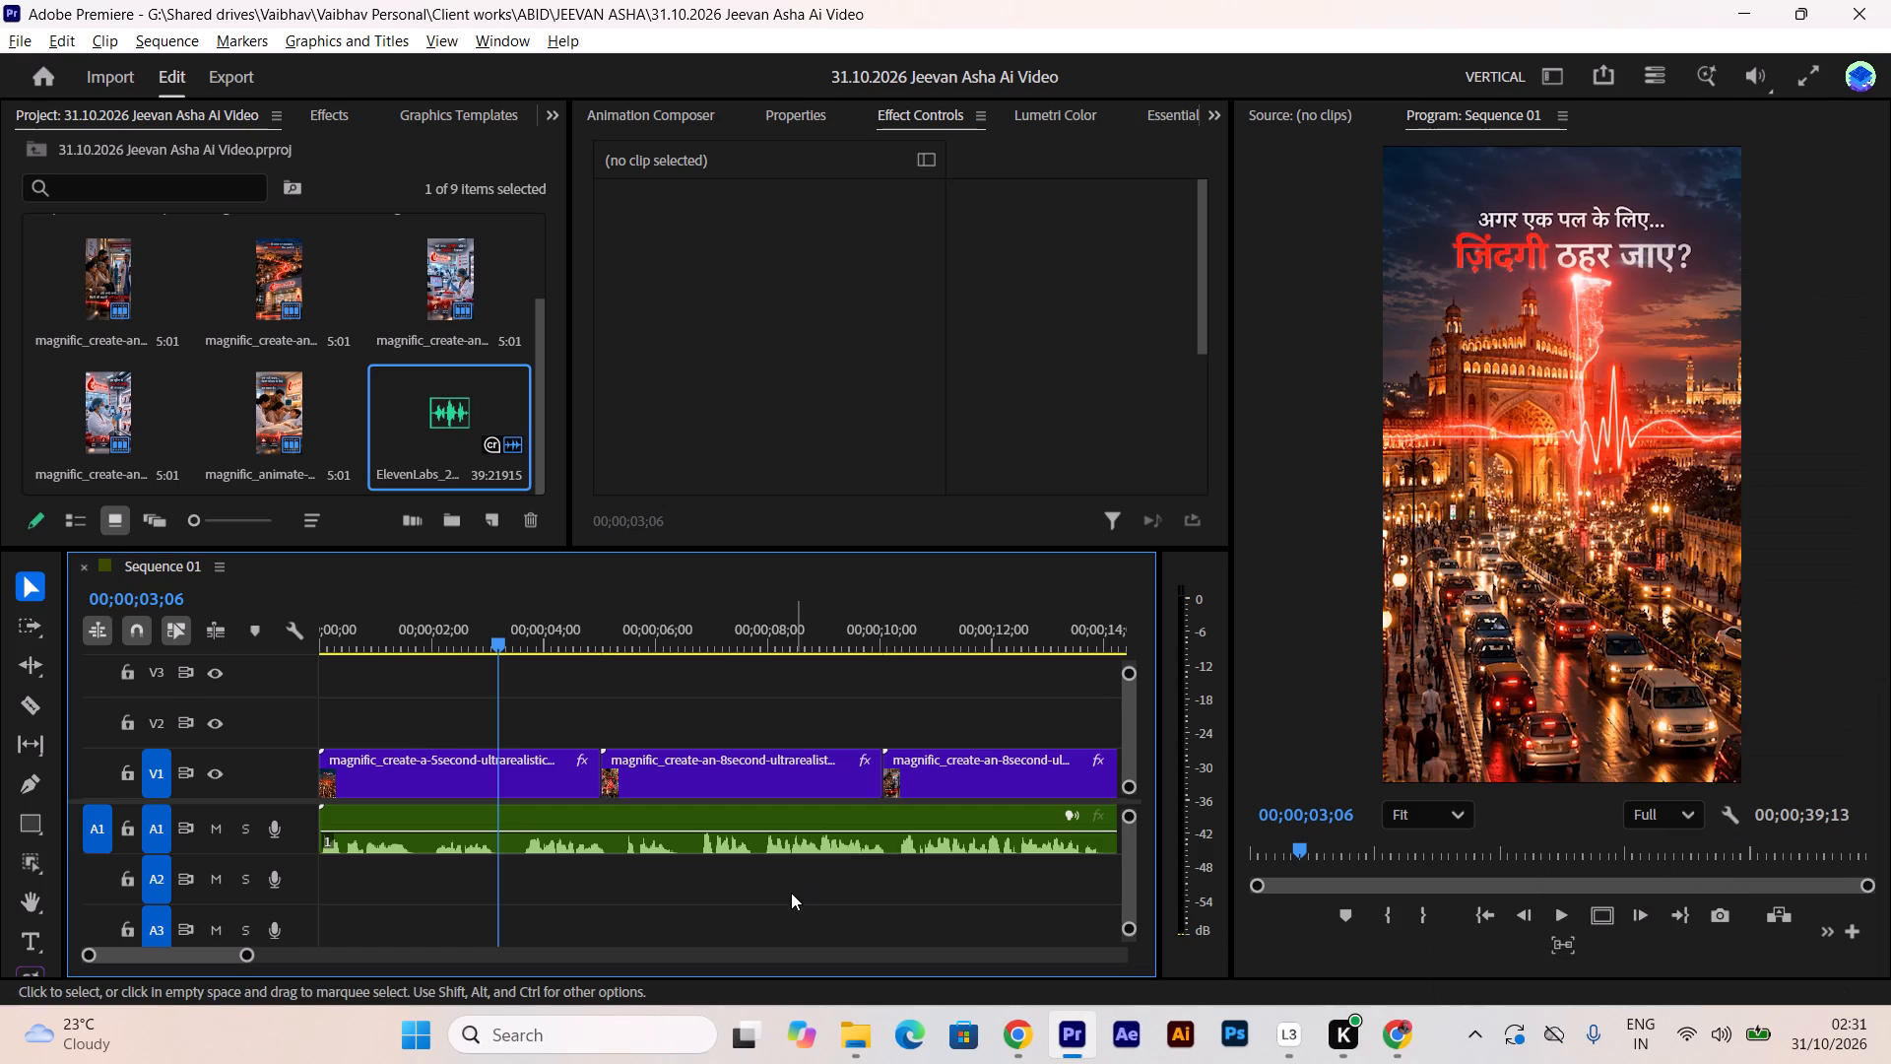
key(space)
drag(536, 635, 533, 635)
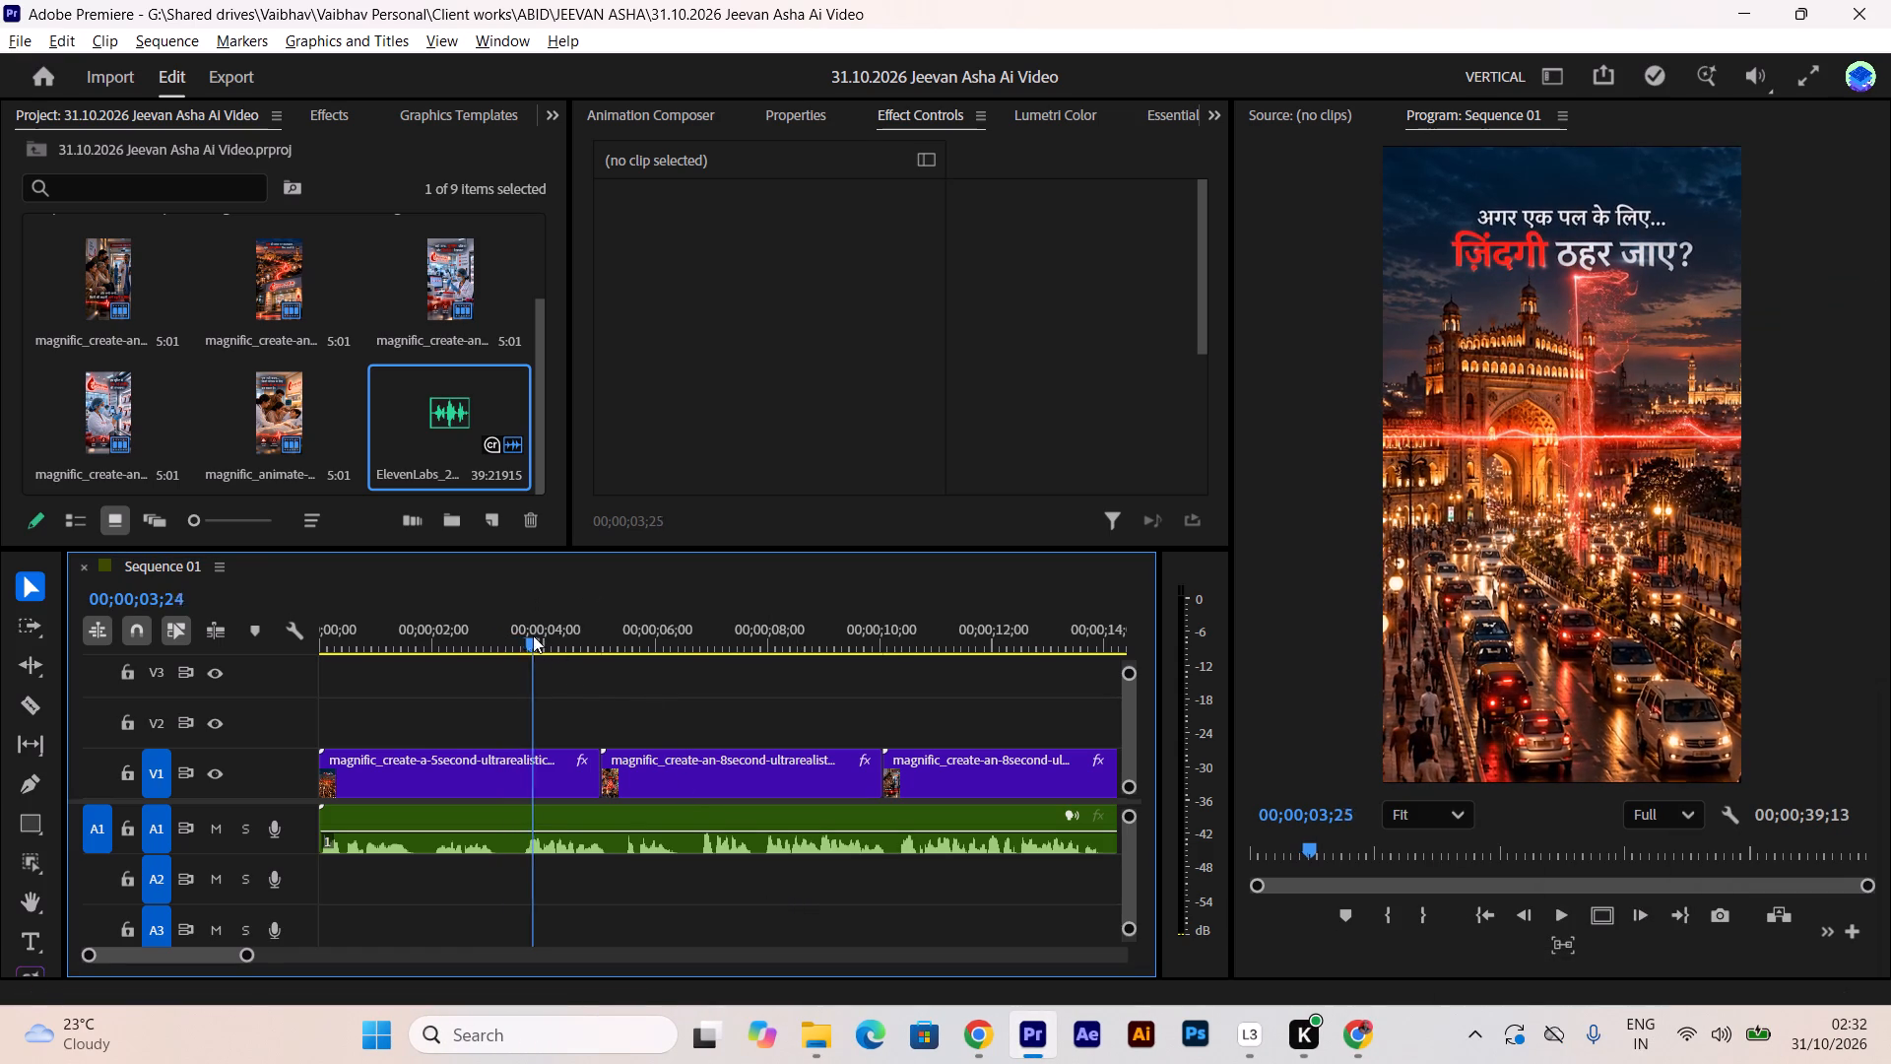
drag(533, 635, 526, 632)
drag(656, 774, 565, 766)
Following the voice-over, move the third V1 clip, the hospital corridor scene, earlier to start at 00;00;06;25 over the second clip's end.
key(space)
scroll(642, 782, down, 3)
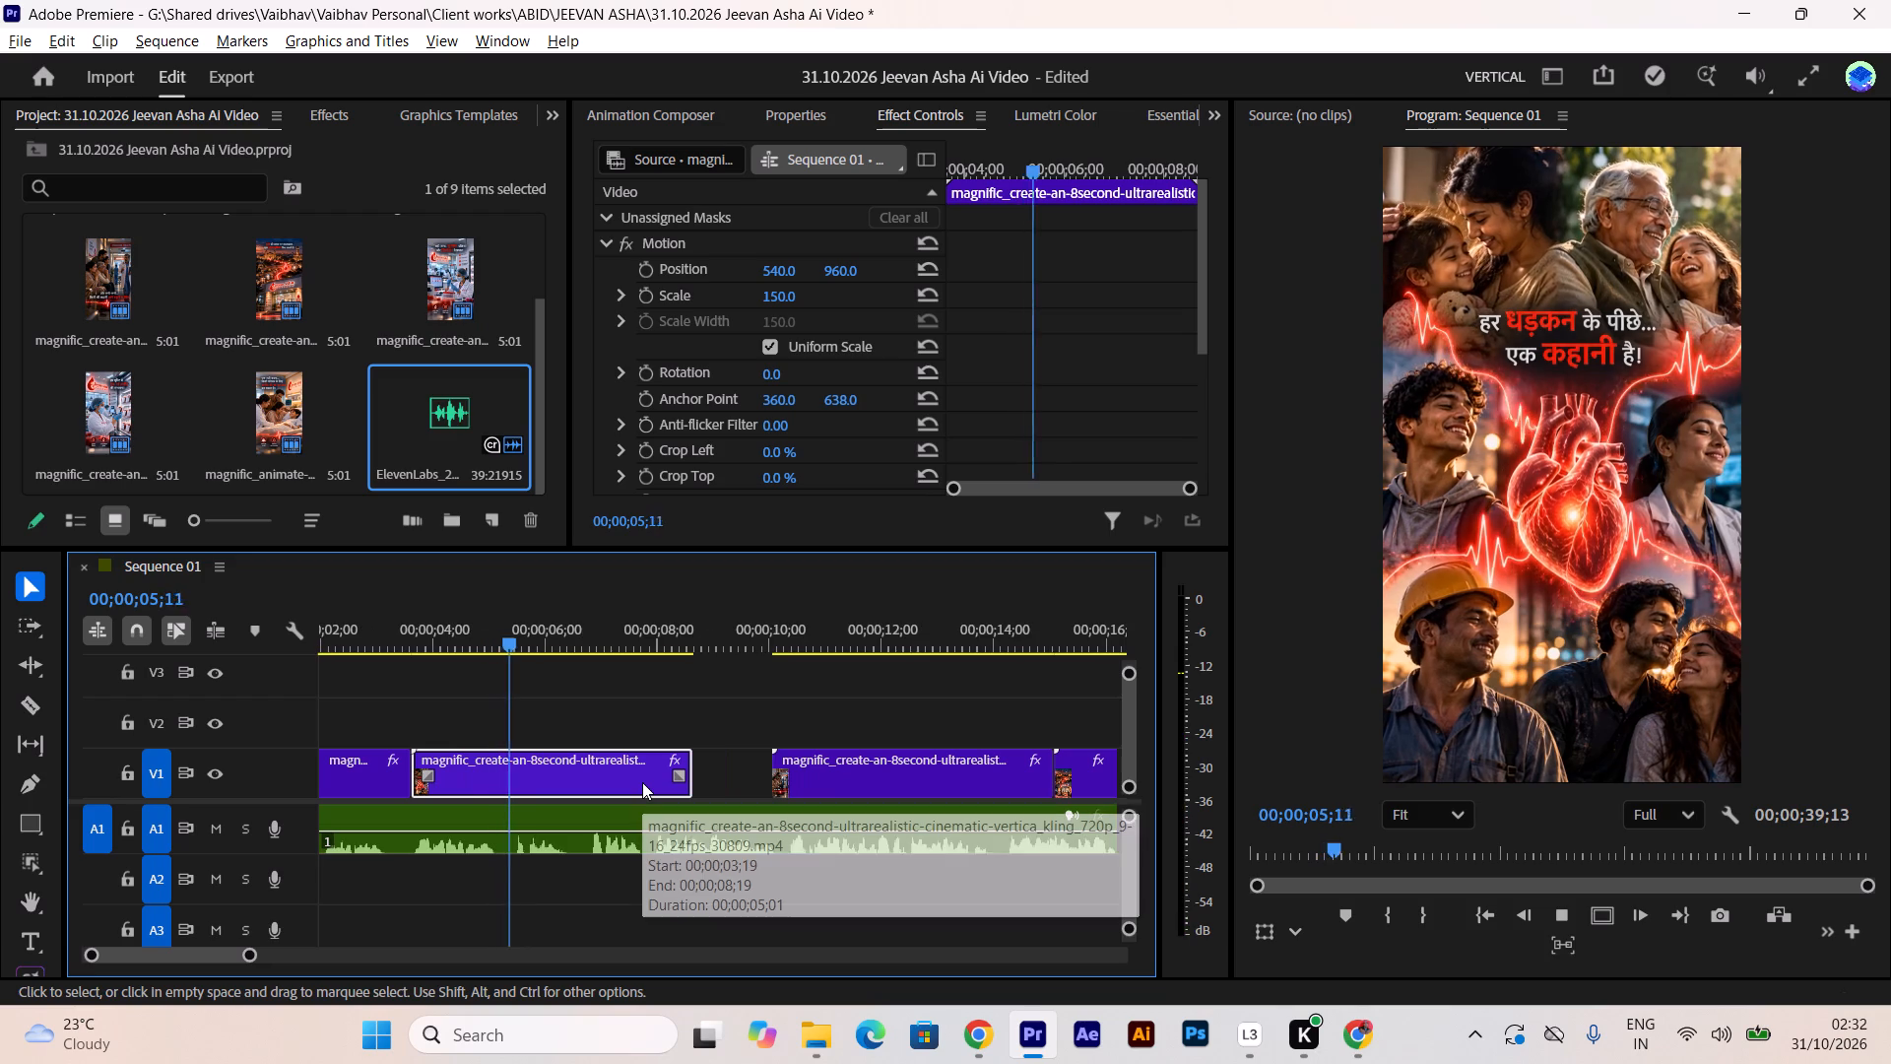
scroll(642, 782, down, 2)
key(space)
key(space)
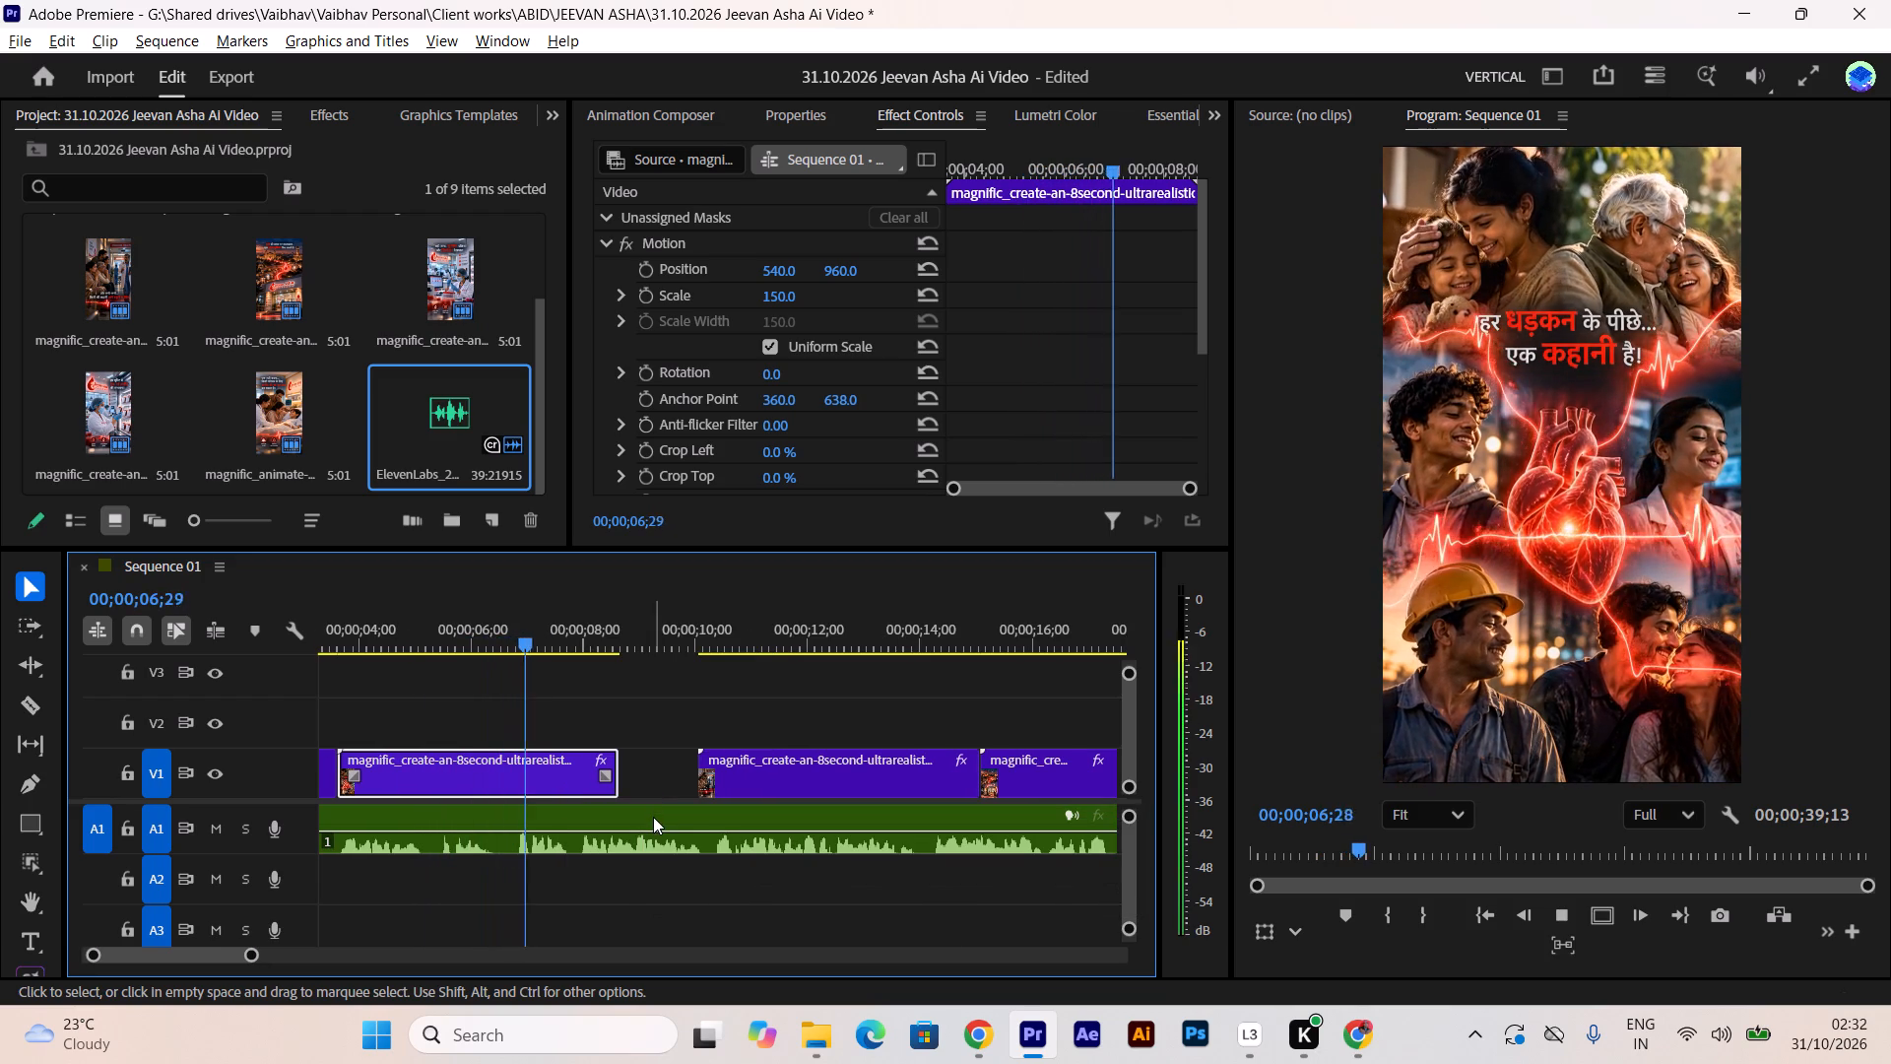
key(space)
drag(554, 638, 514, 638)
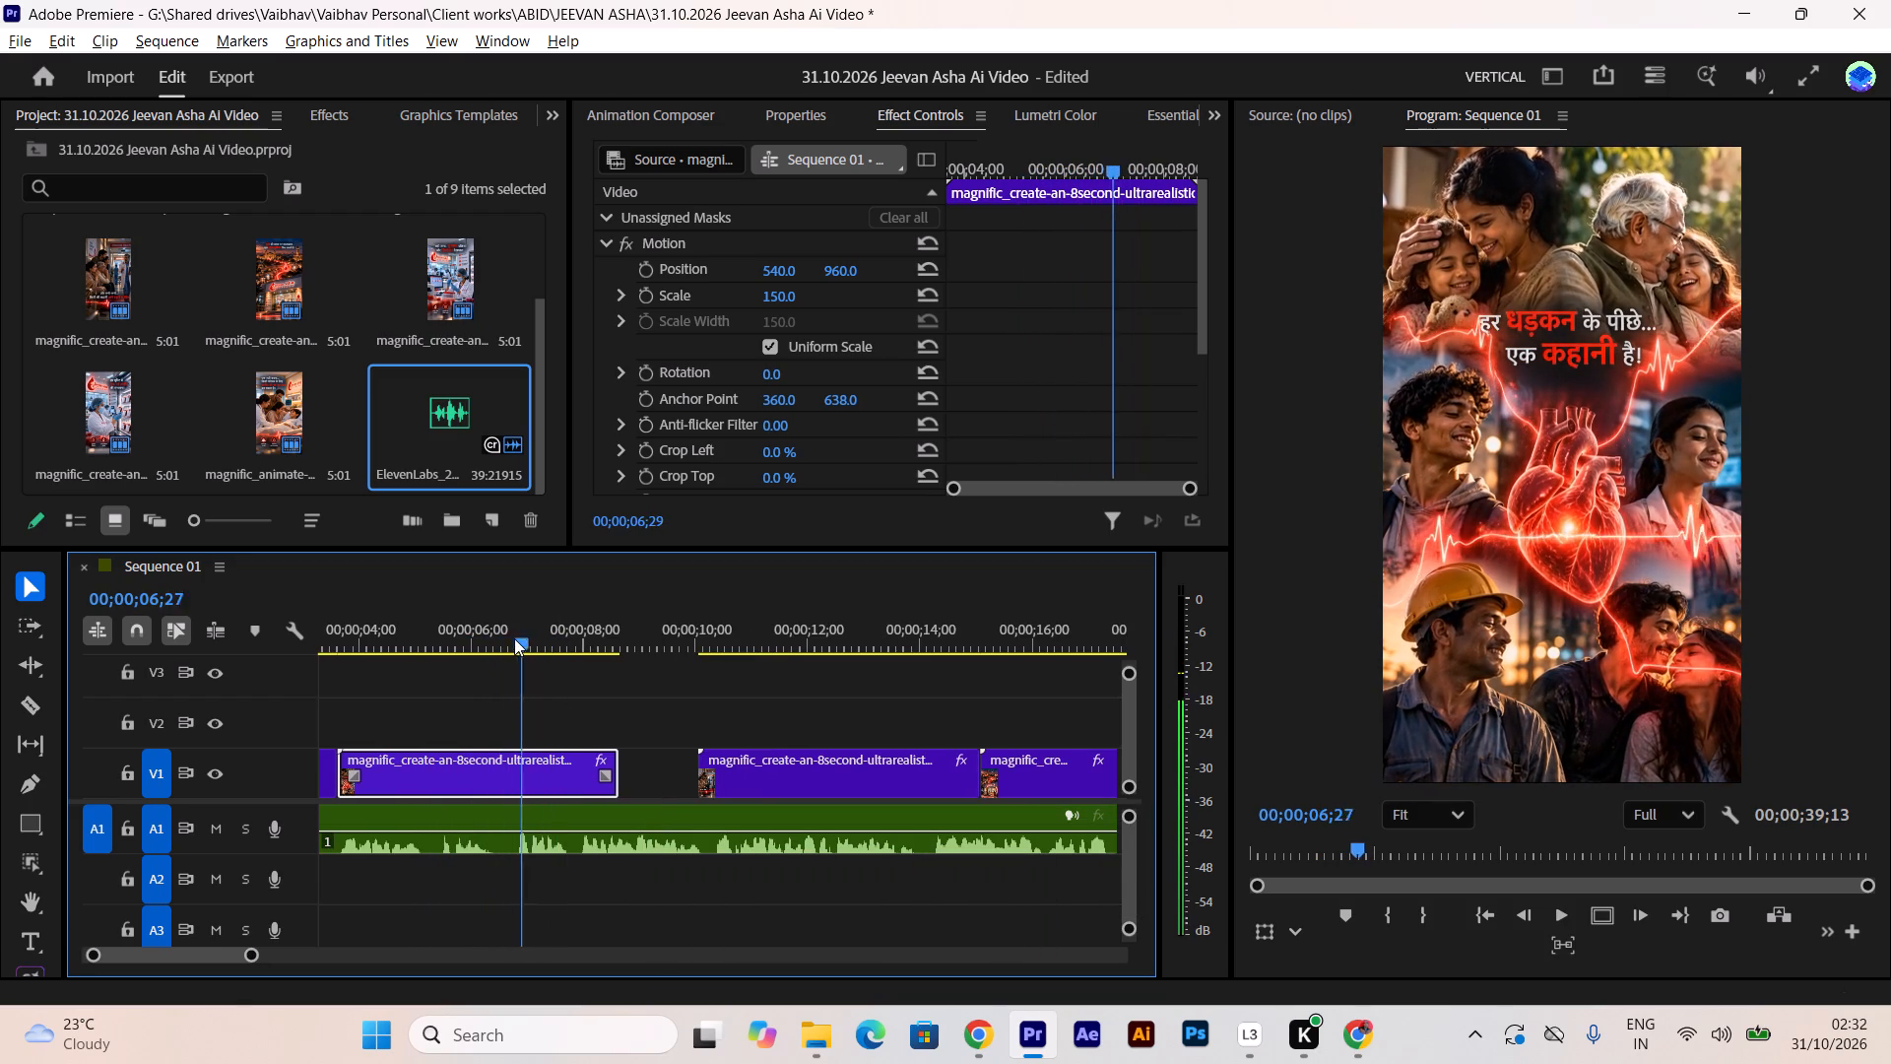
drag(514, 638, 514, 640)
drag(755, 781, 603, 777)
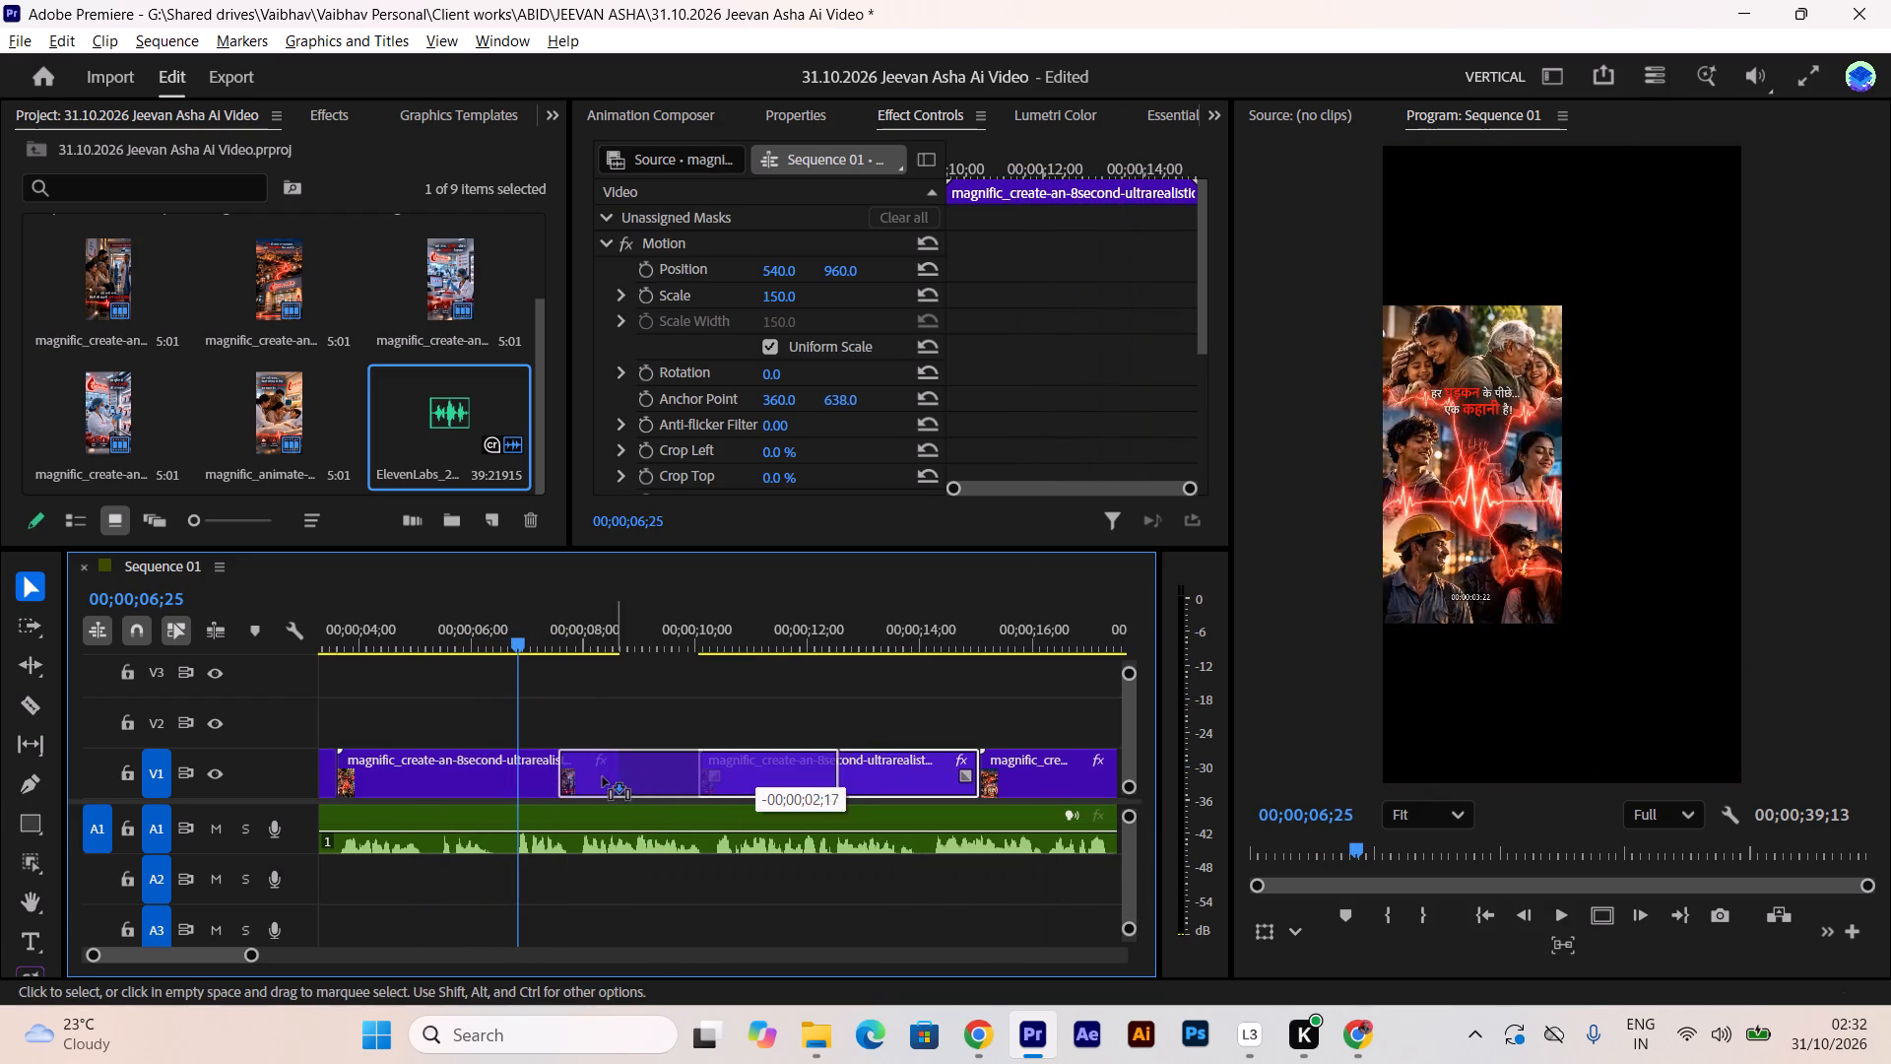
drag(603, 777, 565, 771)
Play the hospital corridor scene against the voice-over to find the cut point for the fourth clip.
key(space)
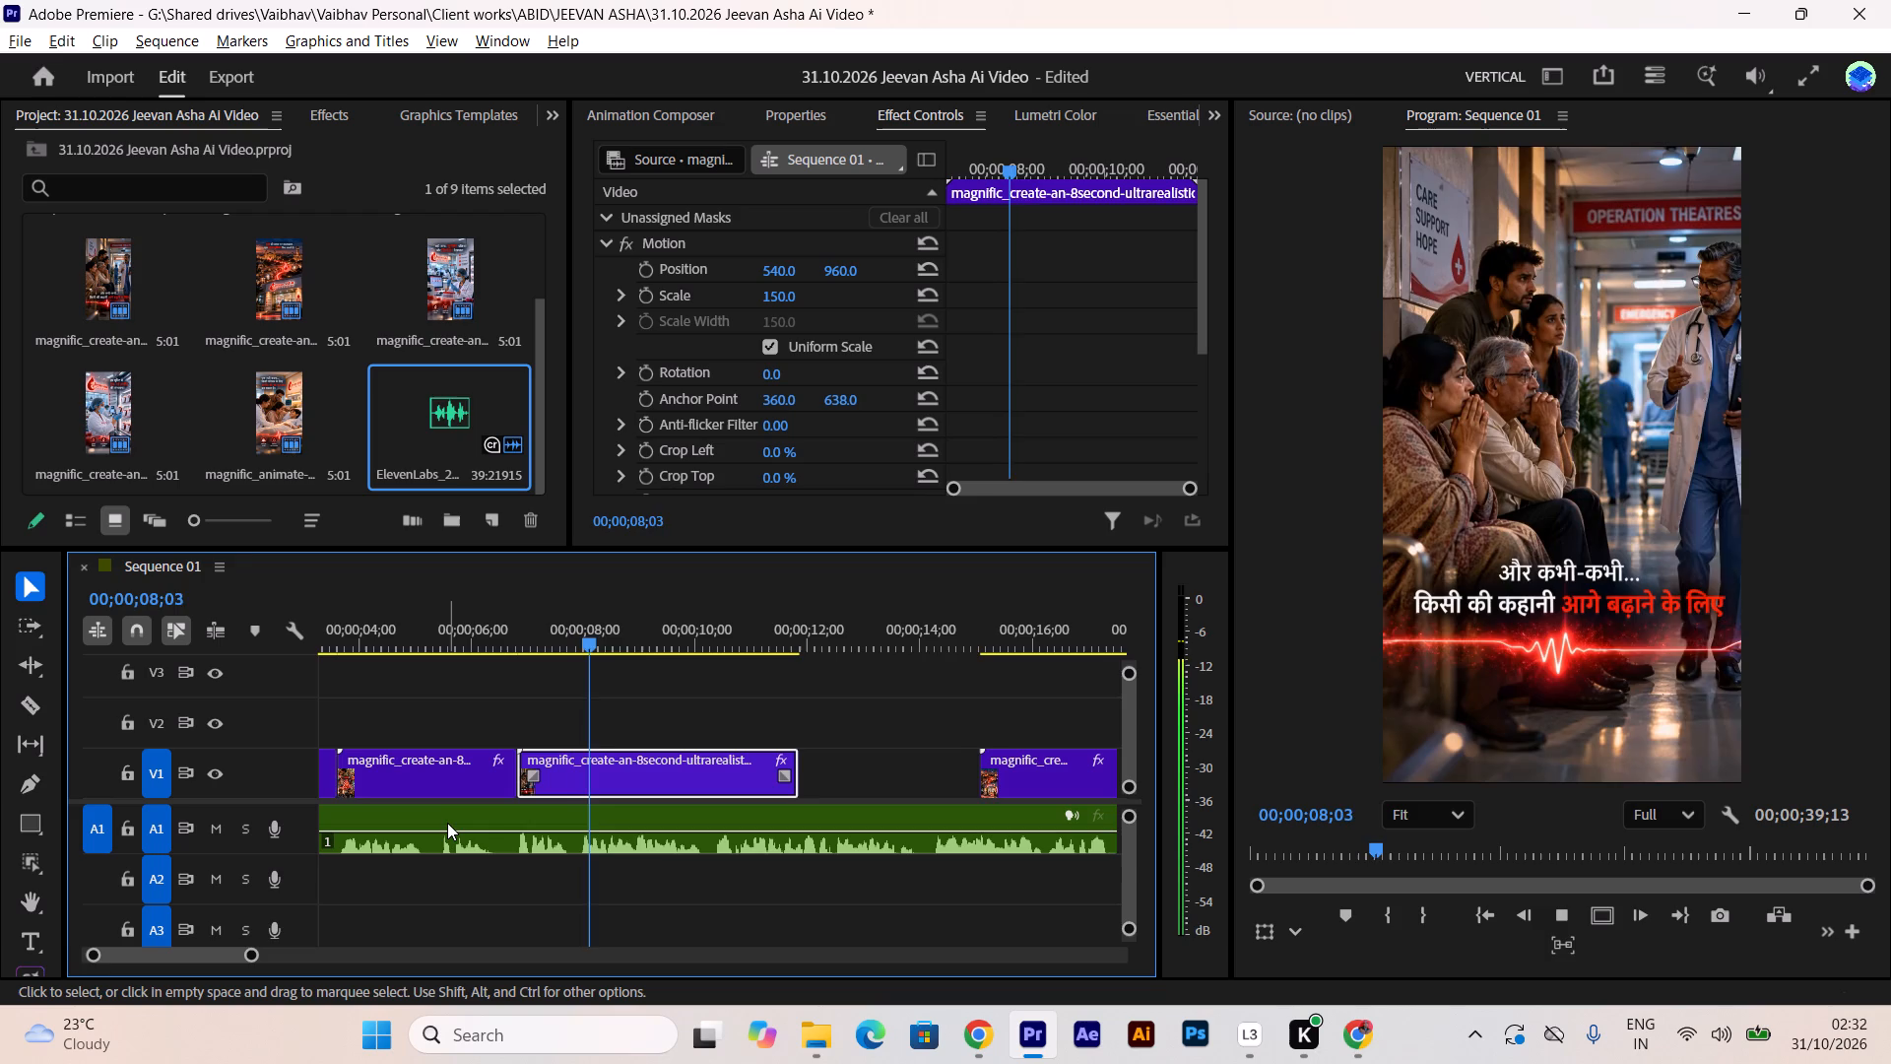
scroll(512, 814, down, 3)
scroll(624, 803, down, 2)
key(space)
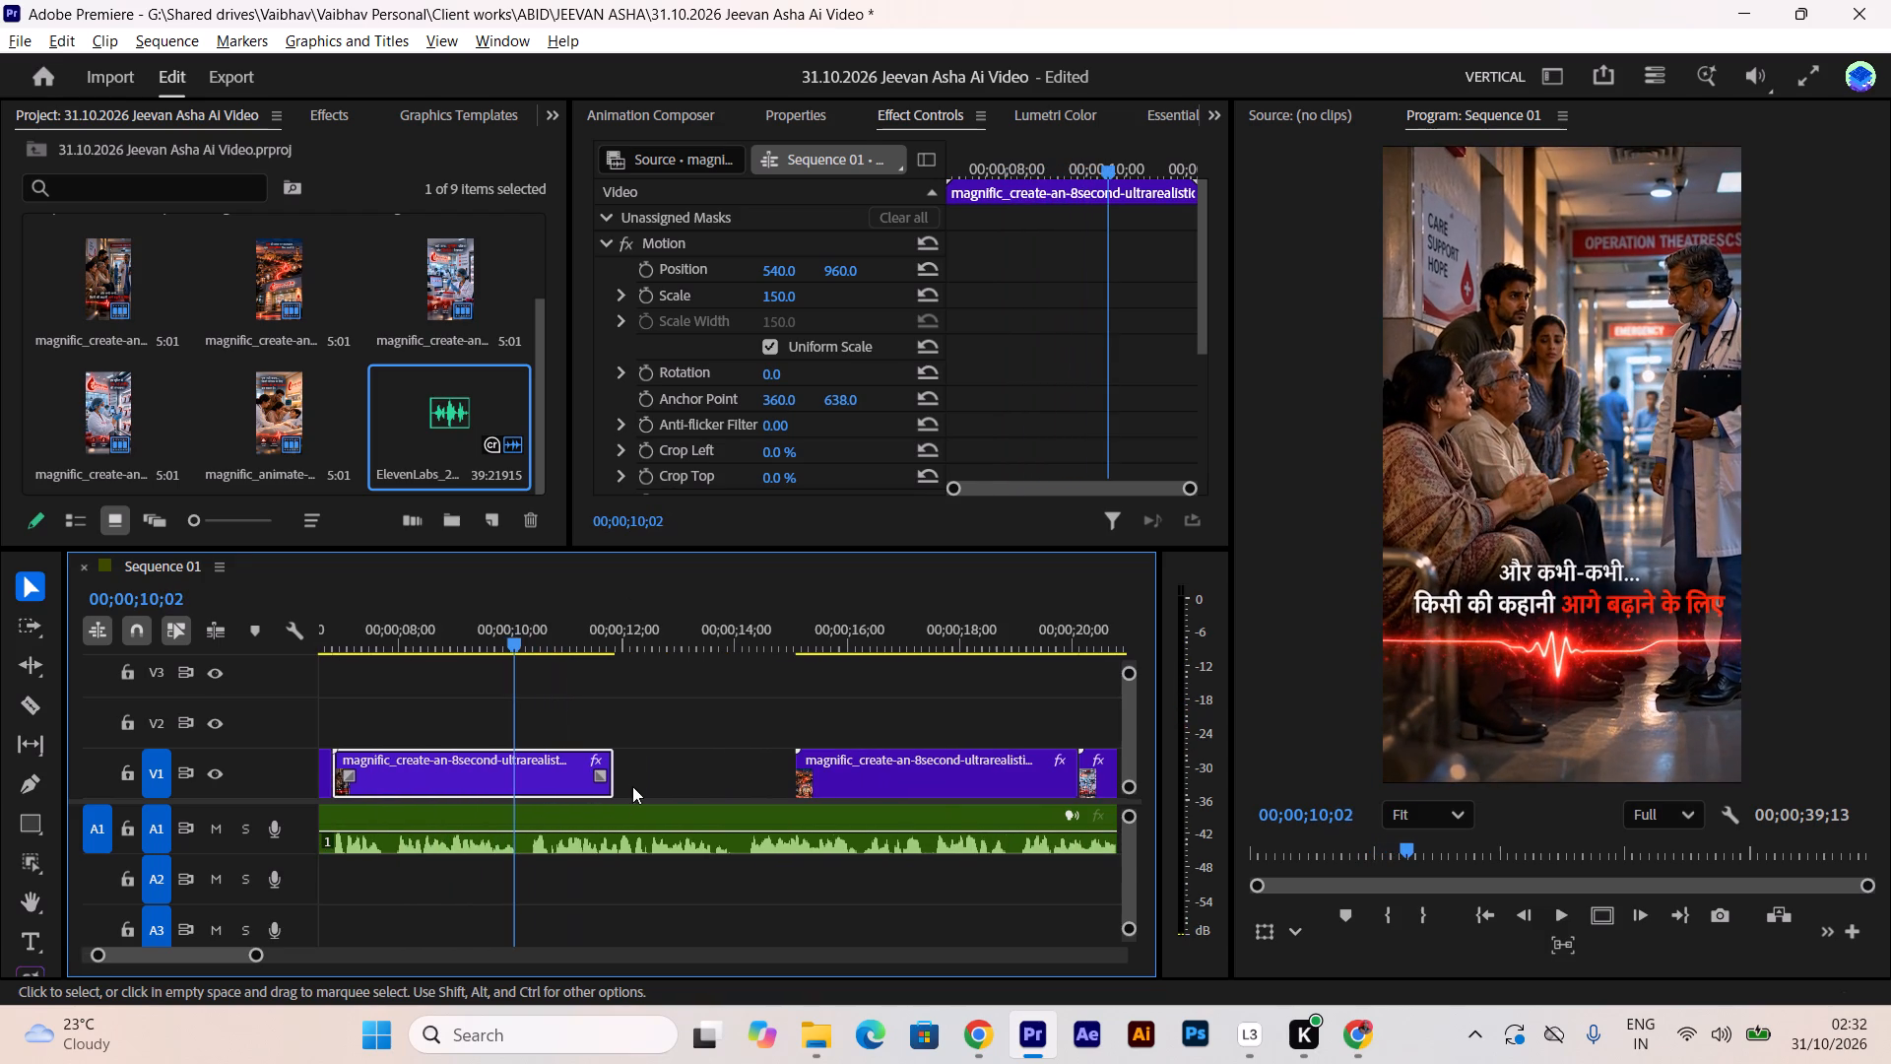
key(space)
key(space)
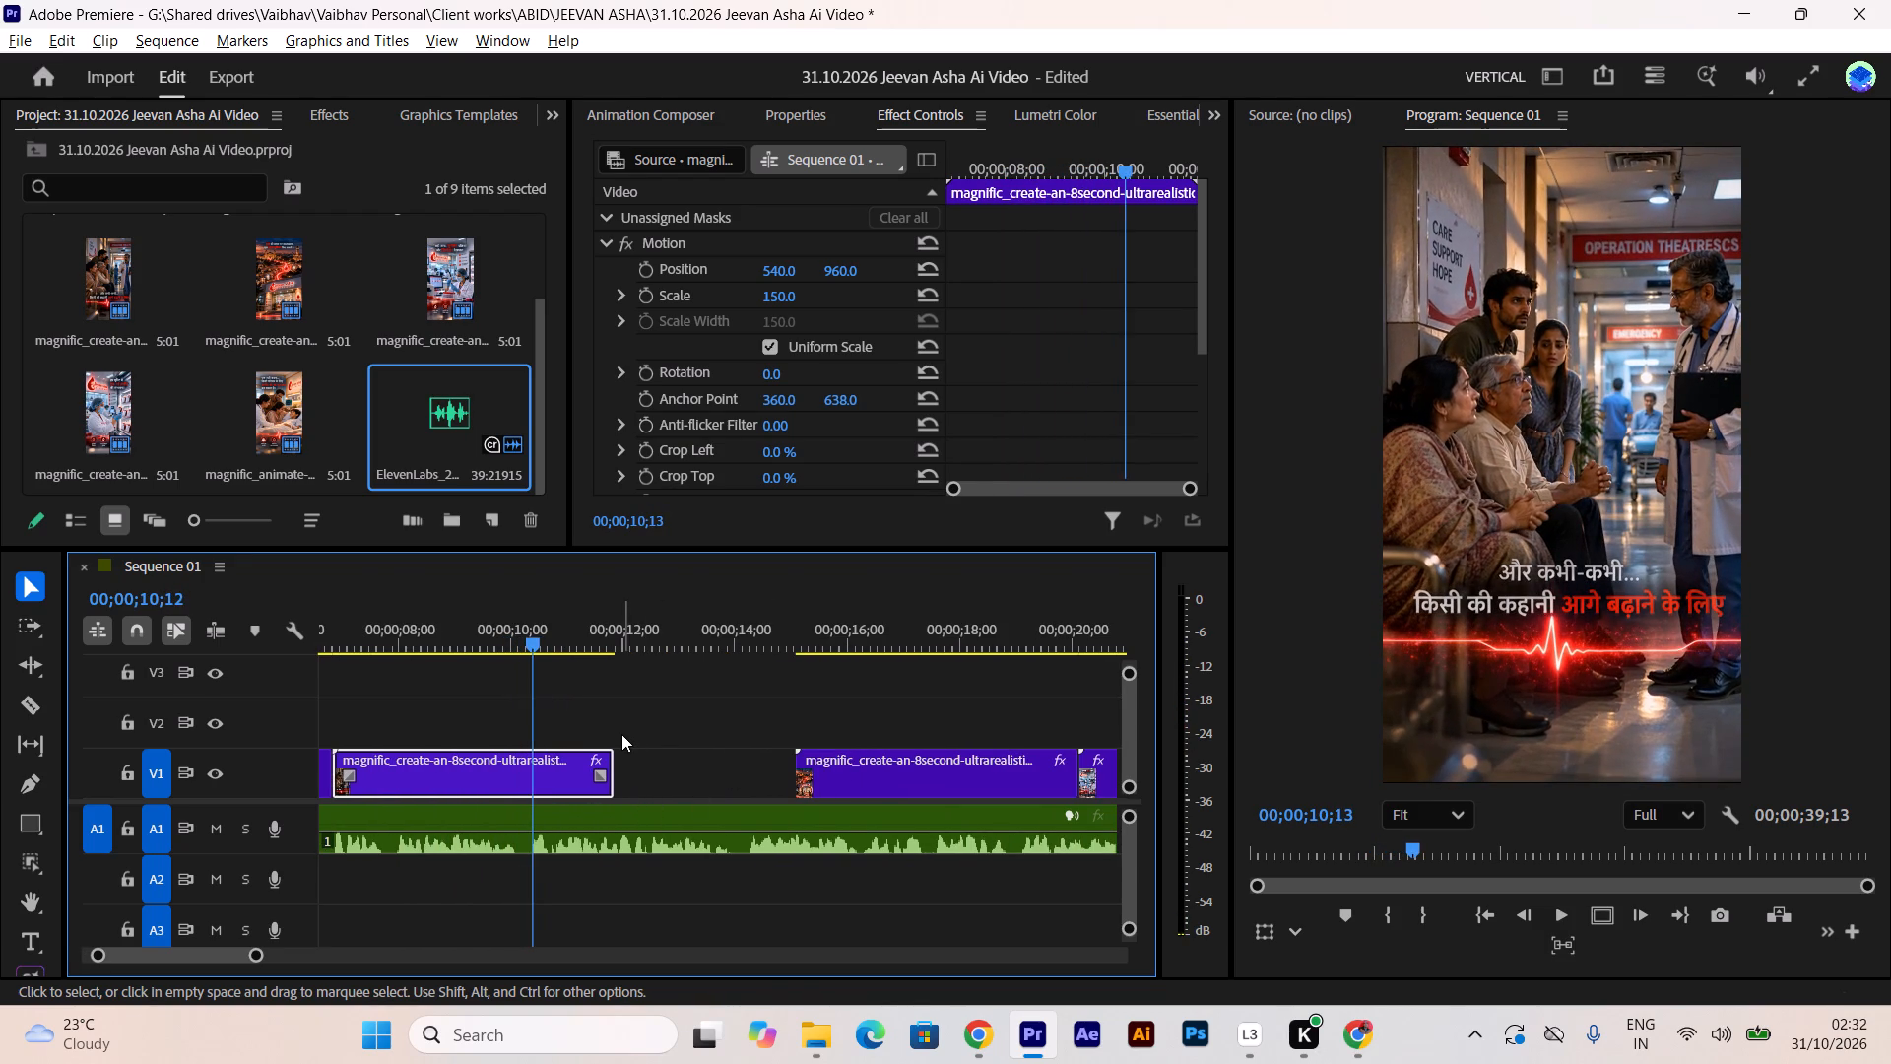
Move the next scene clip on V1 to start at 00;00;10;10, overlapping the end of the hospital waiting scene.
key(Left)
key(Left)
key(Left)
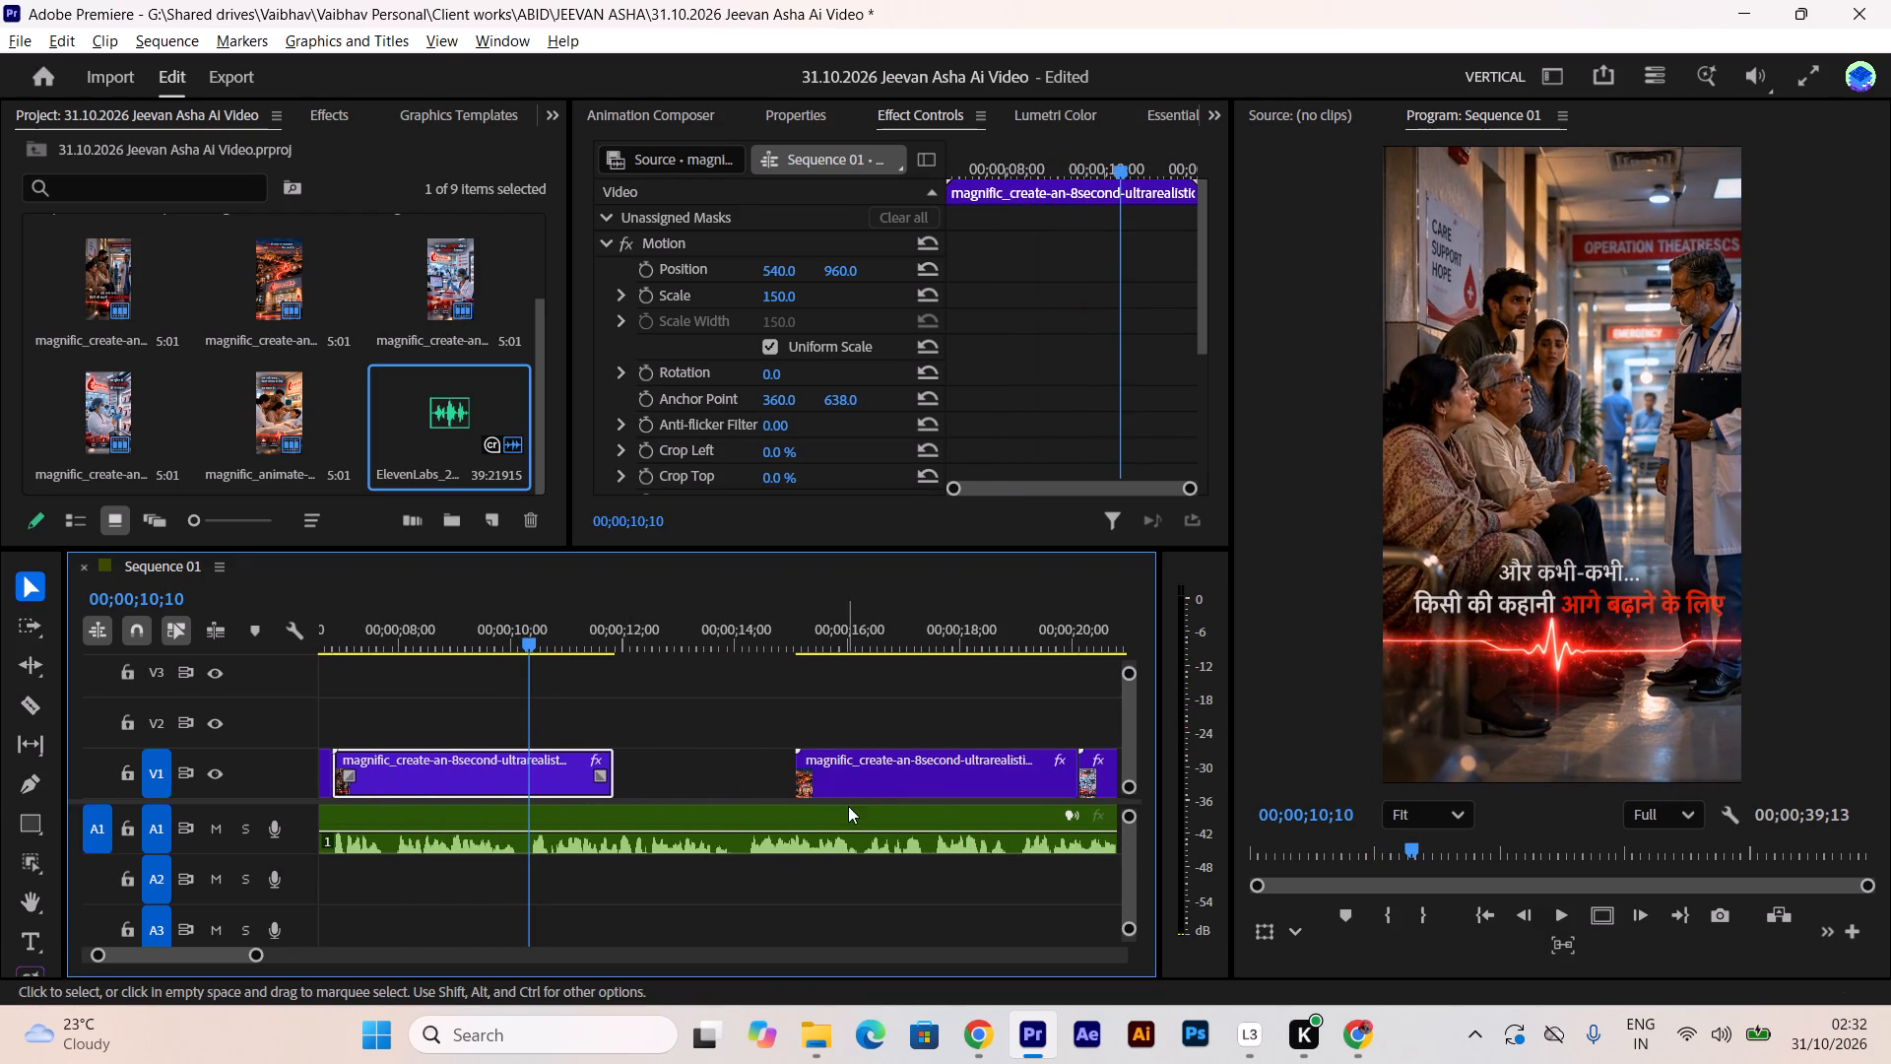
drag(840, 787, 576, 756)
Play on with the voice-over and move the laboratory test-tube clip on V1 to start at 00;00;14;06.
key(space)
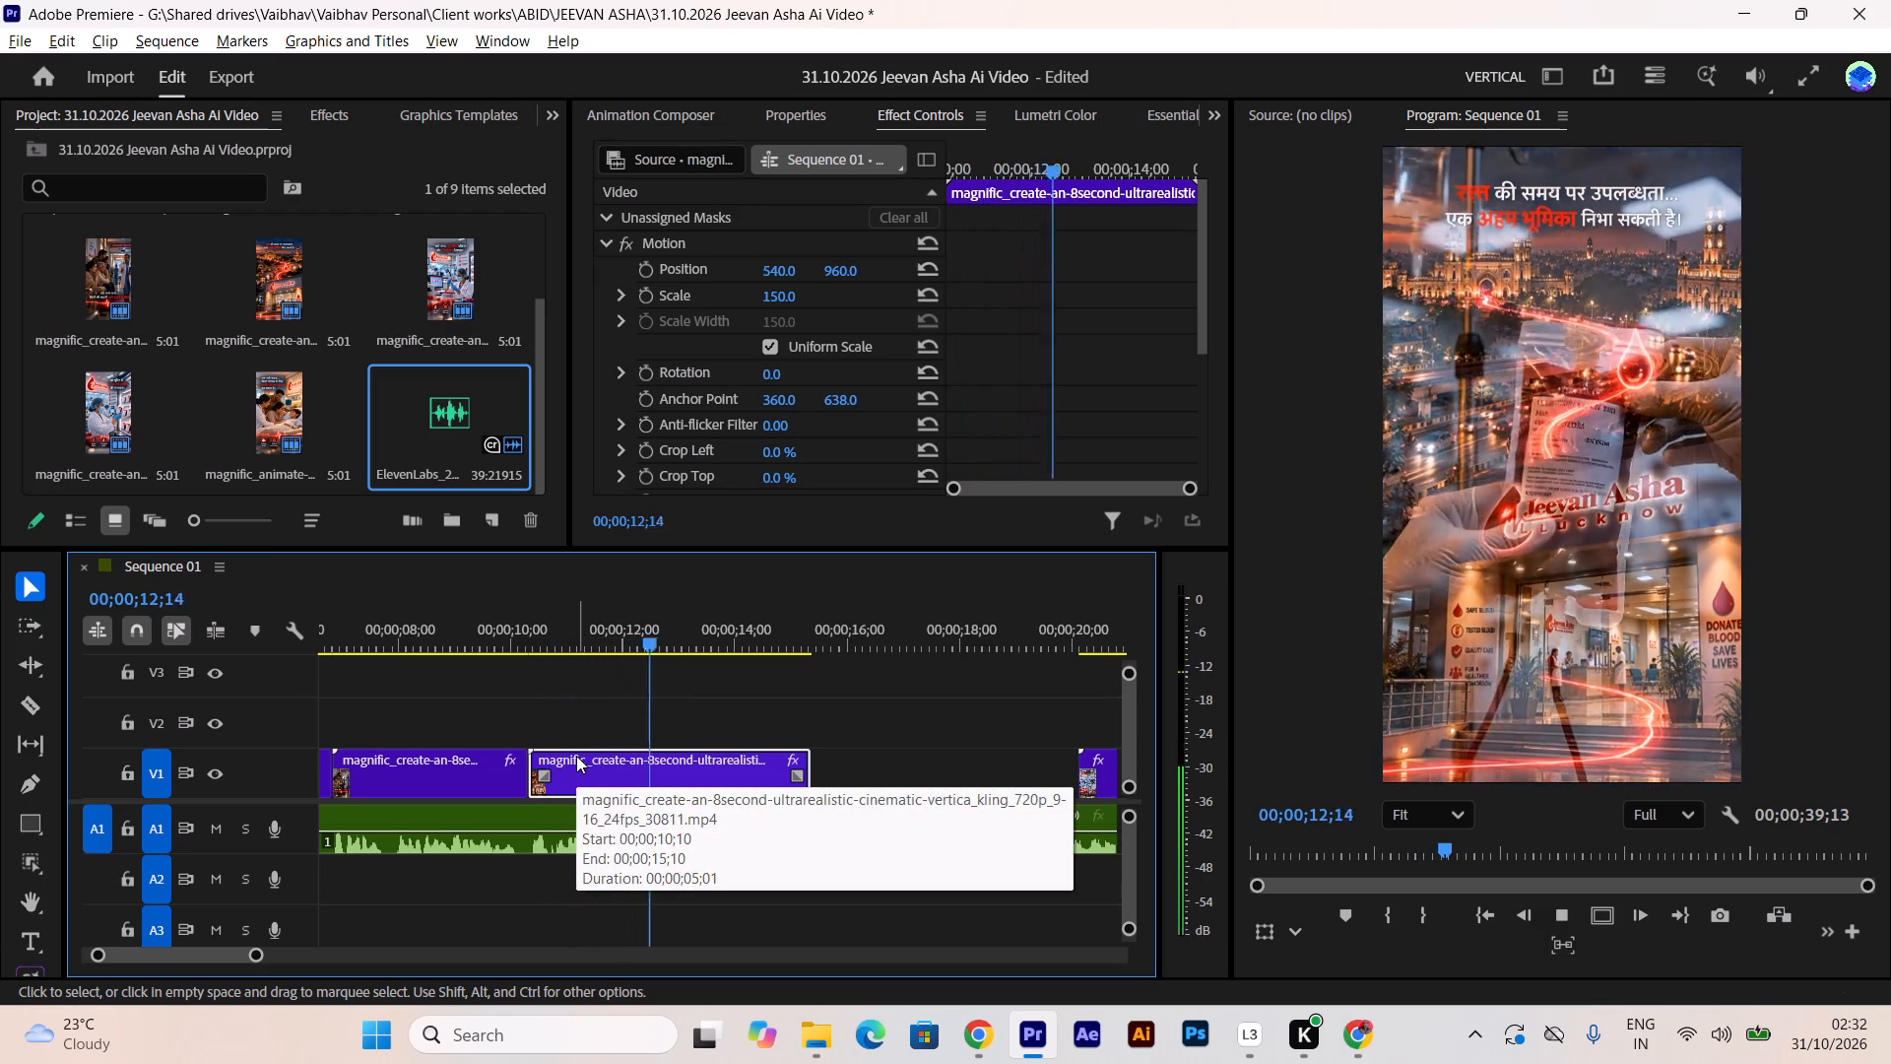
key(space)
key(space)
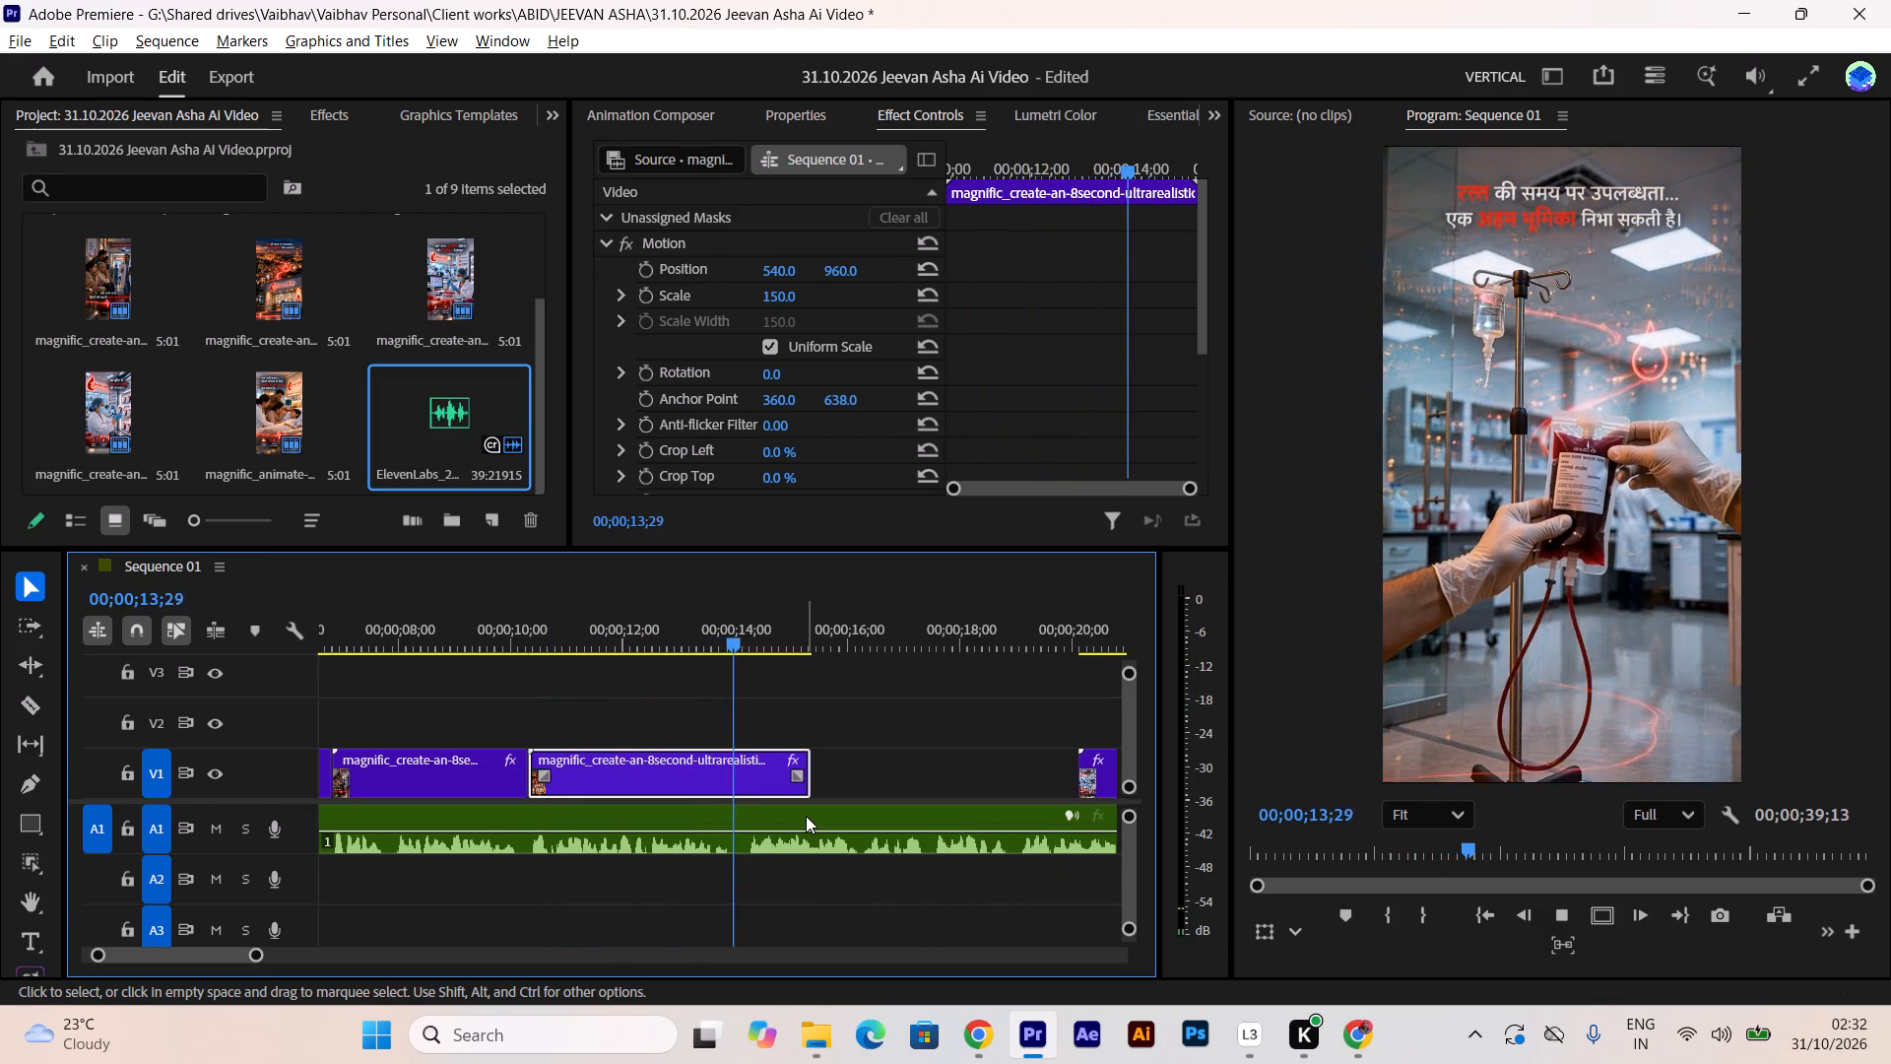
key(space)
drag(1110, 791, 827, 798)
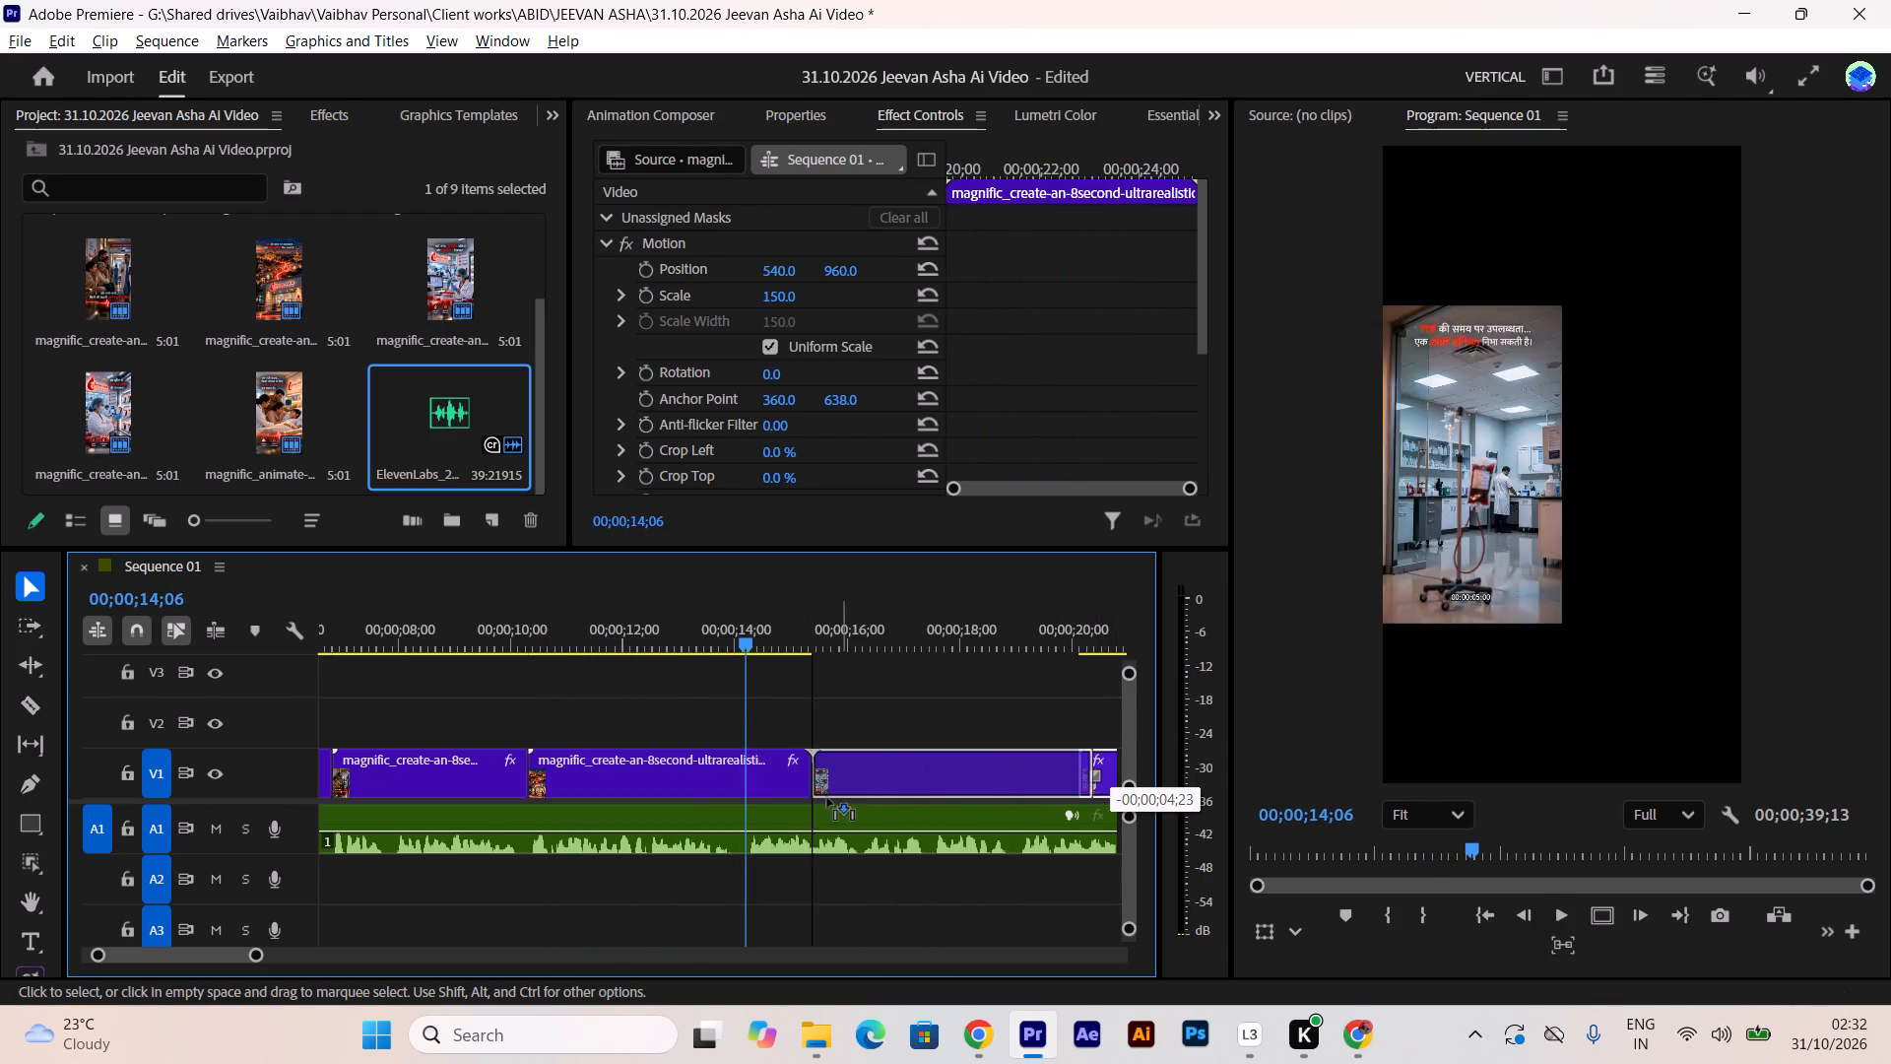
drag(827, 798, 781, 799)
Play through the laboratory scene and move the blood storage clip on V1 to start at 00;00;19;00.
key(space)
scroll(781, 799, down, 3)
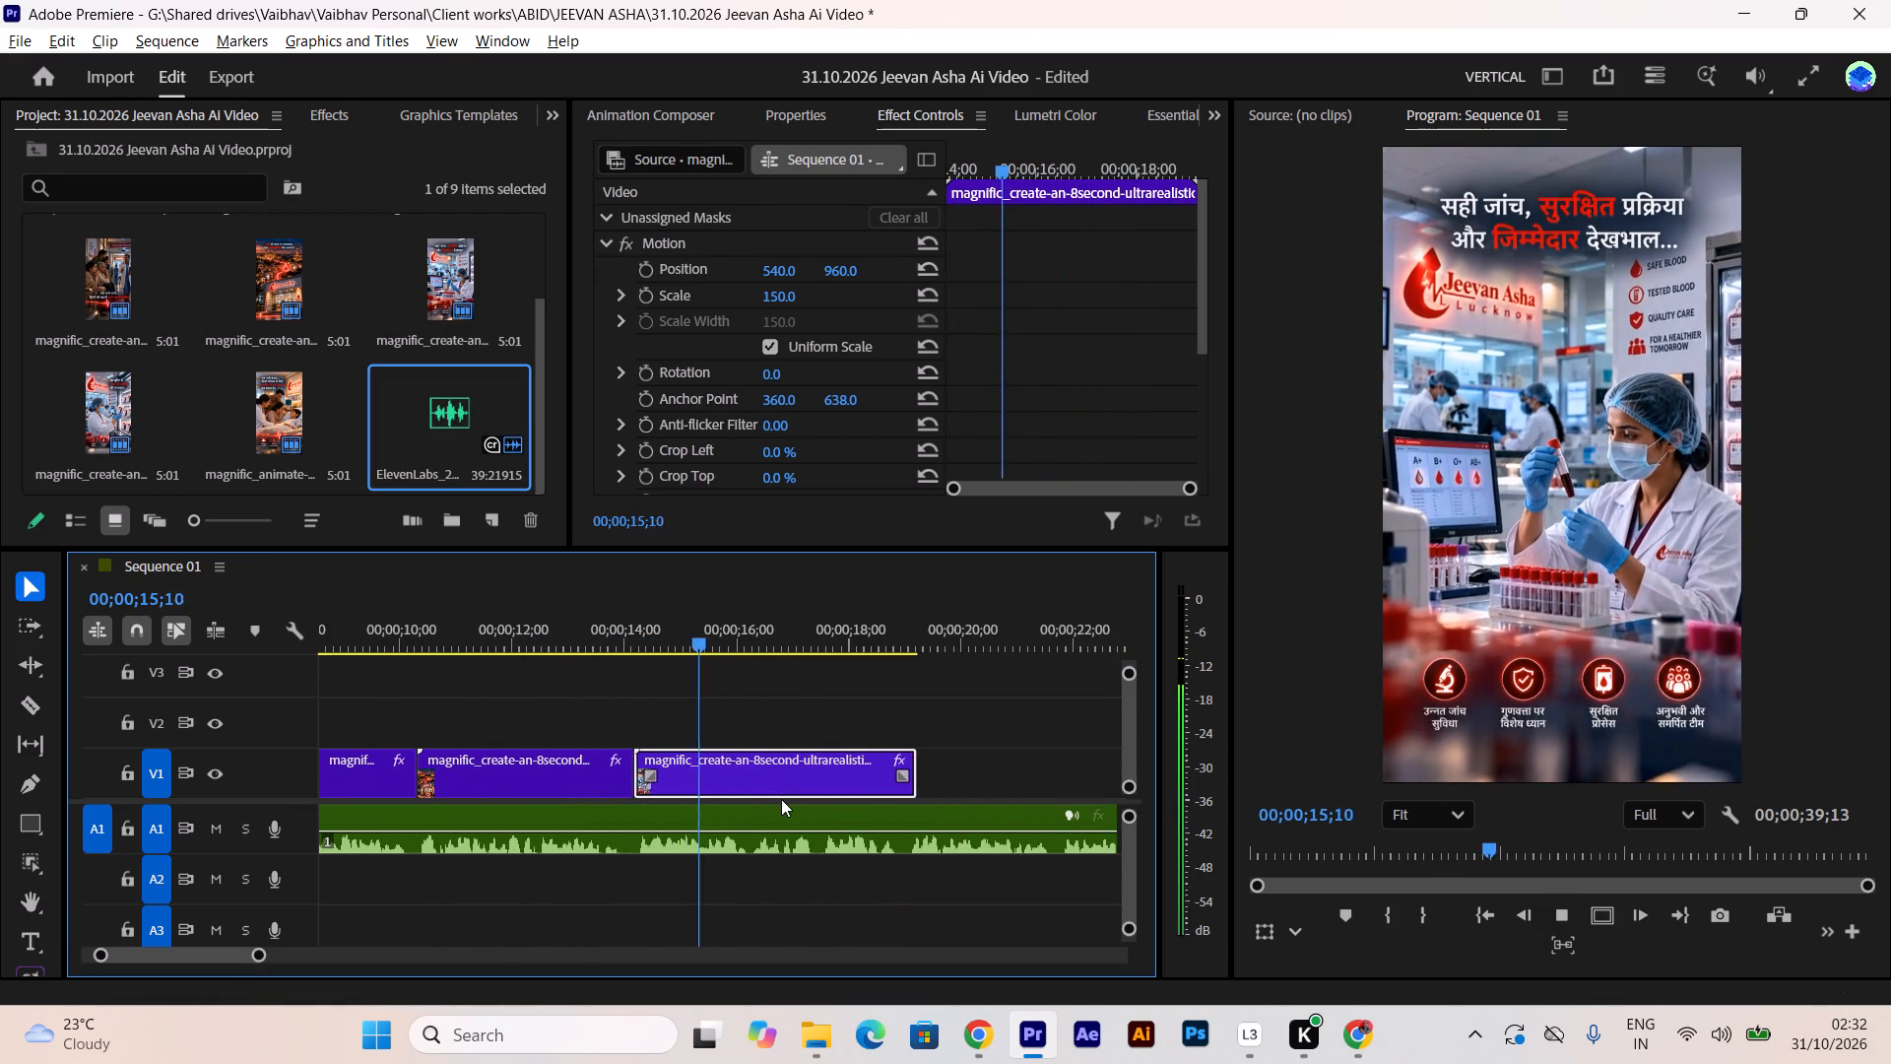
scroll(781, 799, down, 5)
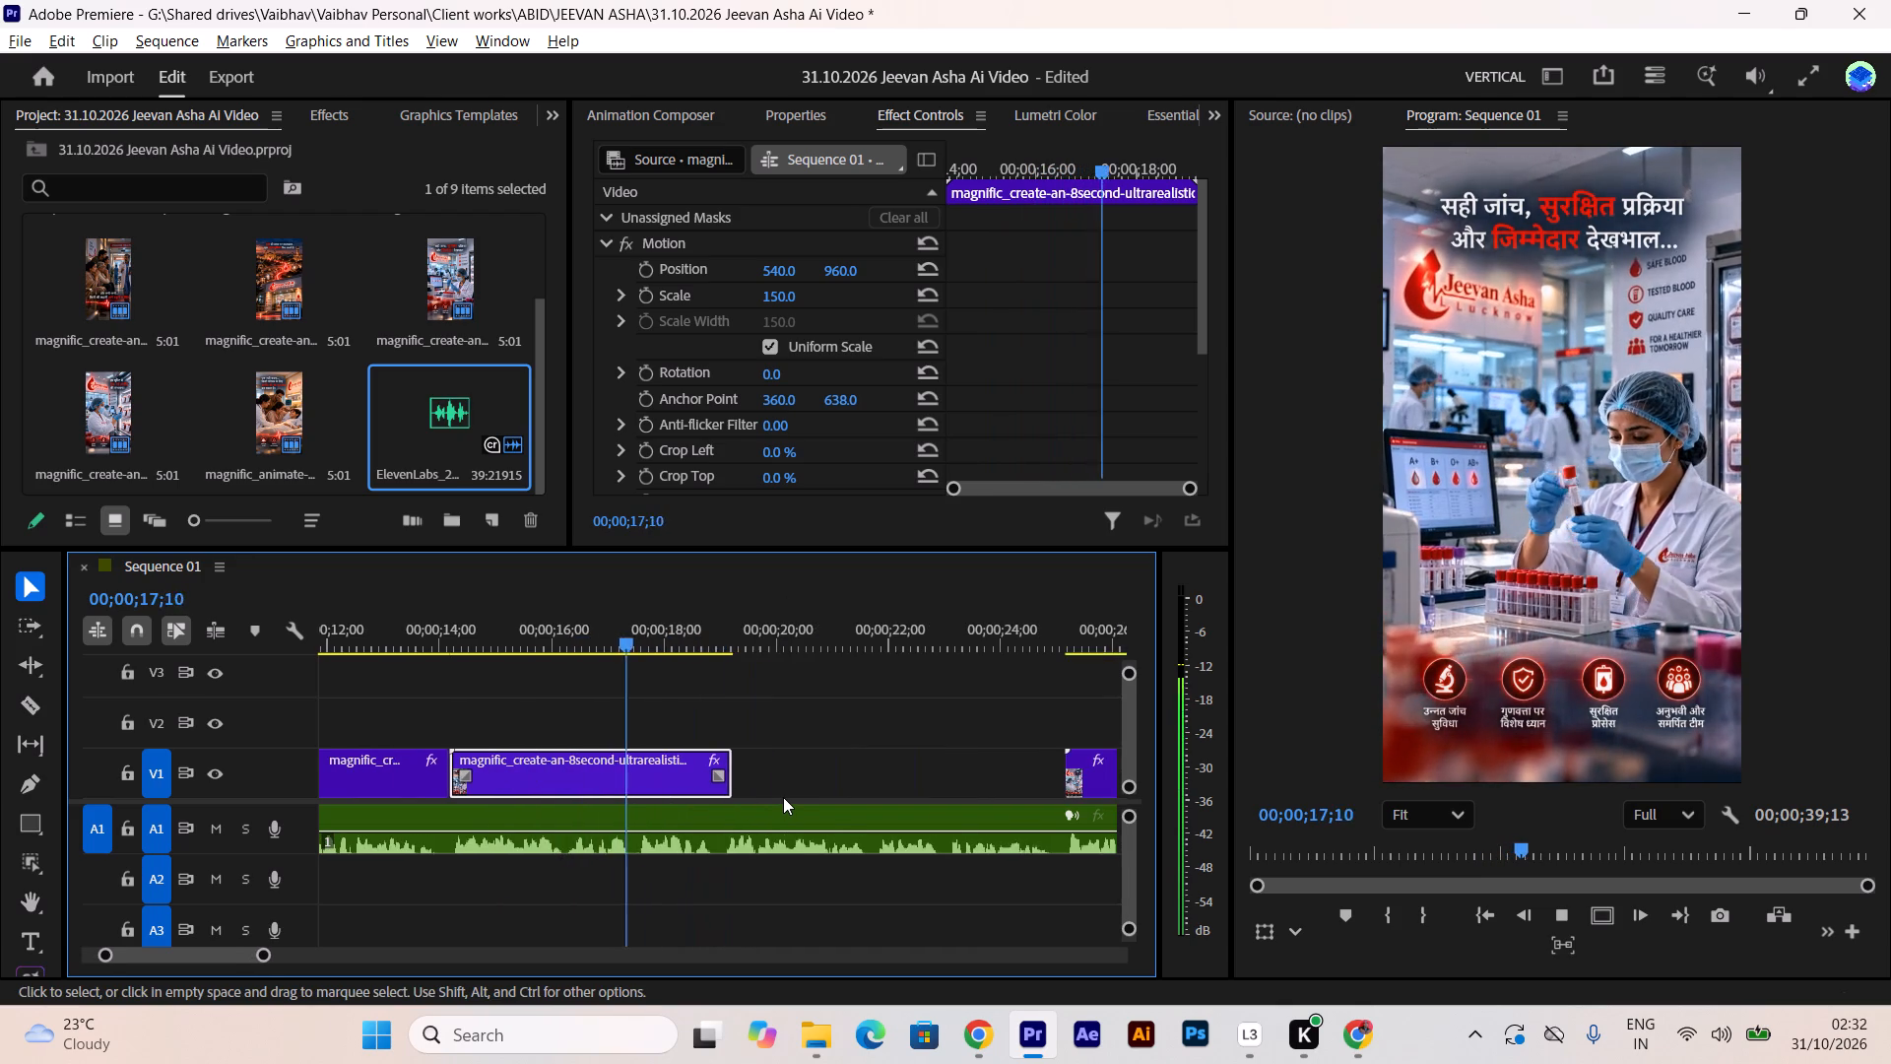
scroll(783, 797, down, 3)
key(space)
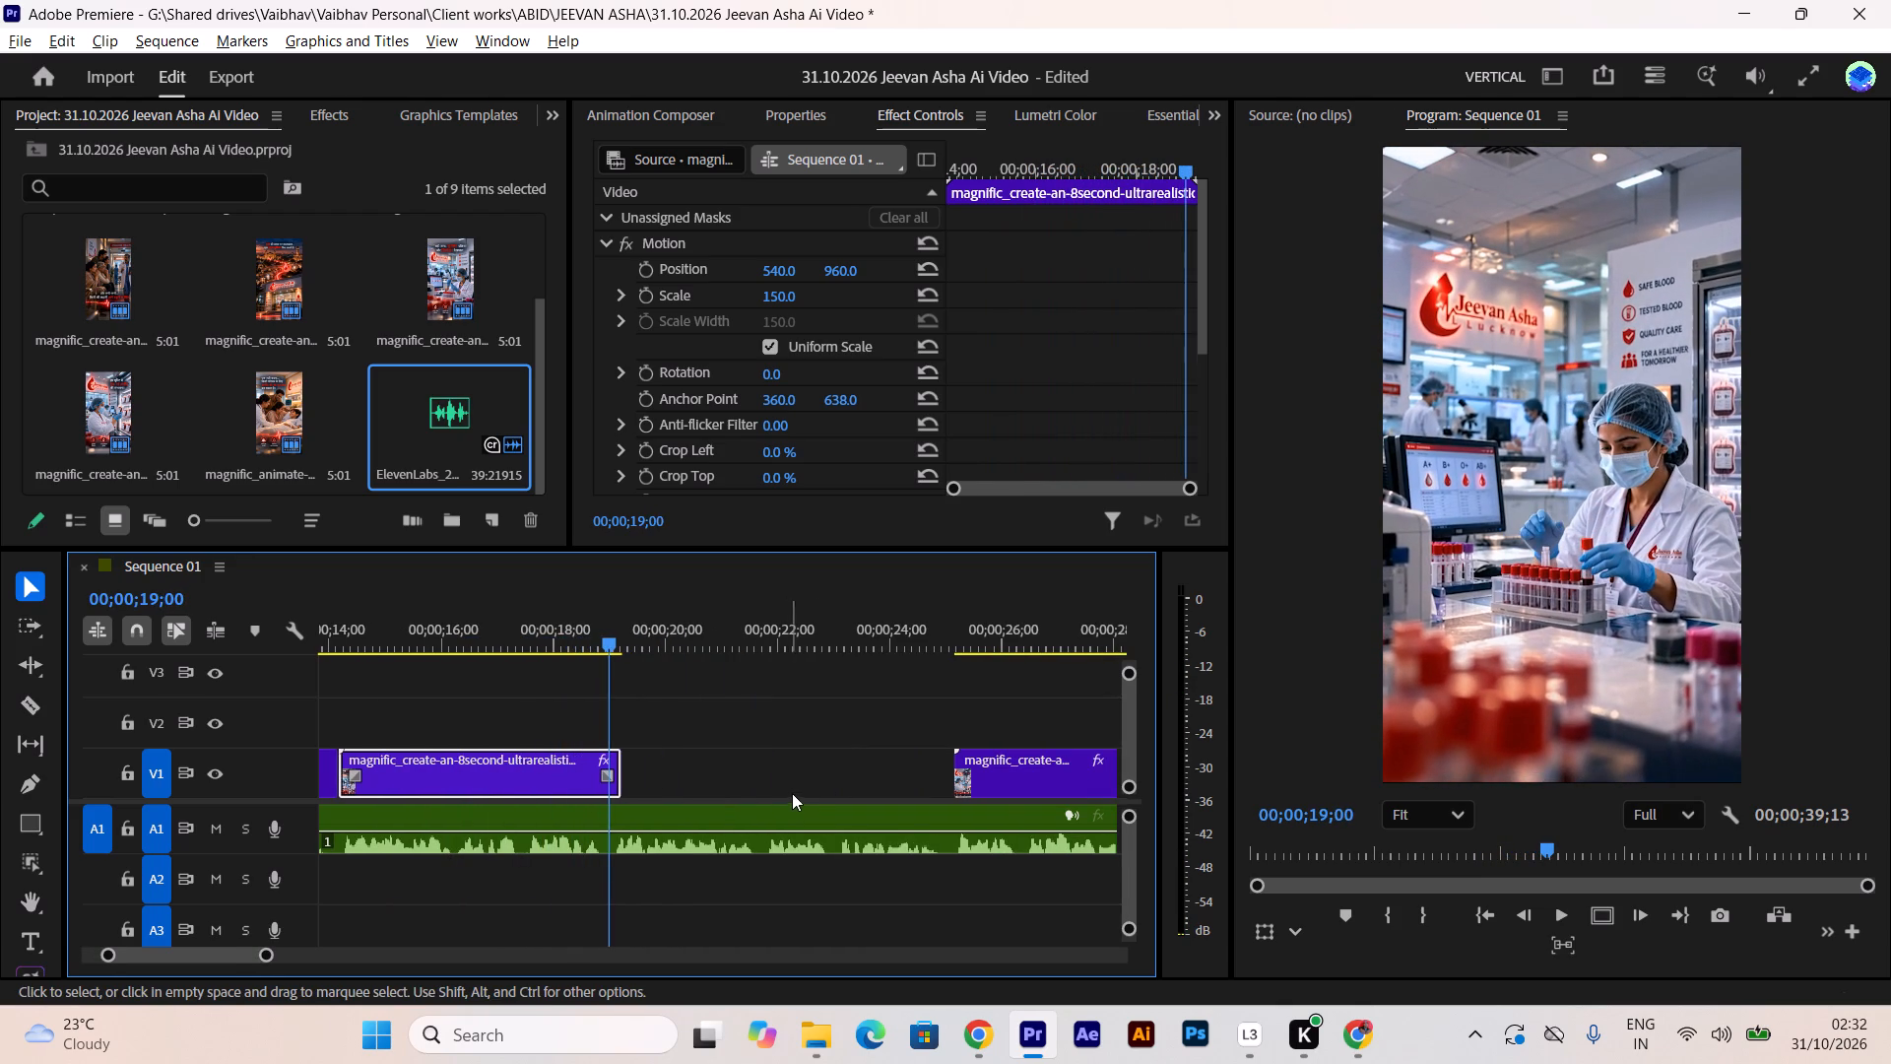
drag(1000, 789, 656, 797)
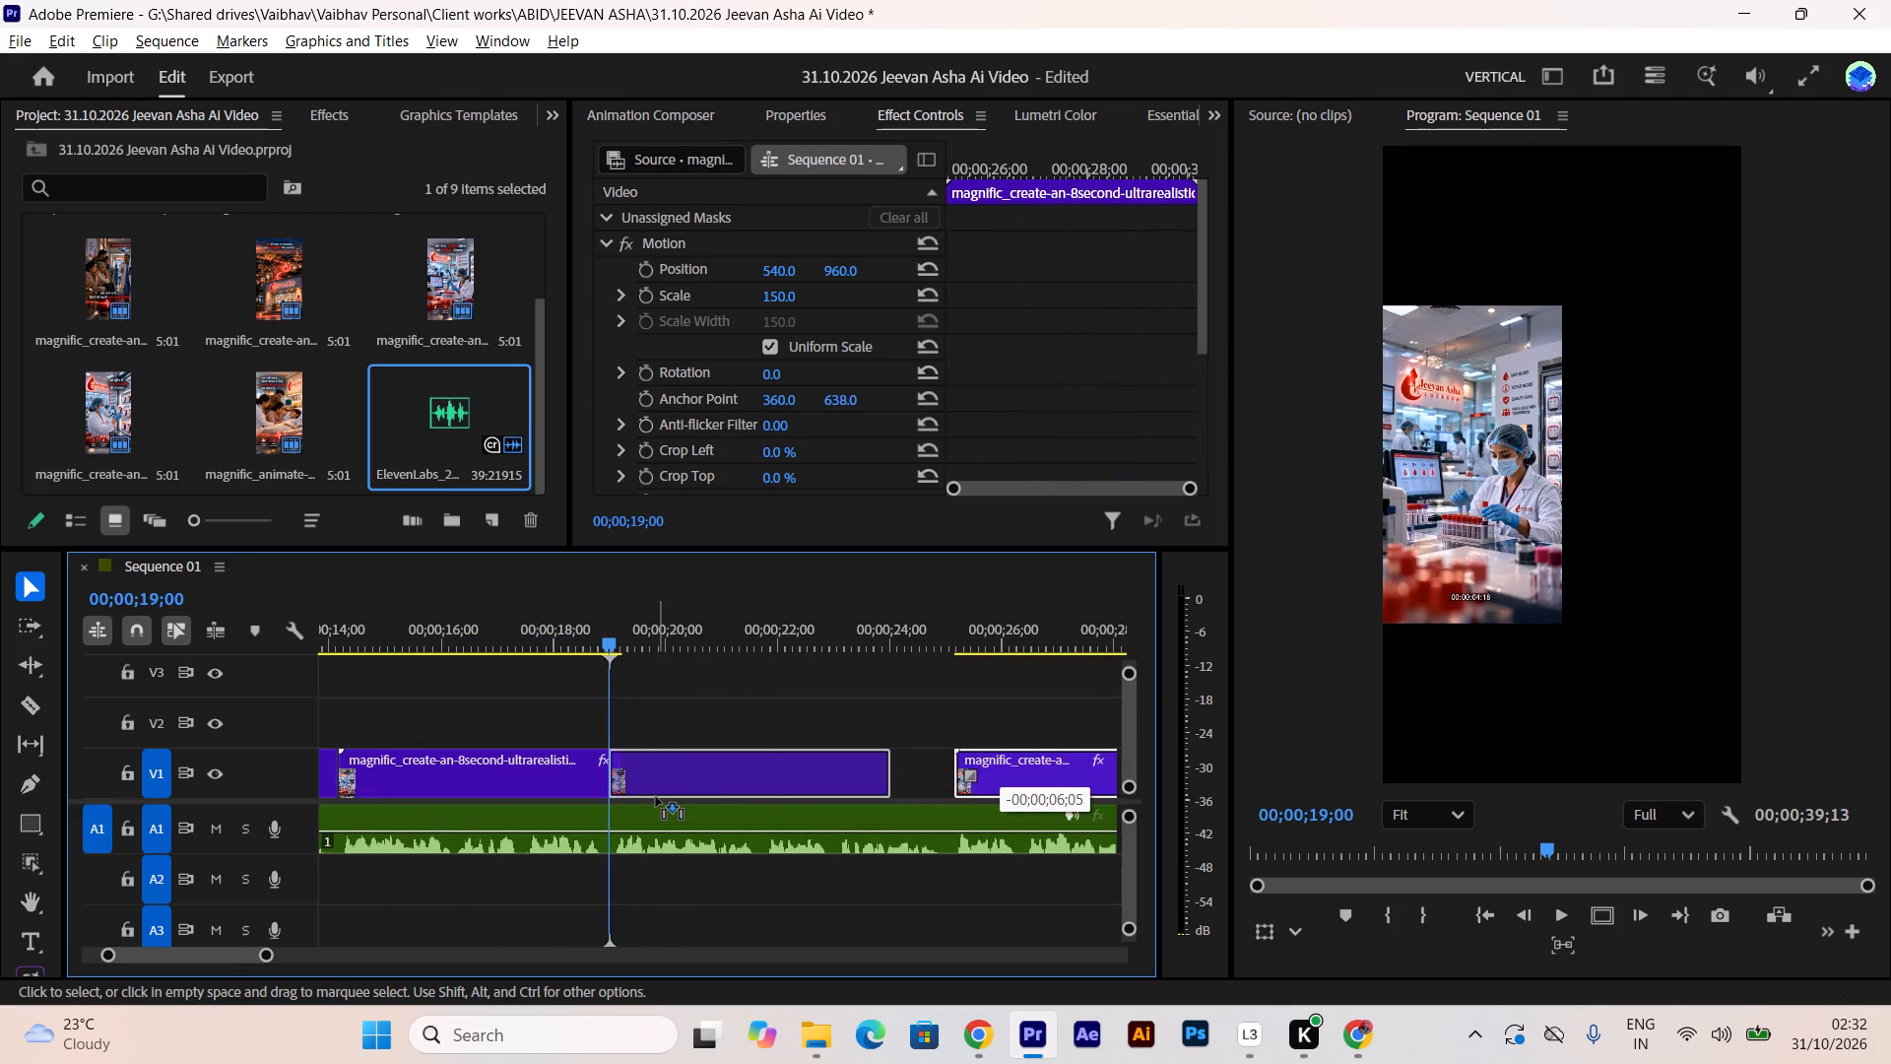
drag(656, 797, 656, 792)
Play through the blood storage scene, then slow its clip to 90% speed with Optical flow time interpolation.
key(space)
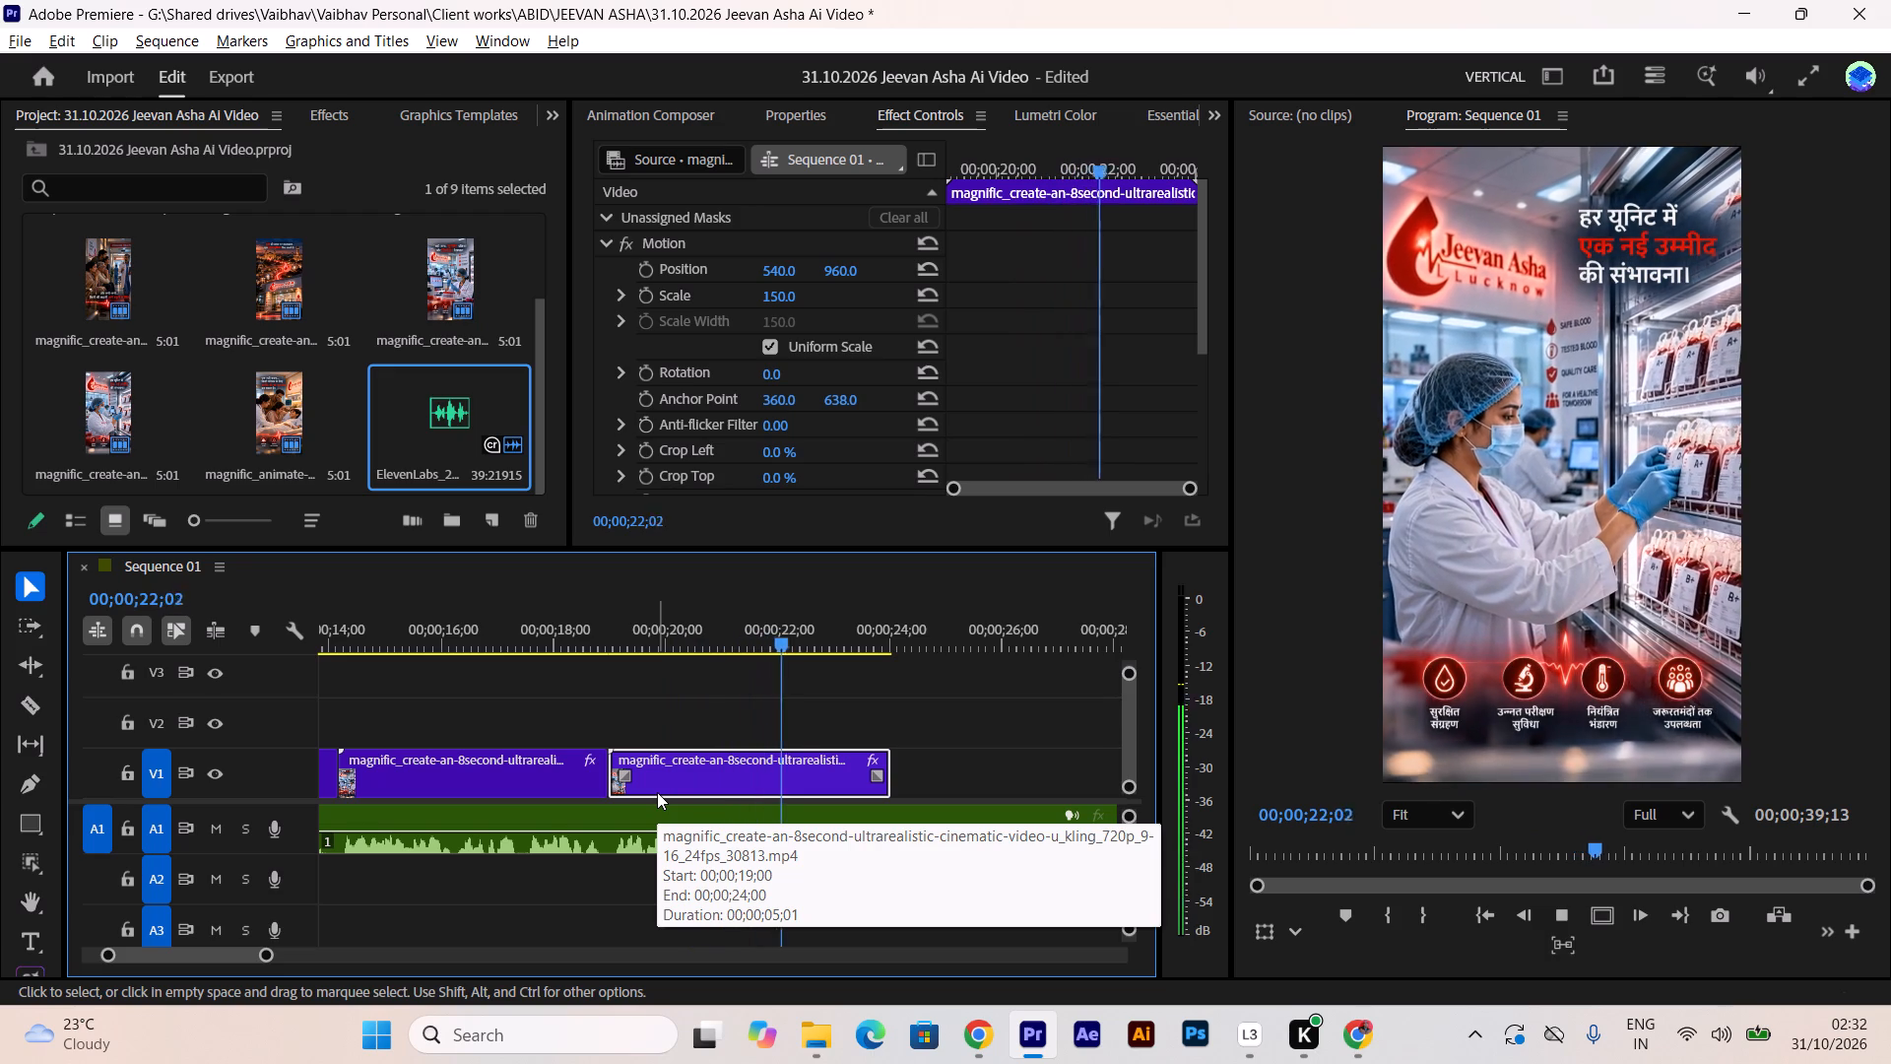
scroll(987, 810, down, 4)
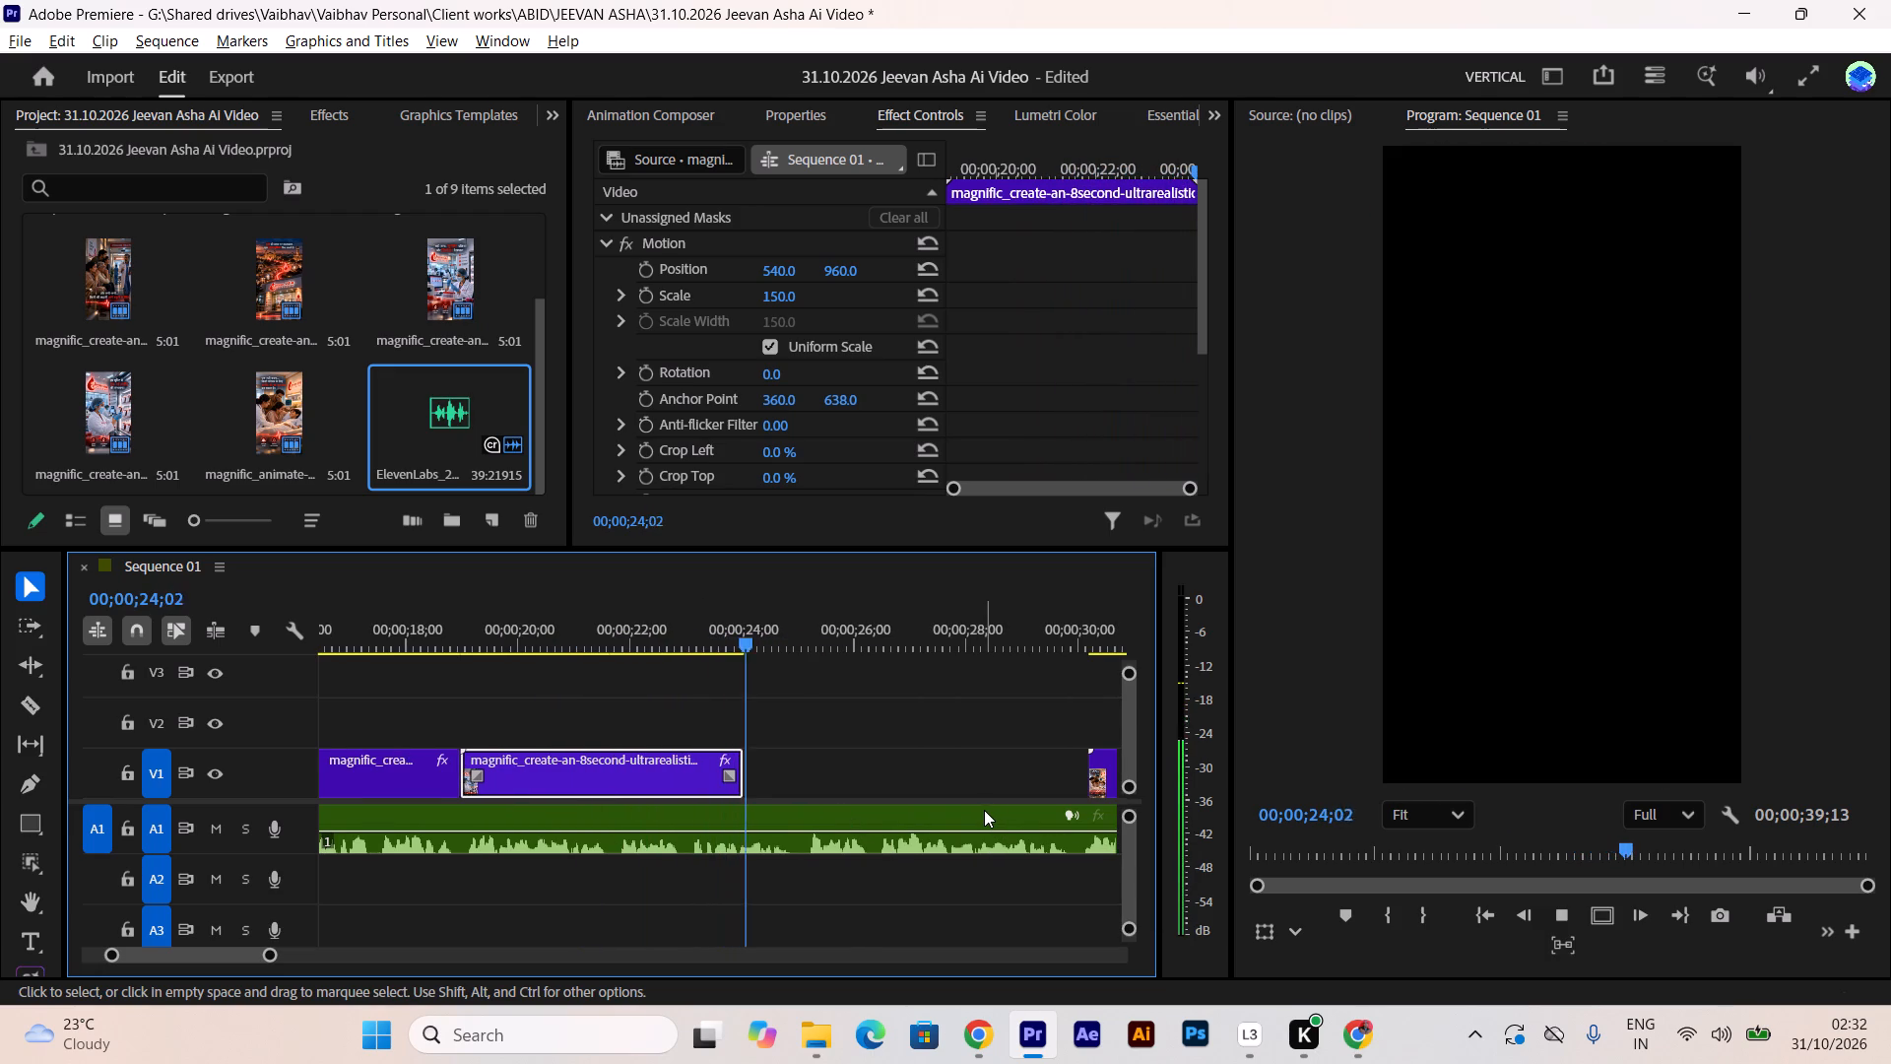
scroll(925, 794, down, 2)
key(space)
right_click(559, 767)
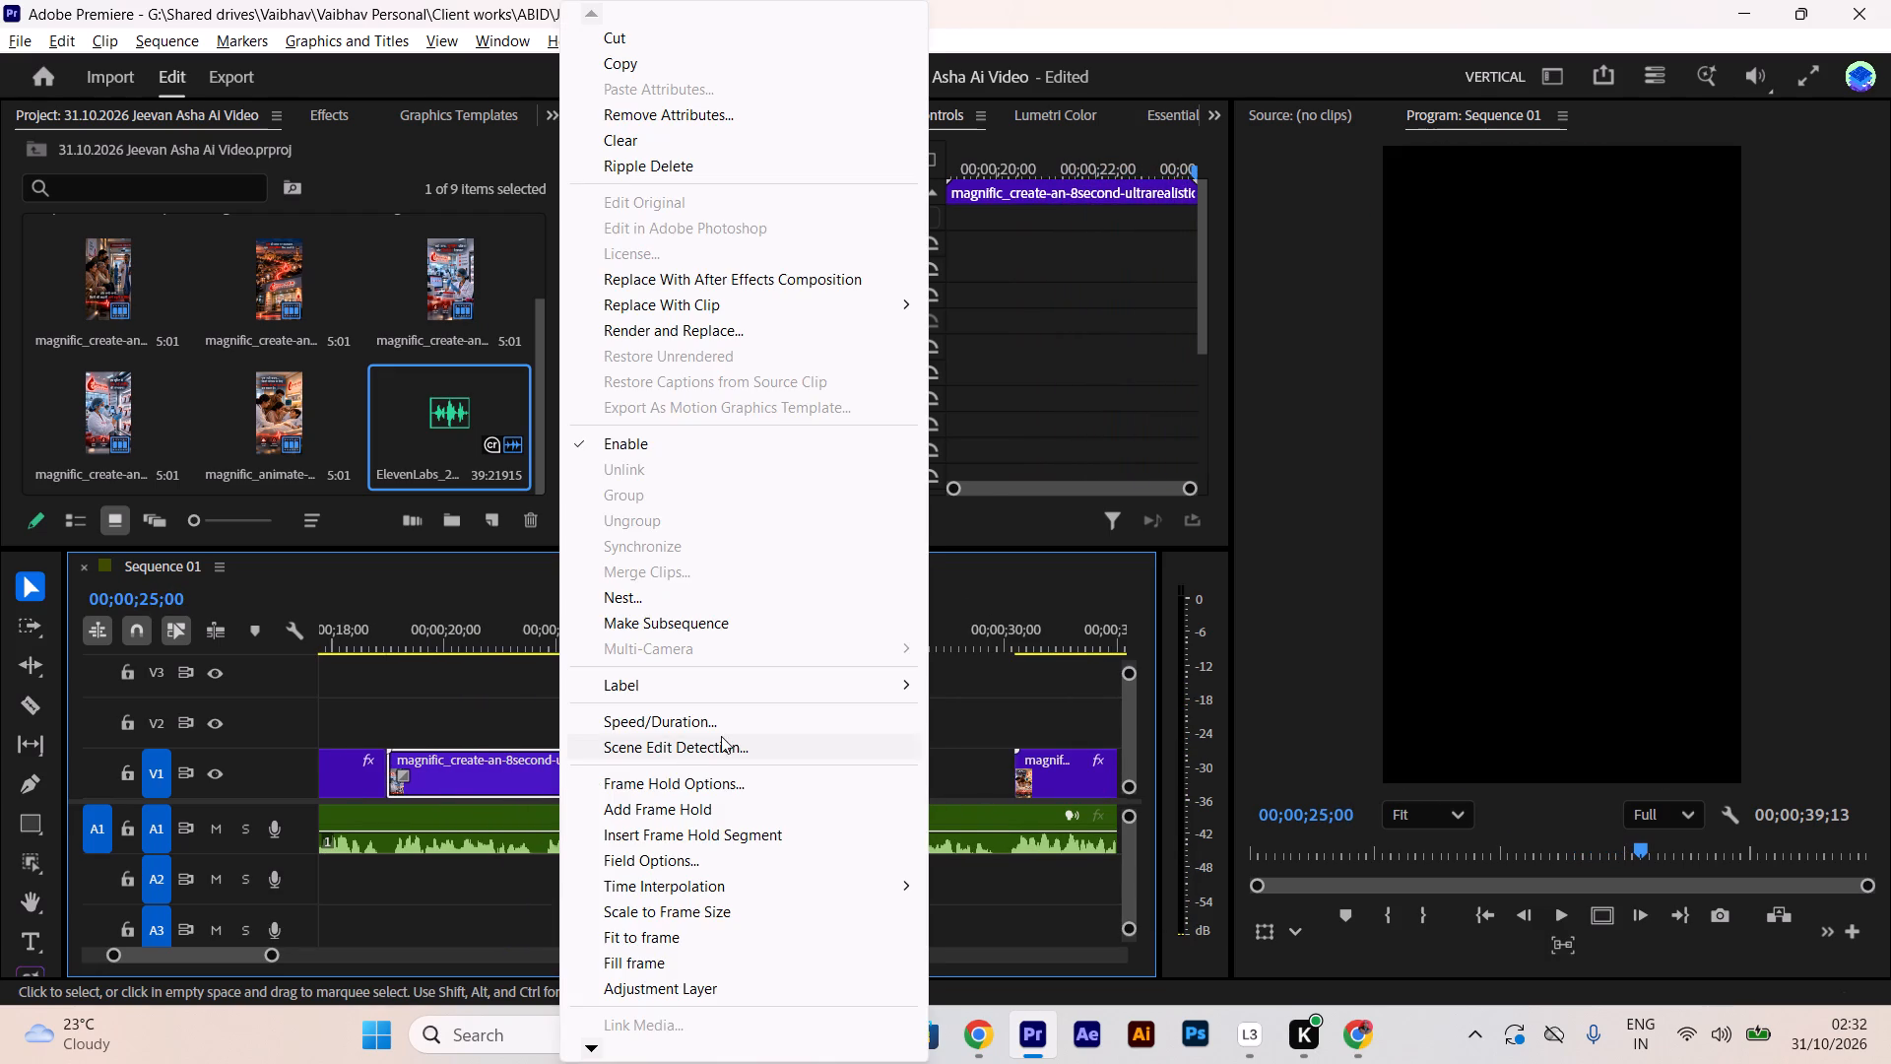
click(716, 724)
text(90)
click(959, 592)
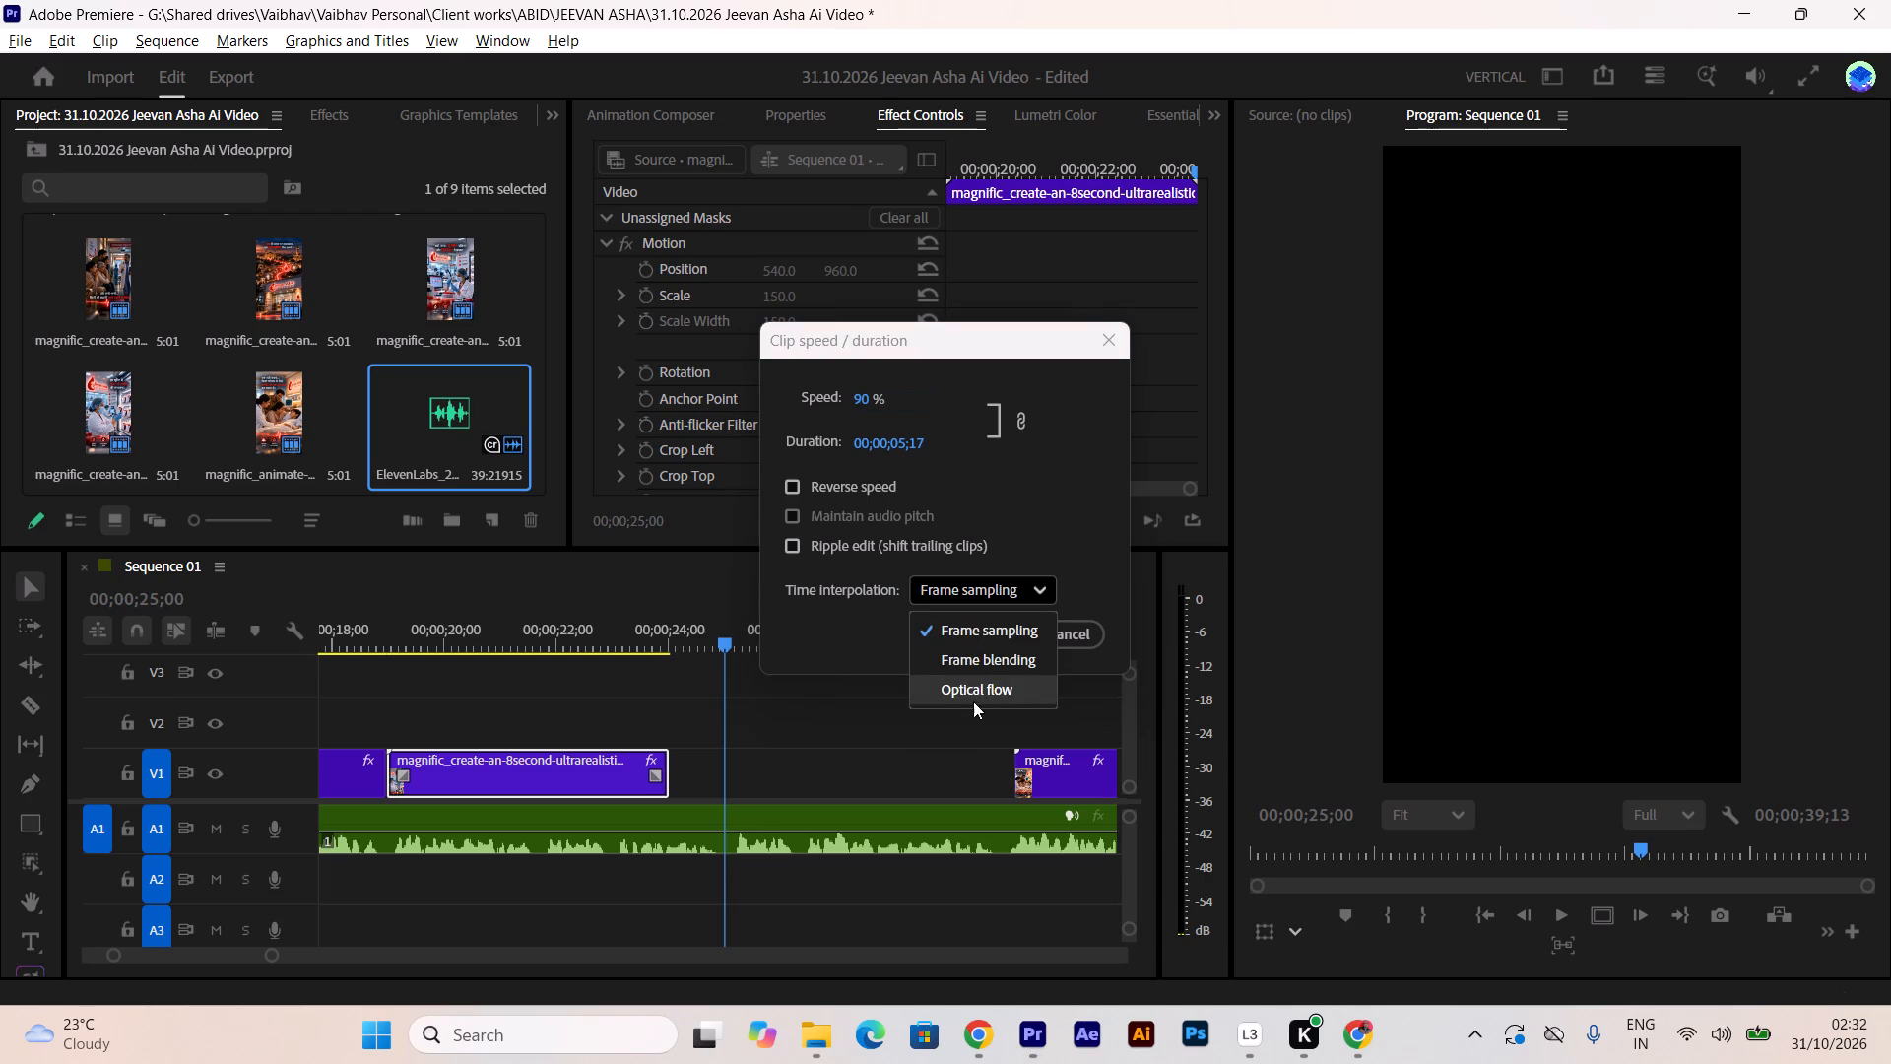
click(973, 690)
click(985, 630)
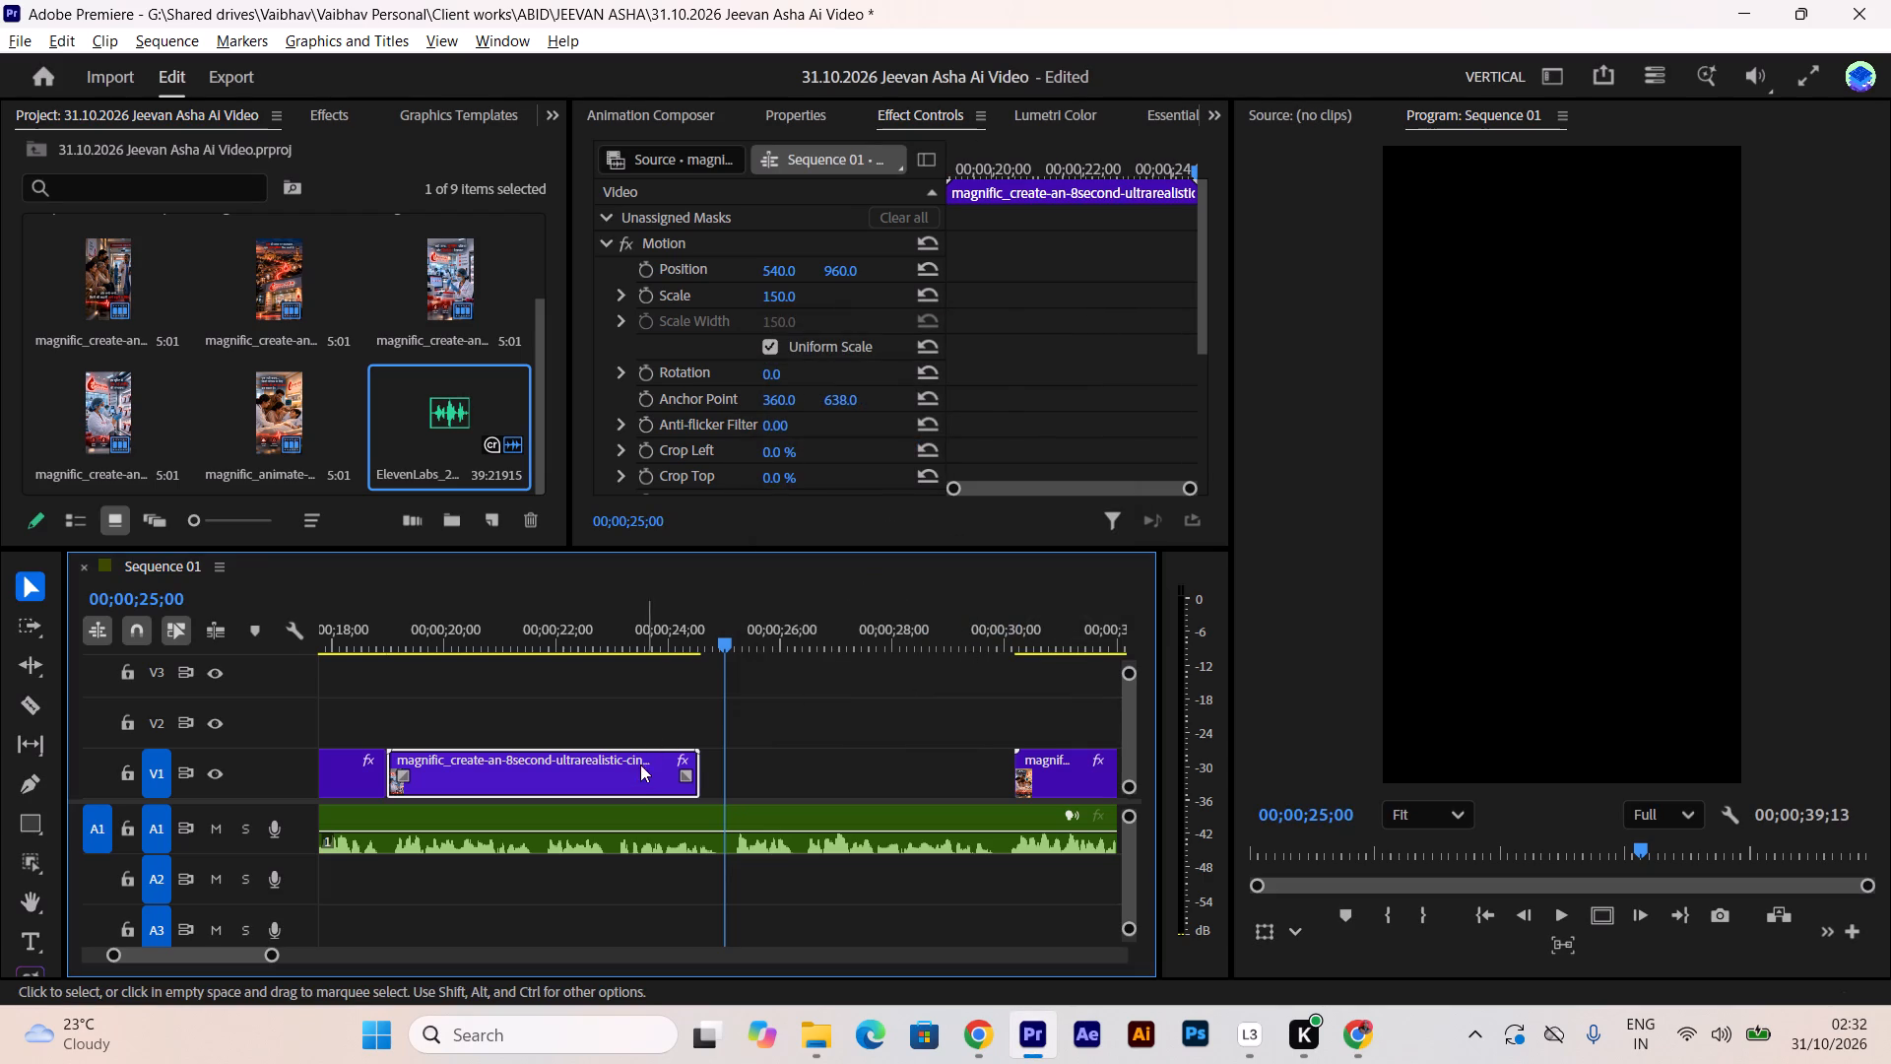
Set the blood storage clip's speed to 70%.
right_click(636, 770)
click(762, 727)
text(70)
key(Return)
Find the next voice-over line just after 25 seconds and move the family hospital-bed clip on V1 to start there.
key(space)
key(space)
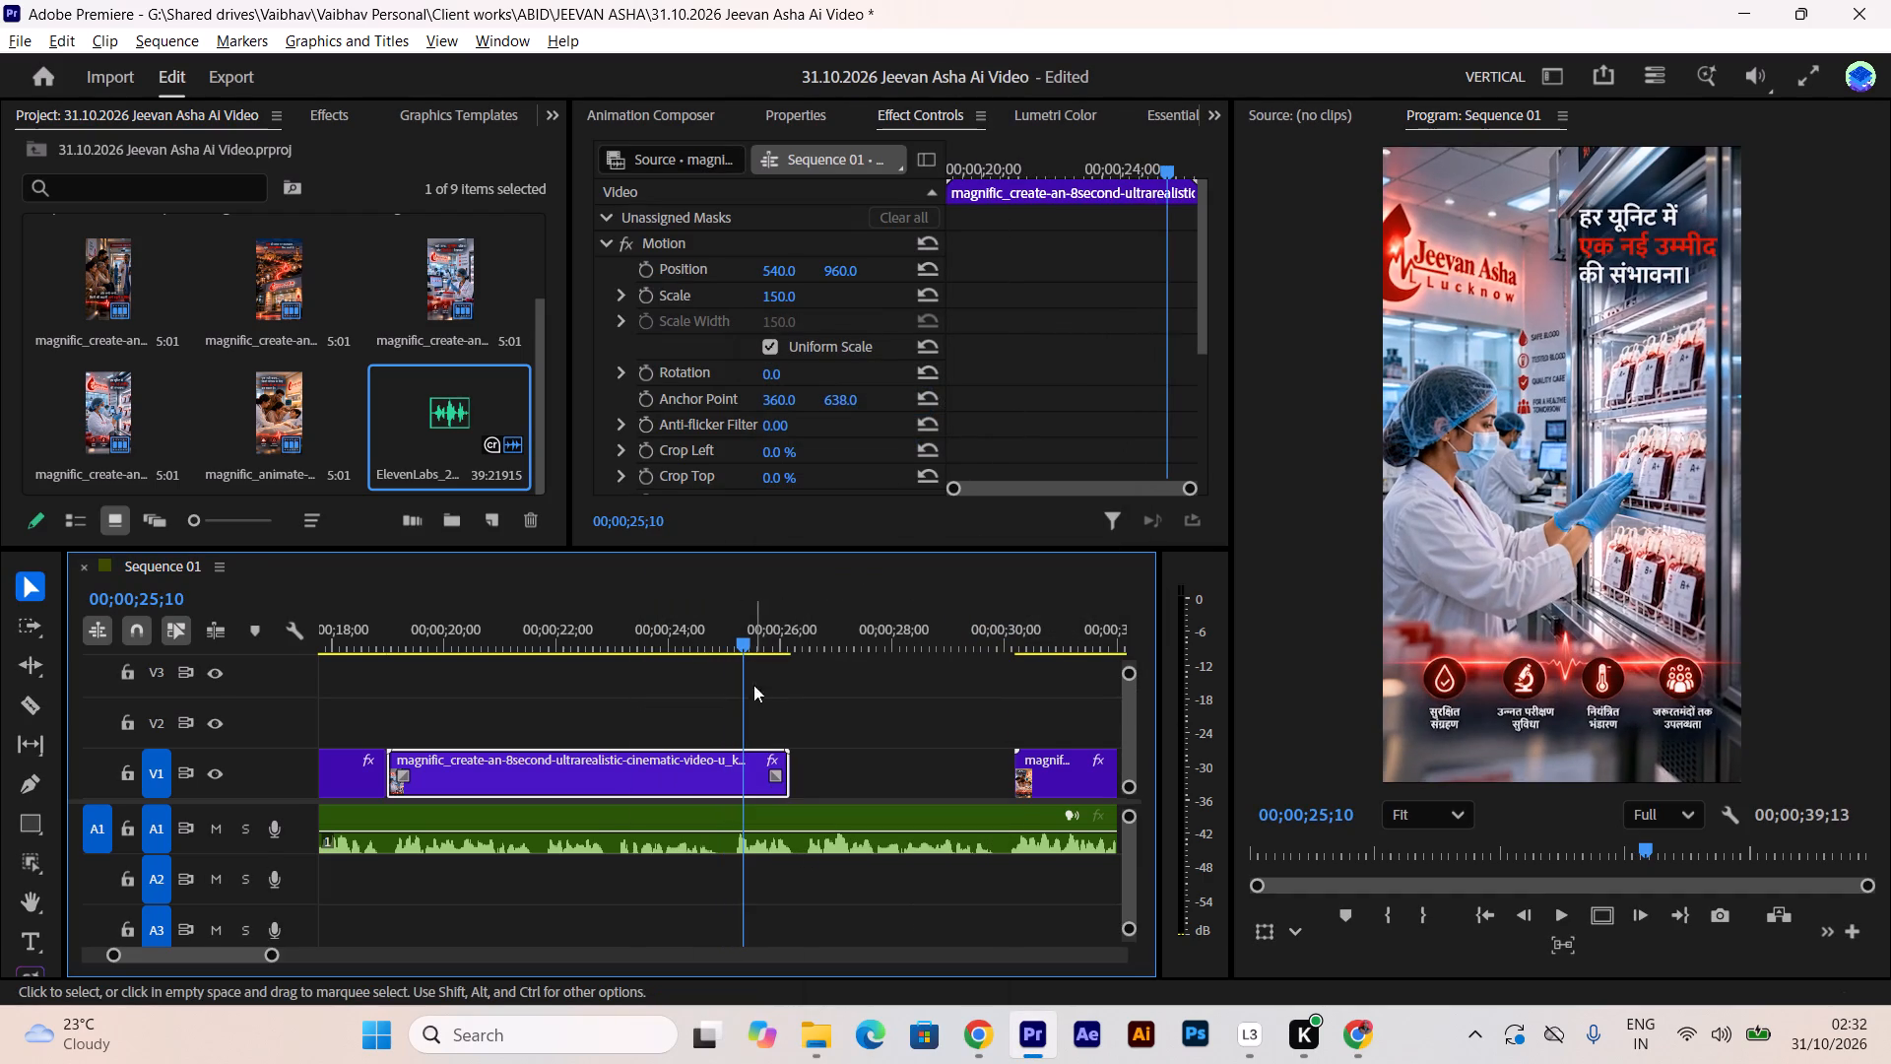
click(741, 632)
drag(1081, 796, 795, 765)
Bring the Jeevan Asha storefront video ending in 45277 from the JEEVAN ASHA folder in File Explorer onto V1 at 00;00;30;02.
key(space)
scroll(795, 762, down, 6)
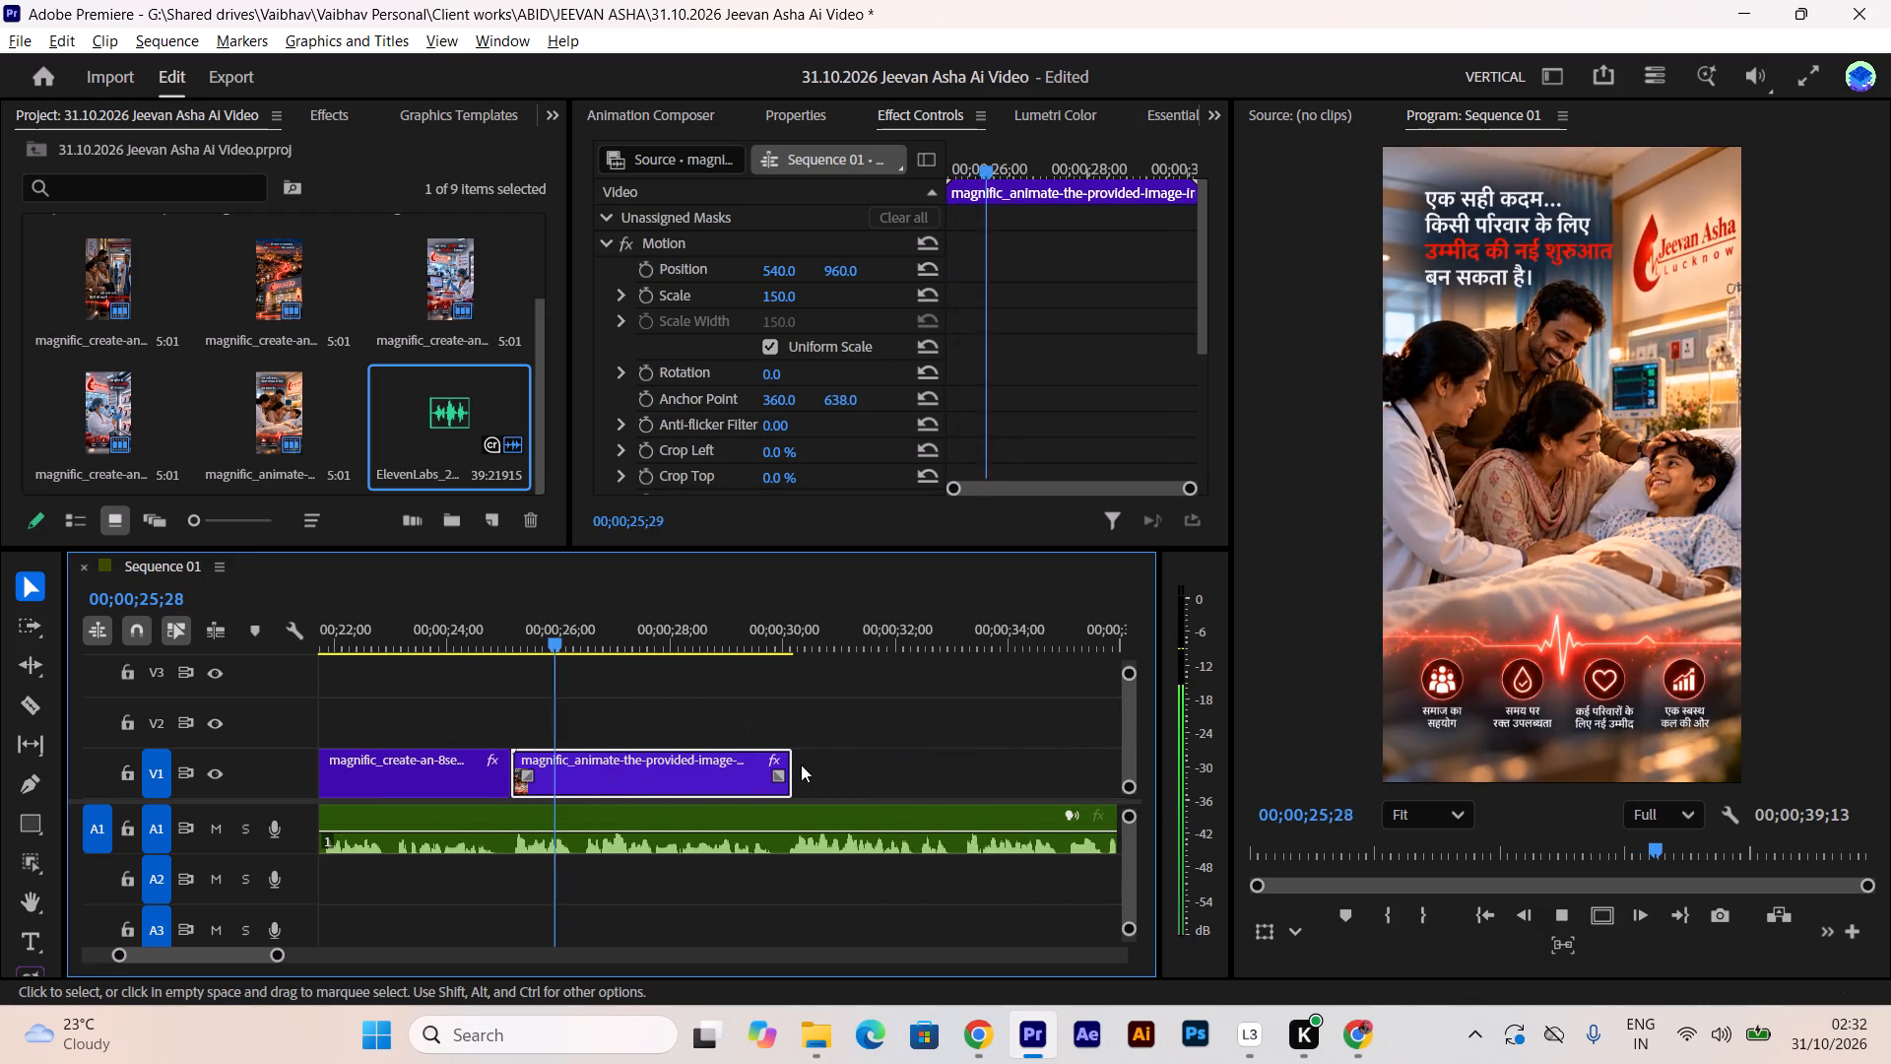
scroll(801, 765, down, 3)
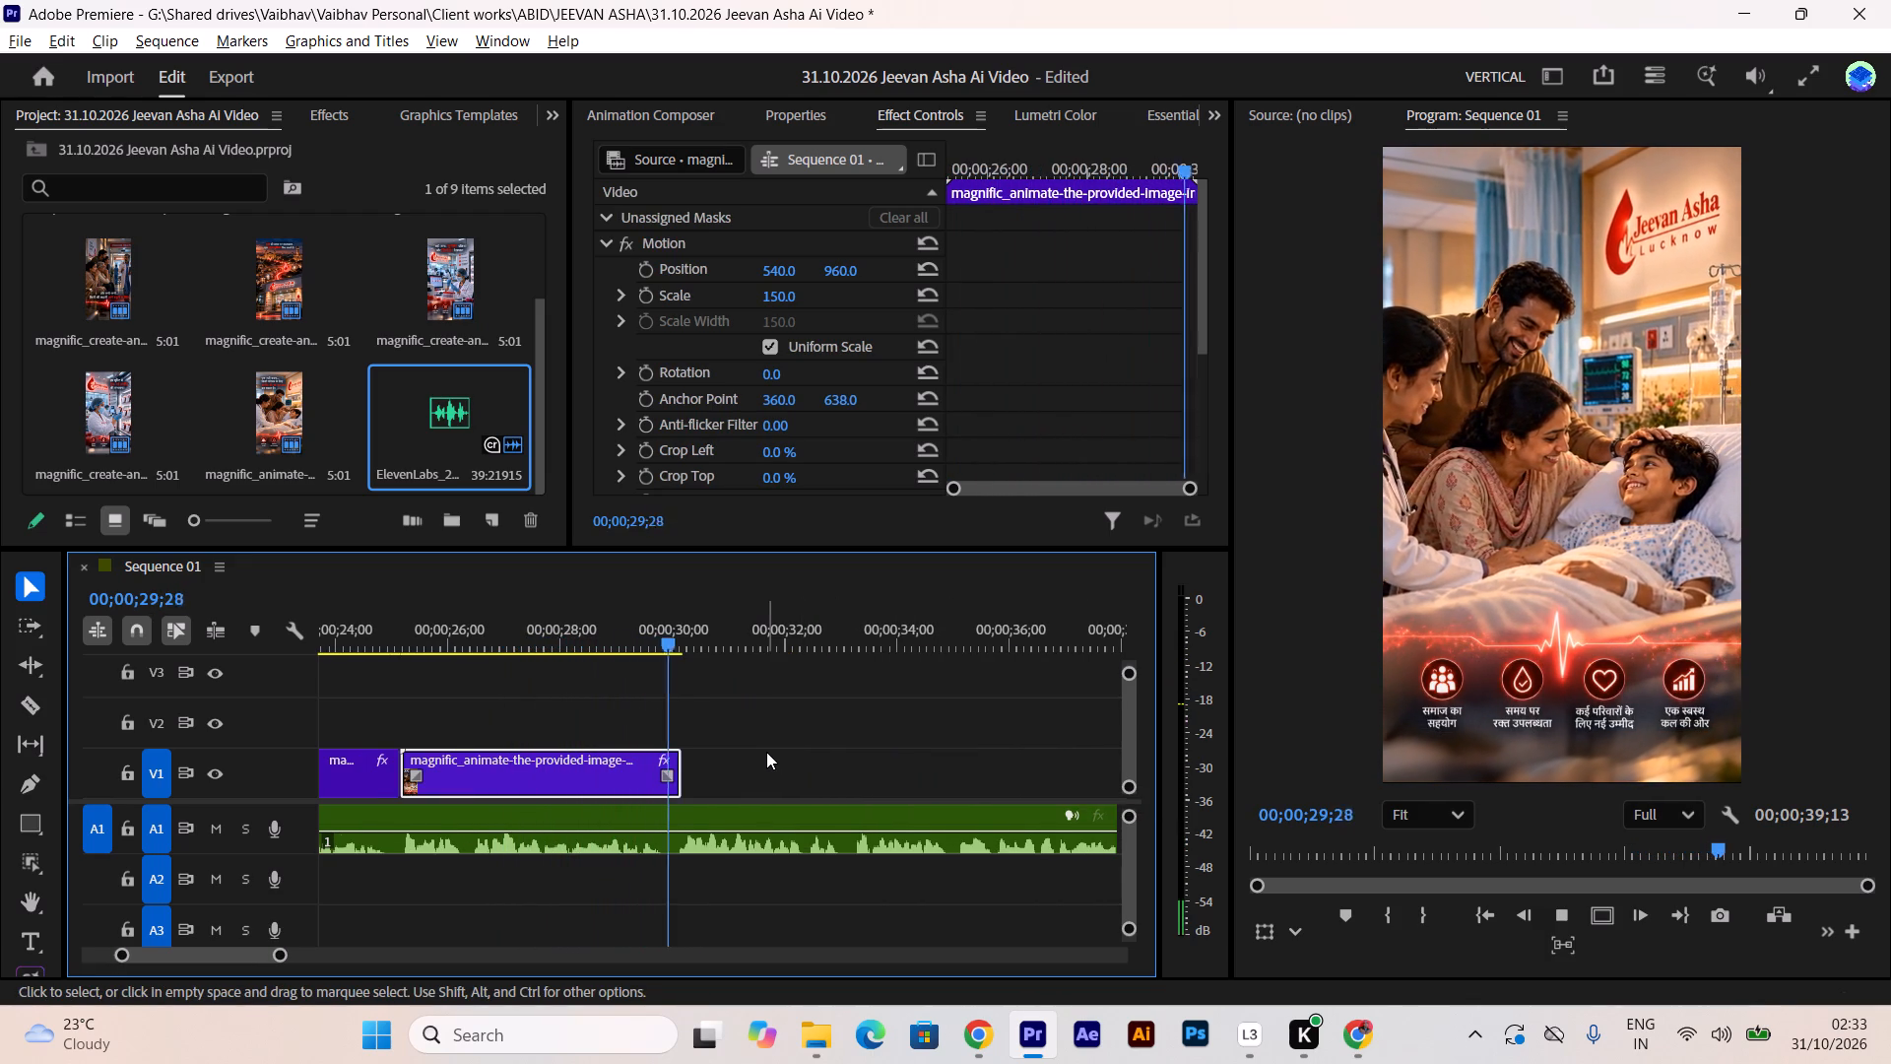
key(space)
scroll(766, 752, down, 3)
click(817, 1038)
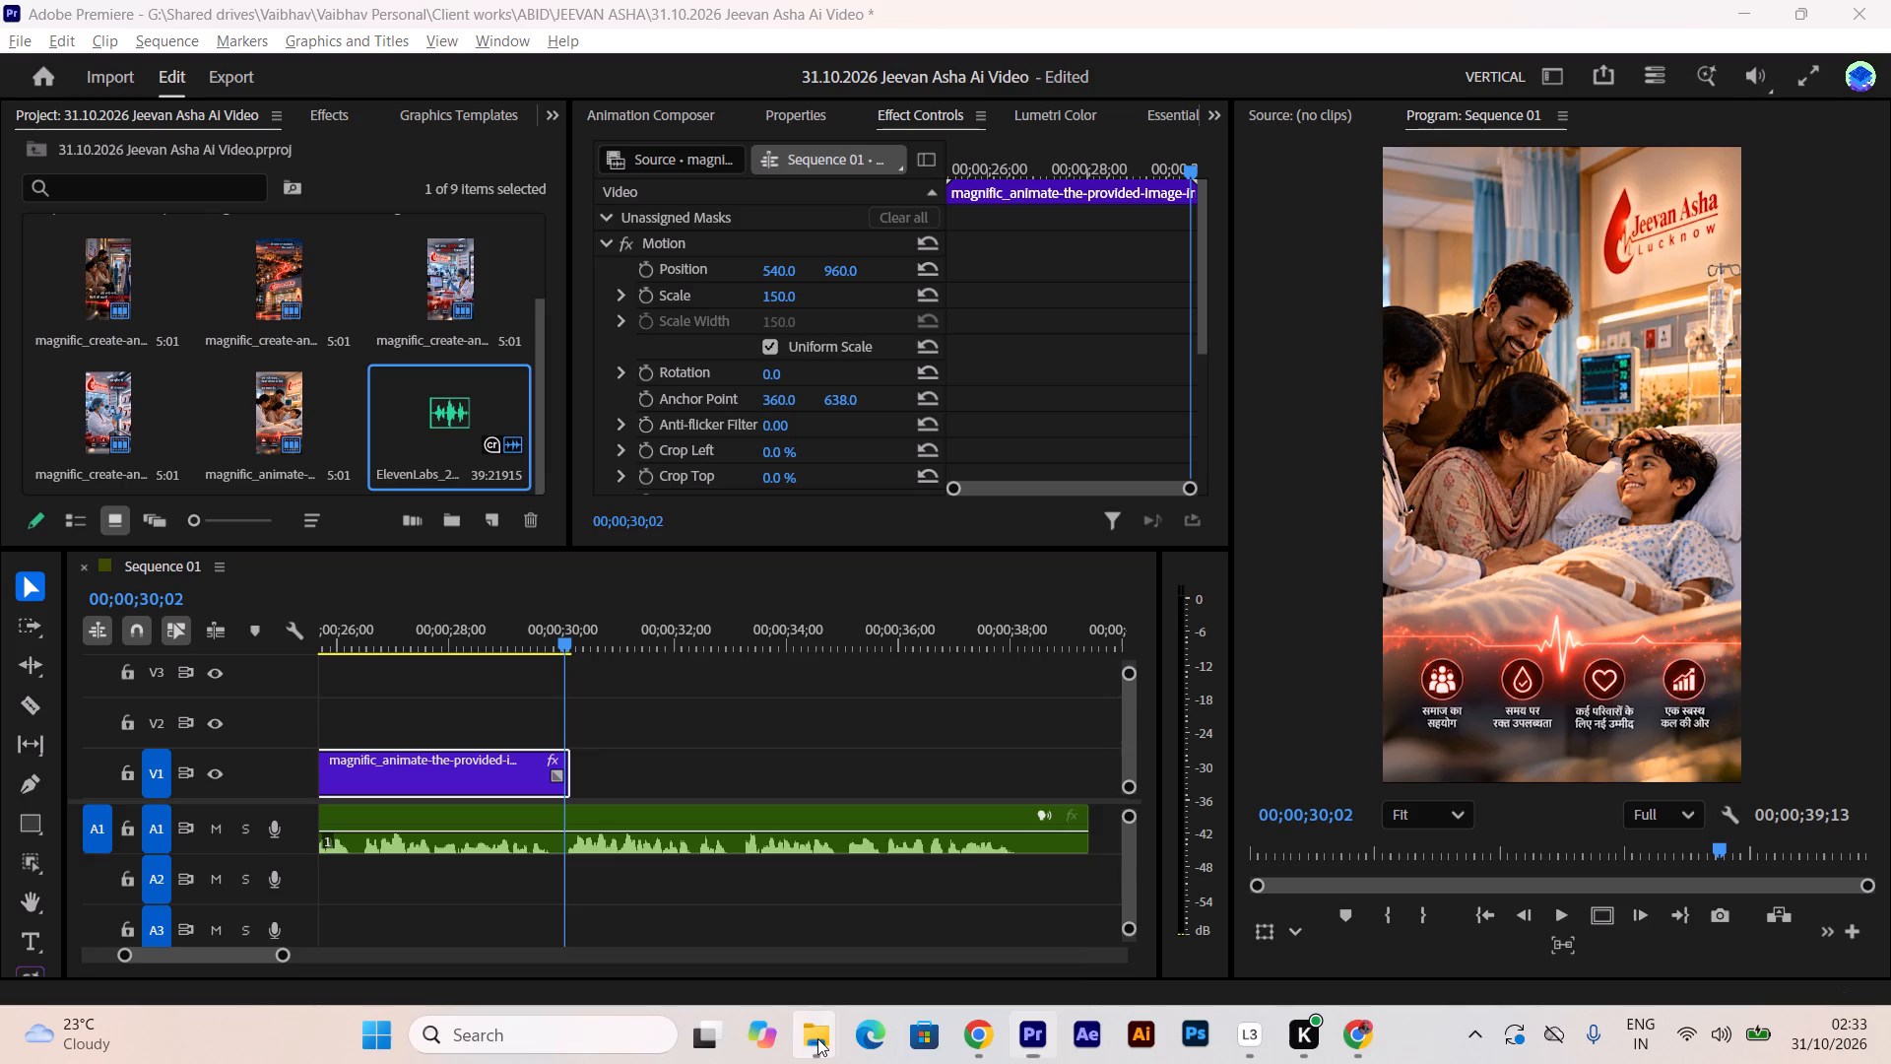
click(688, 928)
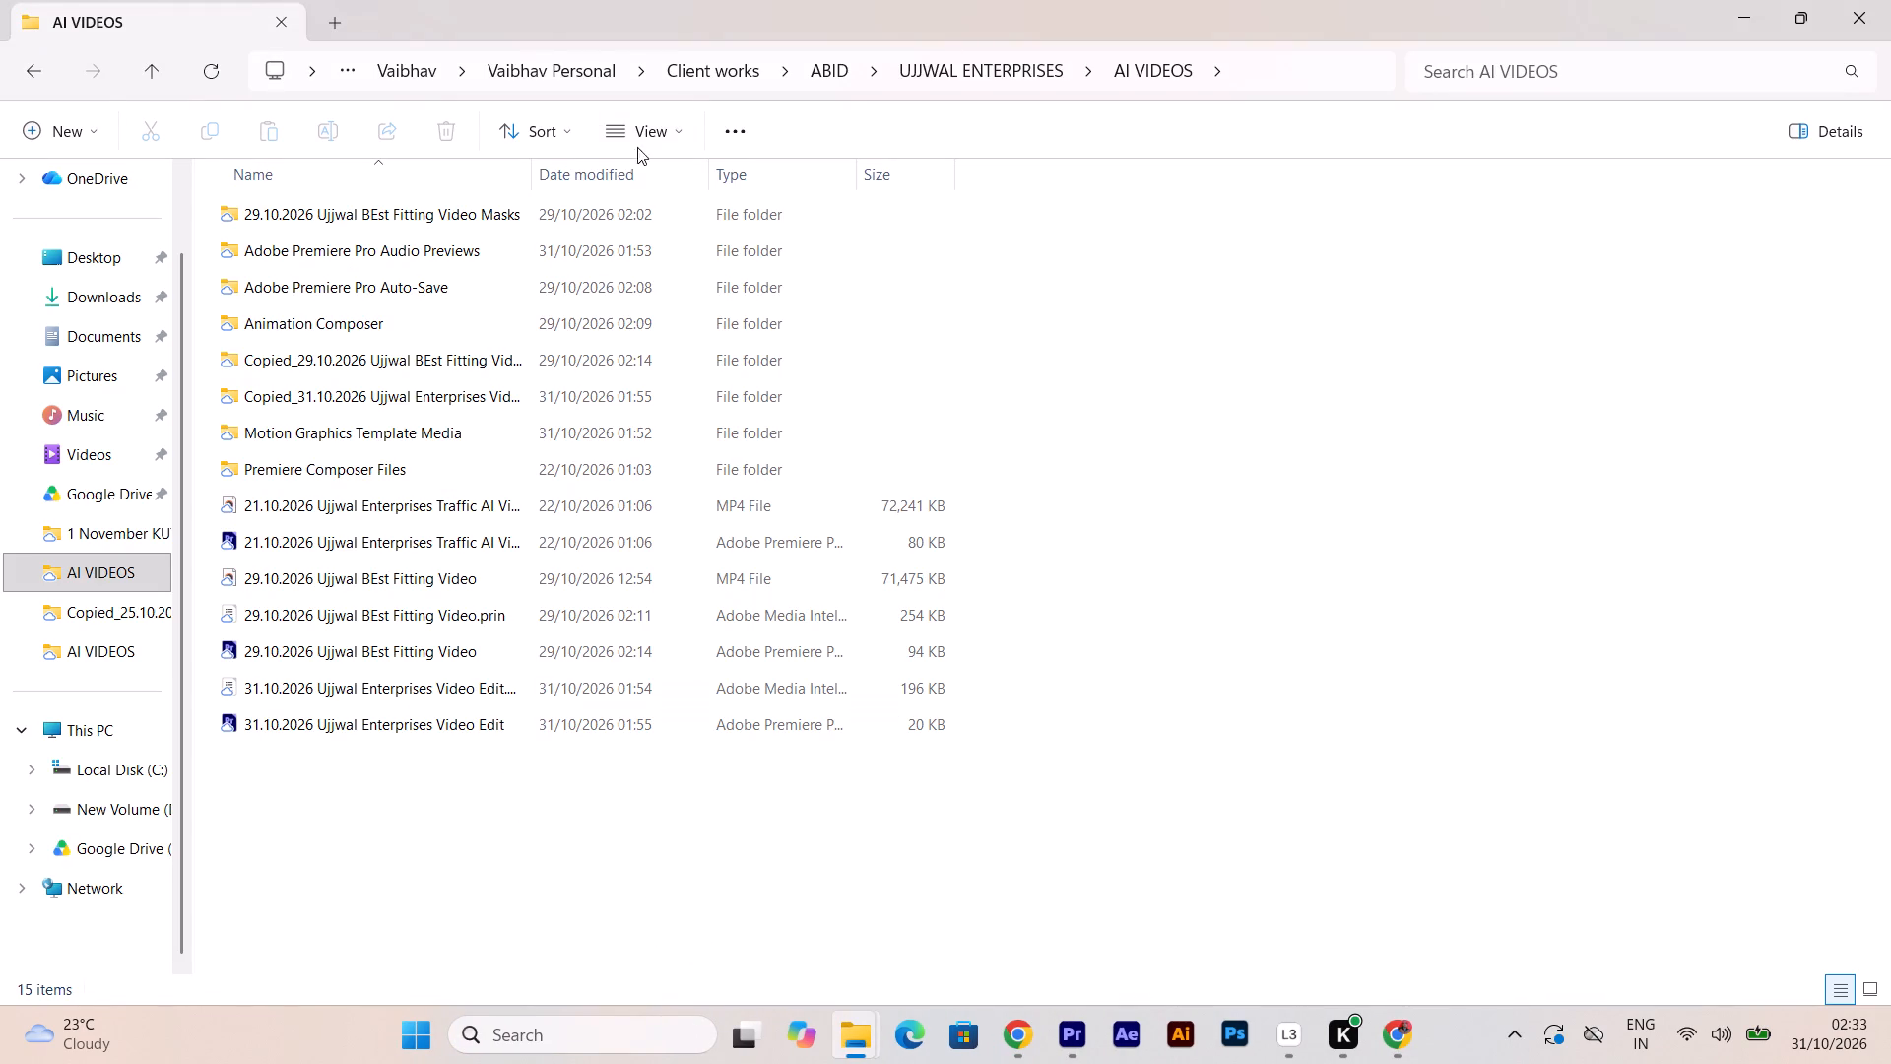
click(824, 68)
double_click(377, 248)
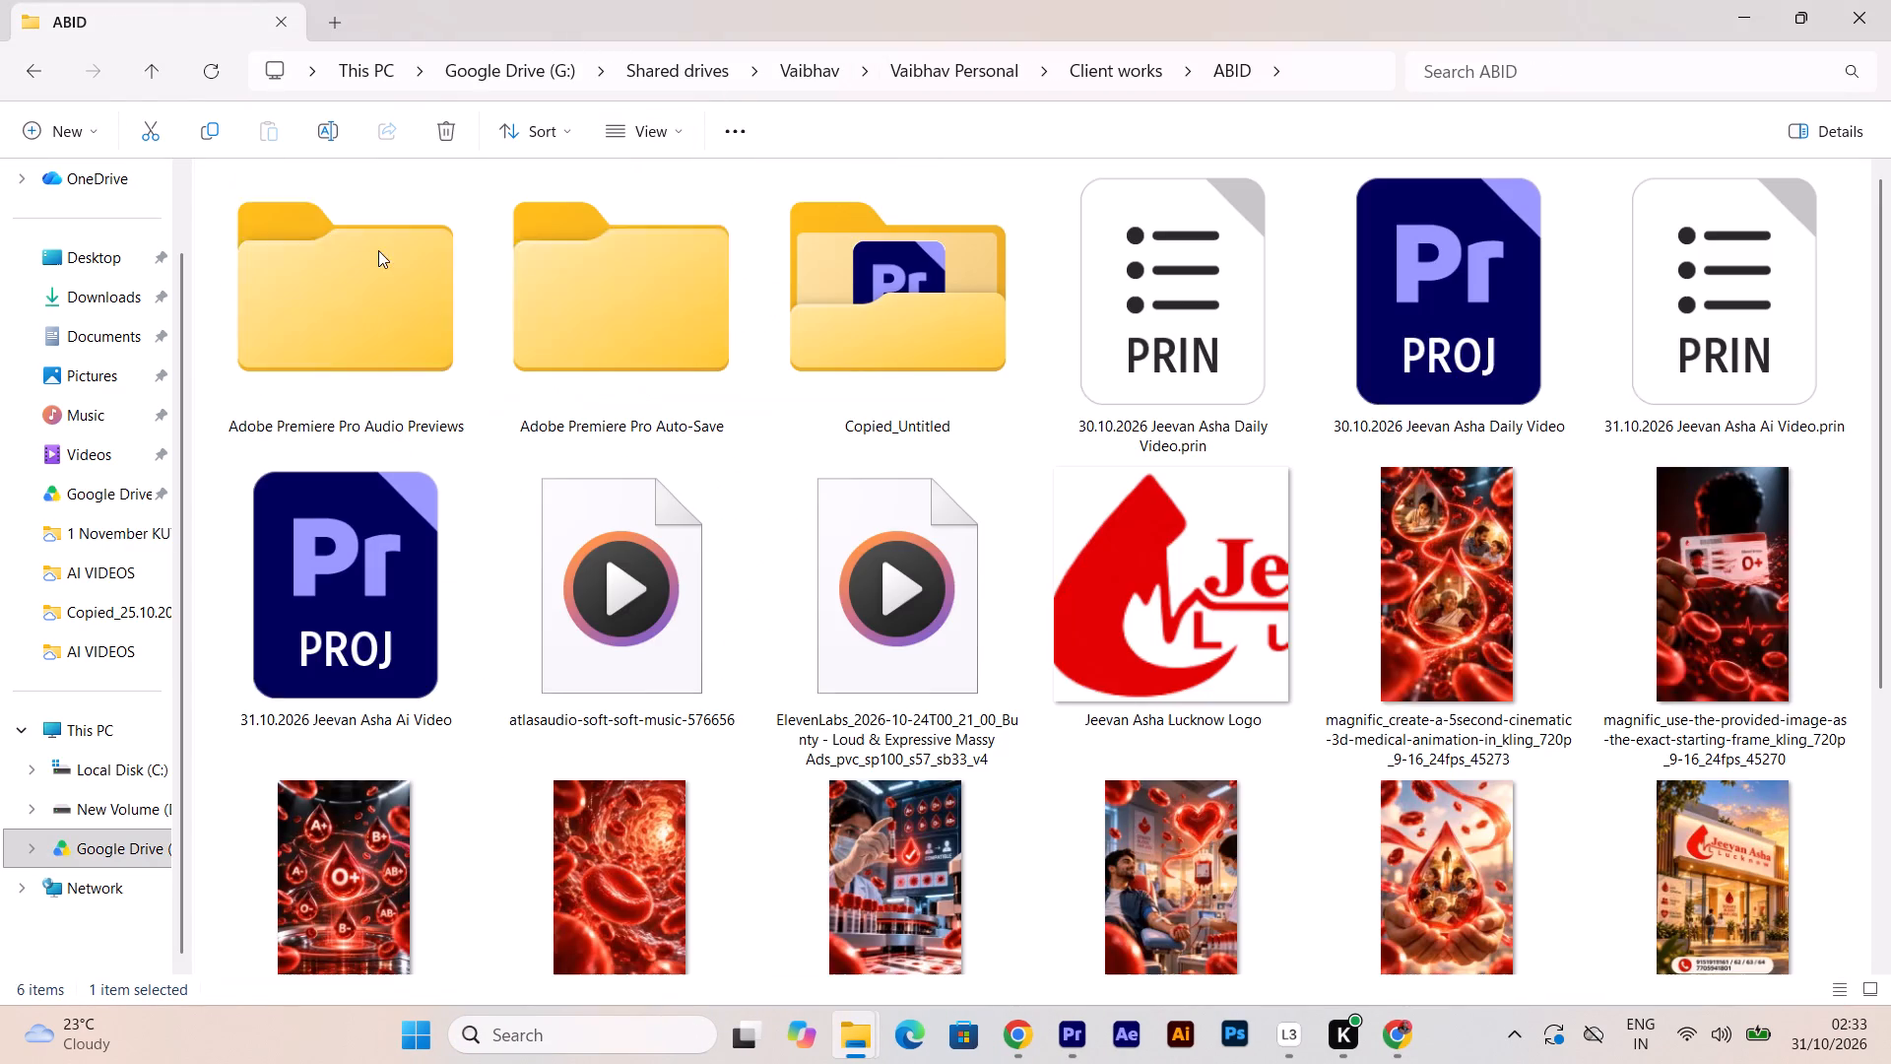
scroll(1117, 545, down, 2)
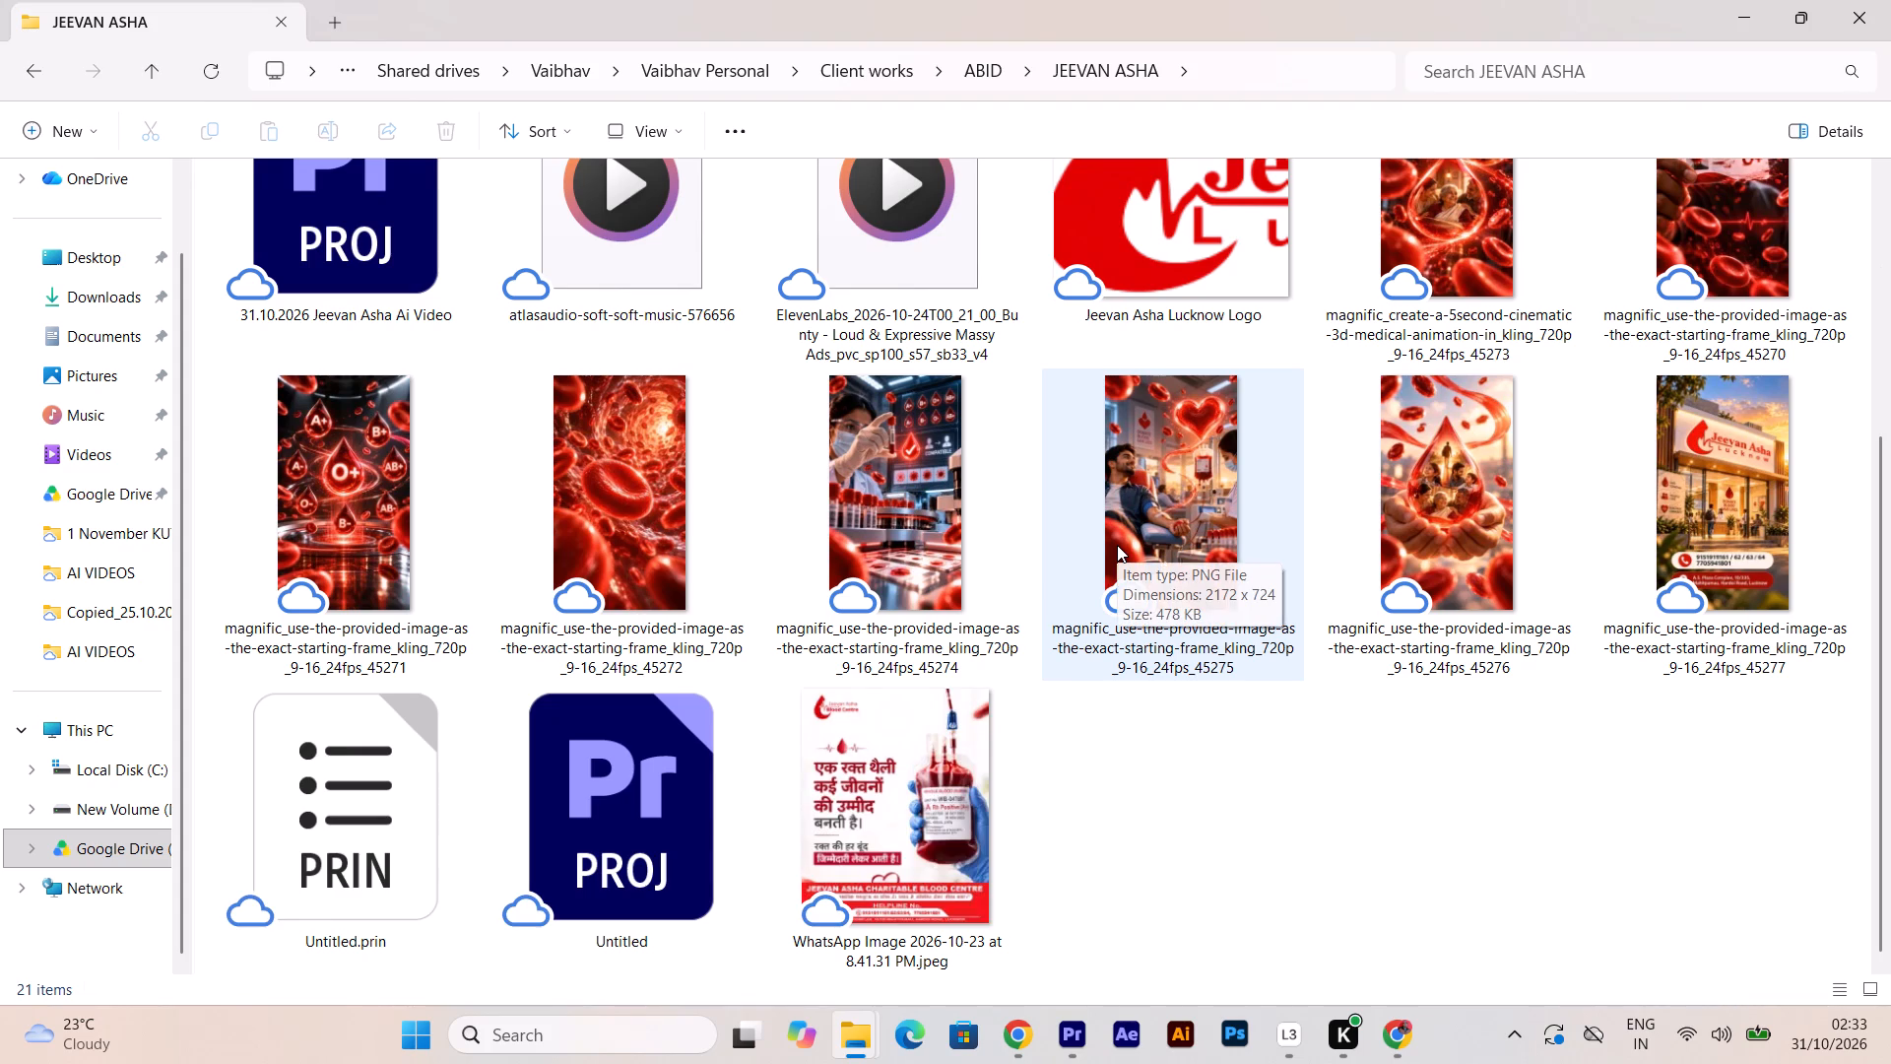
scroll(1117, 545, up, 1)
click(1689, 578)
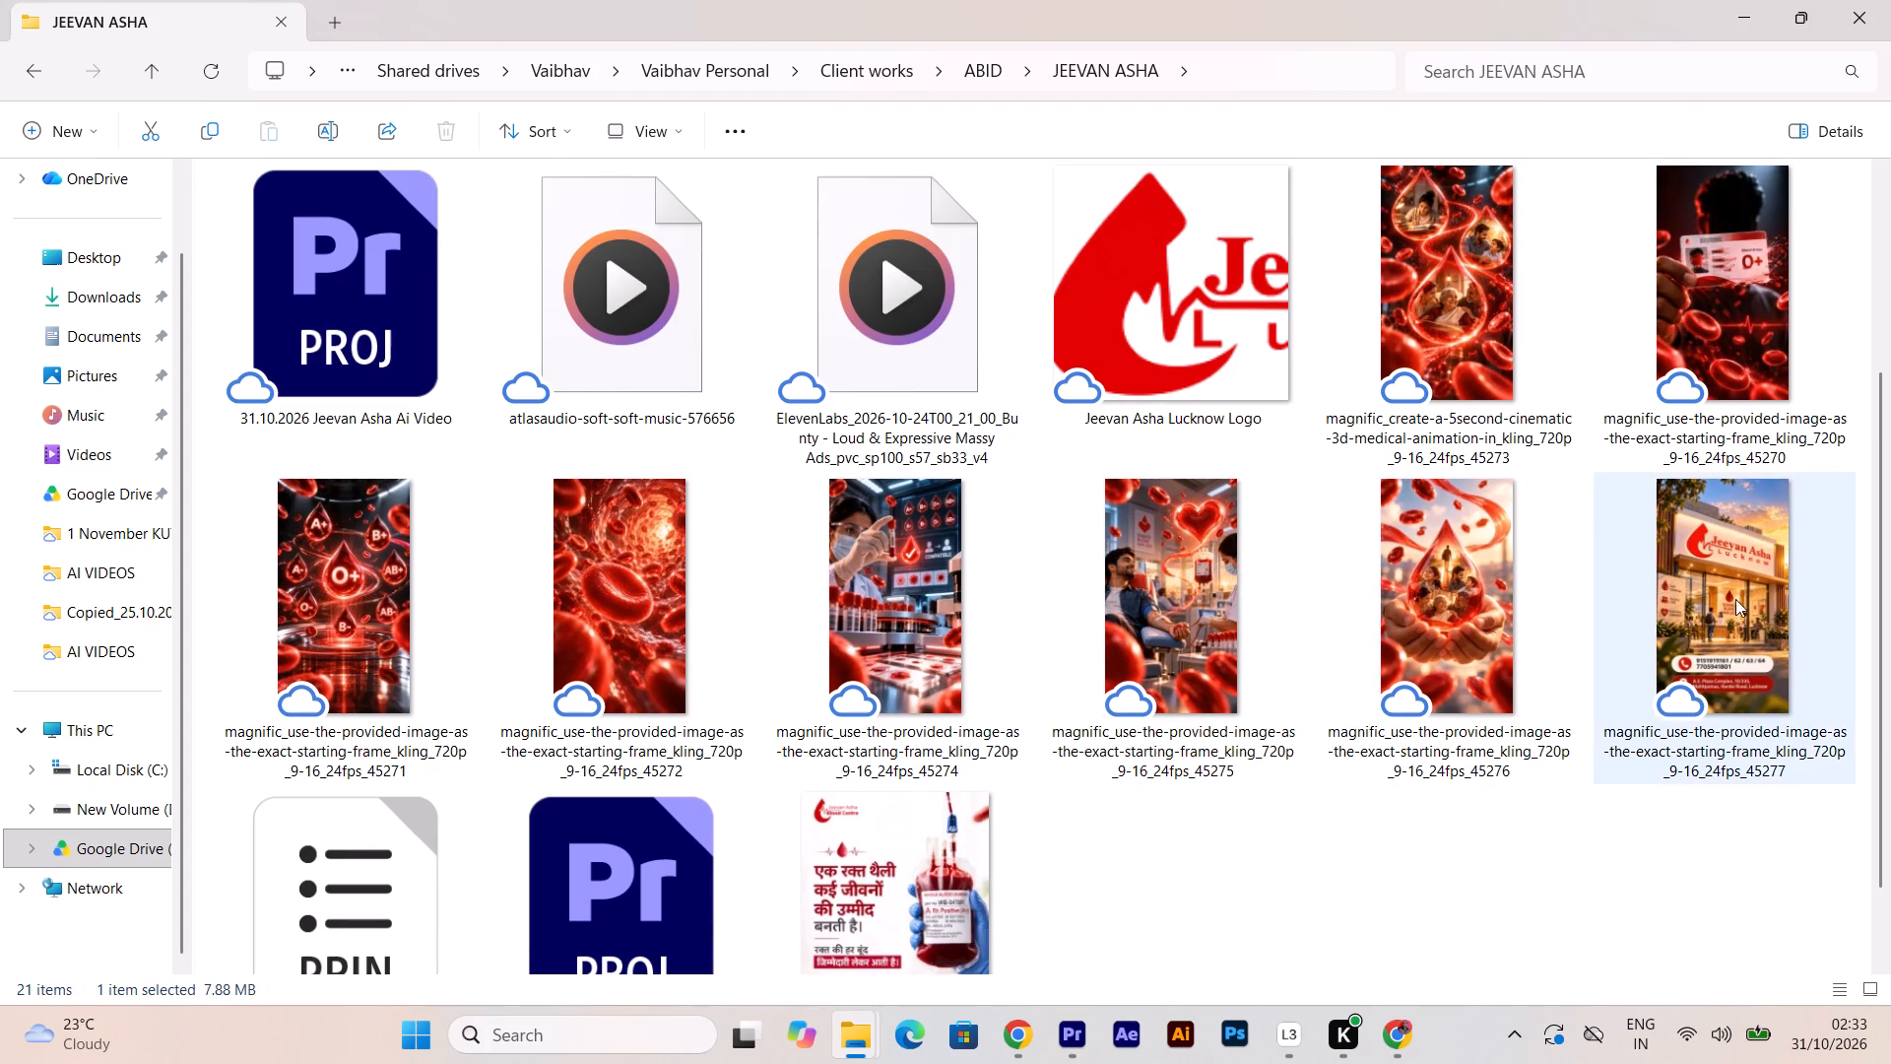
drag(1732, 592, 593, 763)
key(alt+Tab)
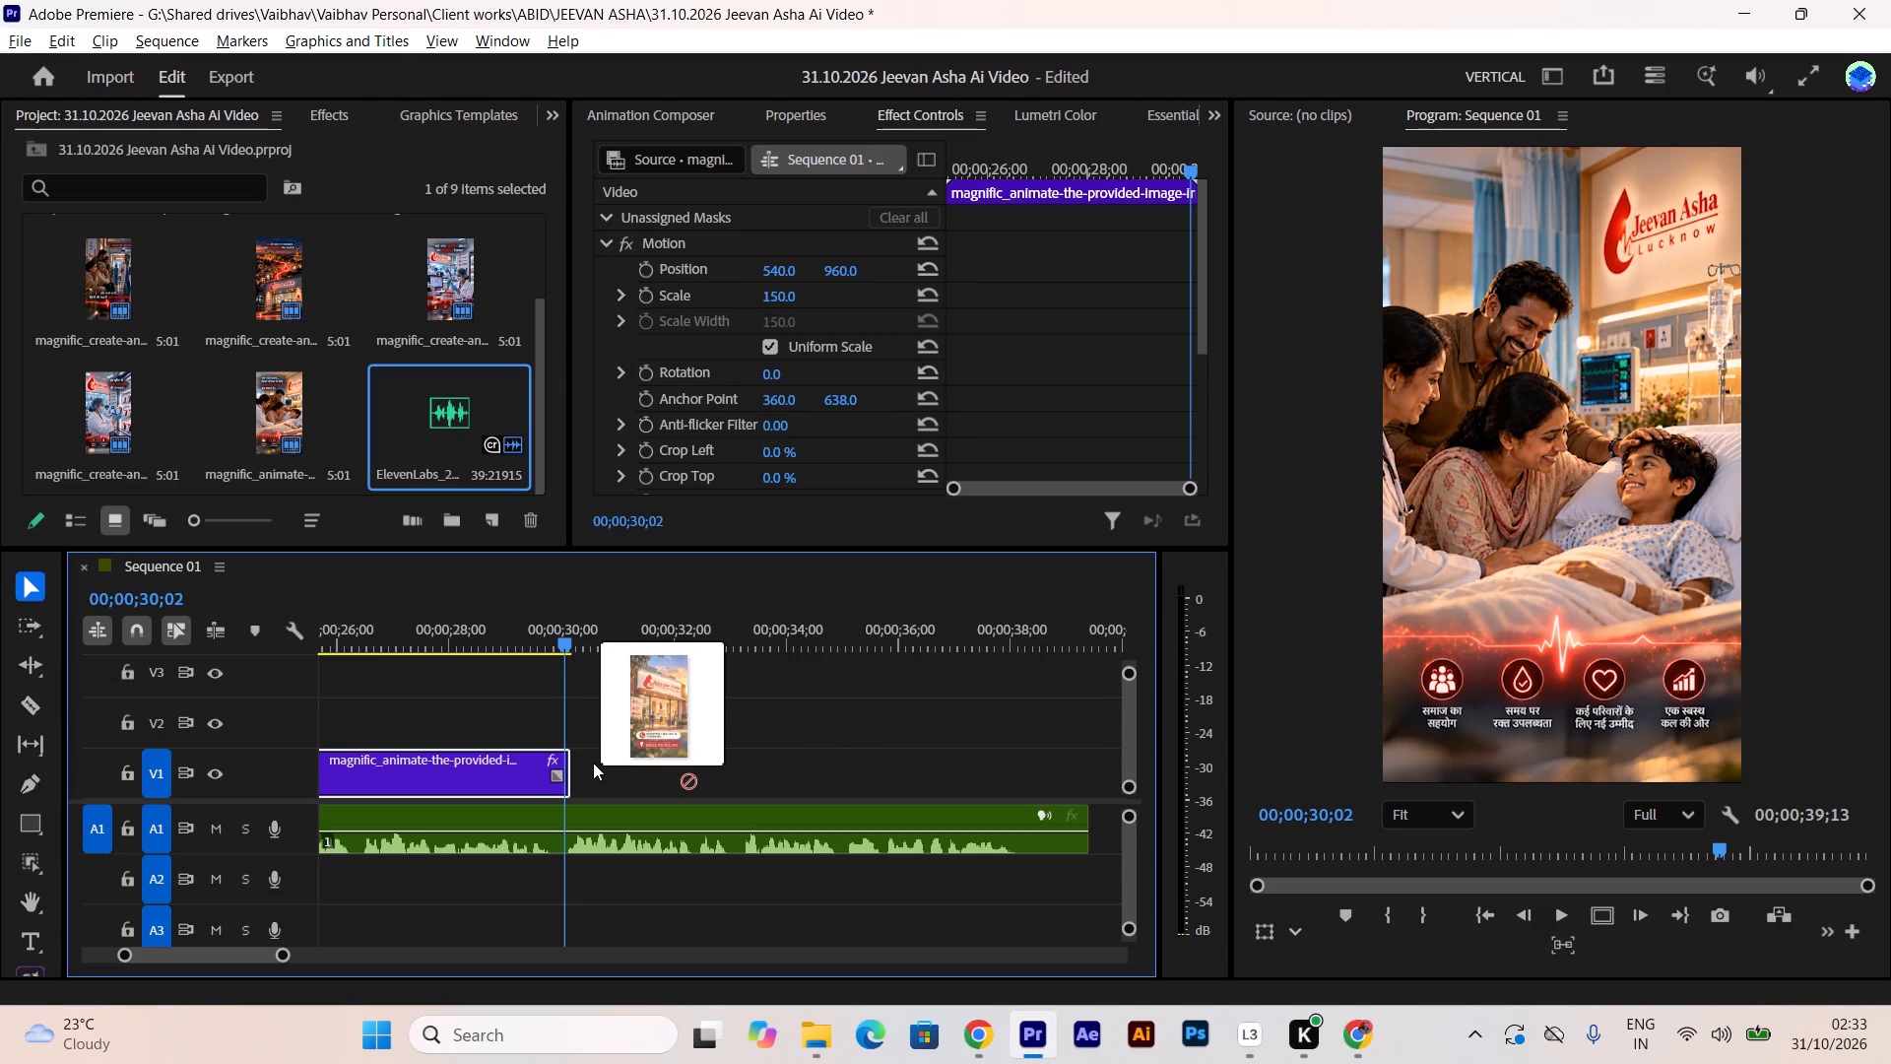
drag(593, 763, 593, 762)
drag(593, 762, 559, 761)
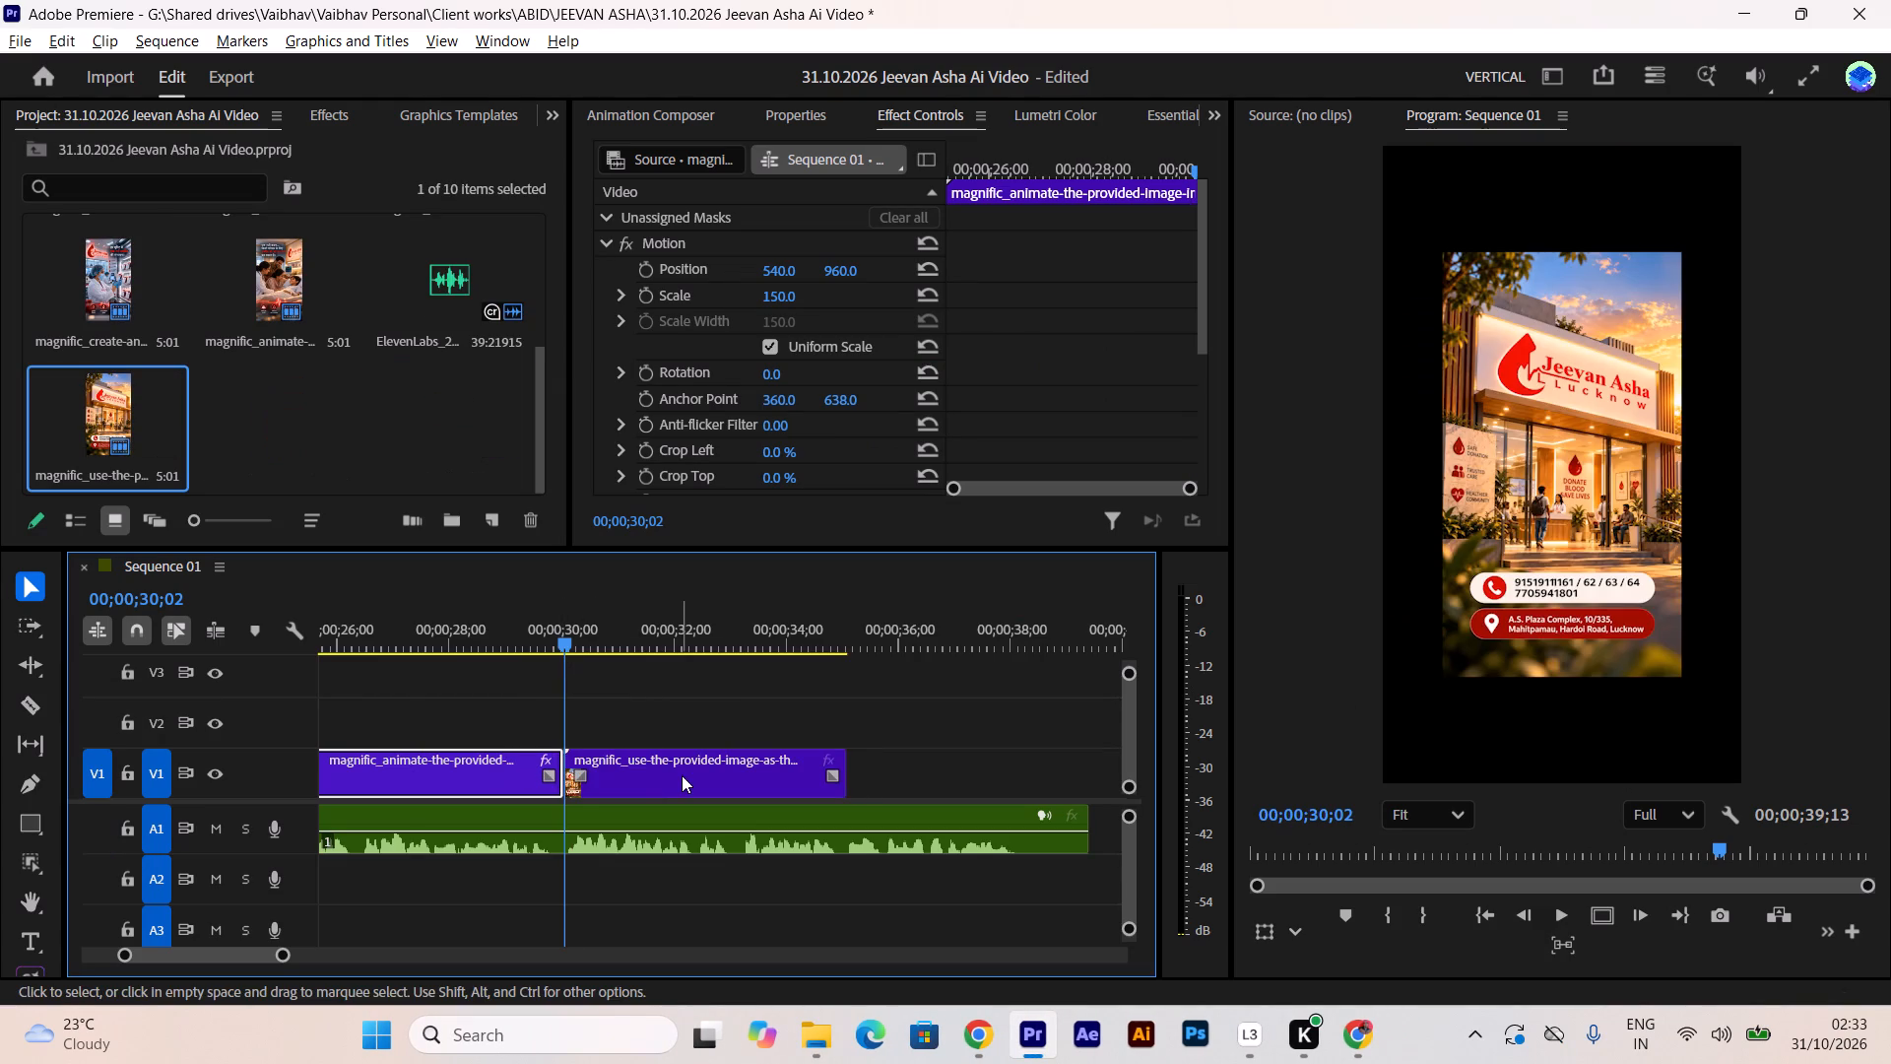
Scale the storefront clip to 150 so it fills the vertical frame.
key(space)
click(685, 775)
key(f)
Slow the storefront clip to 70% speed with Optical flow time interpolation.
right_click(685, 774)
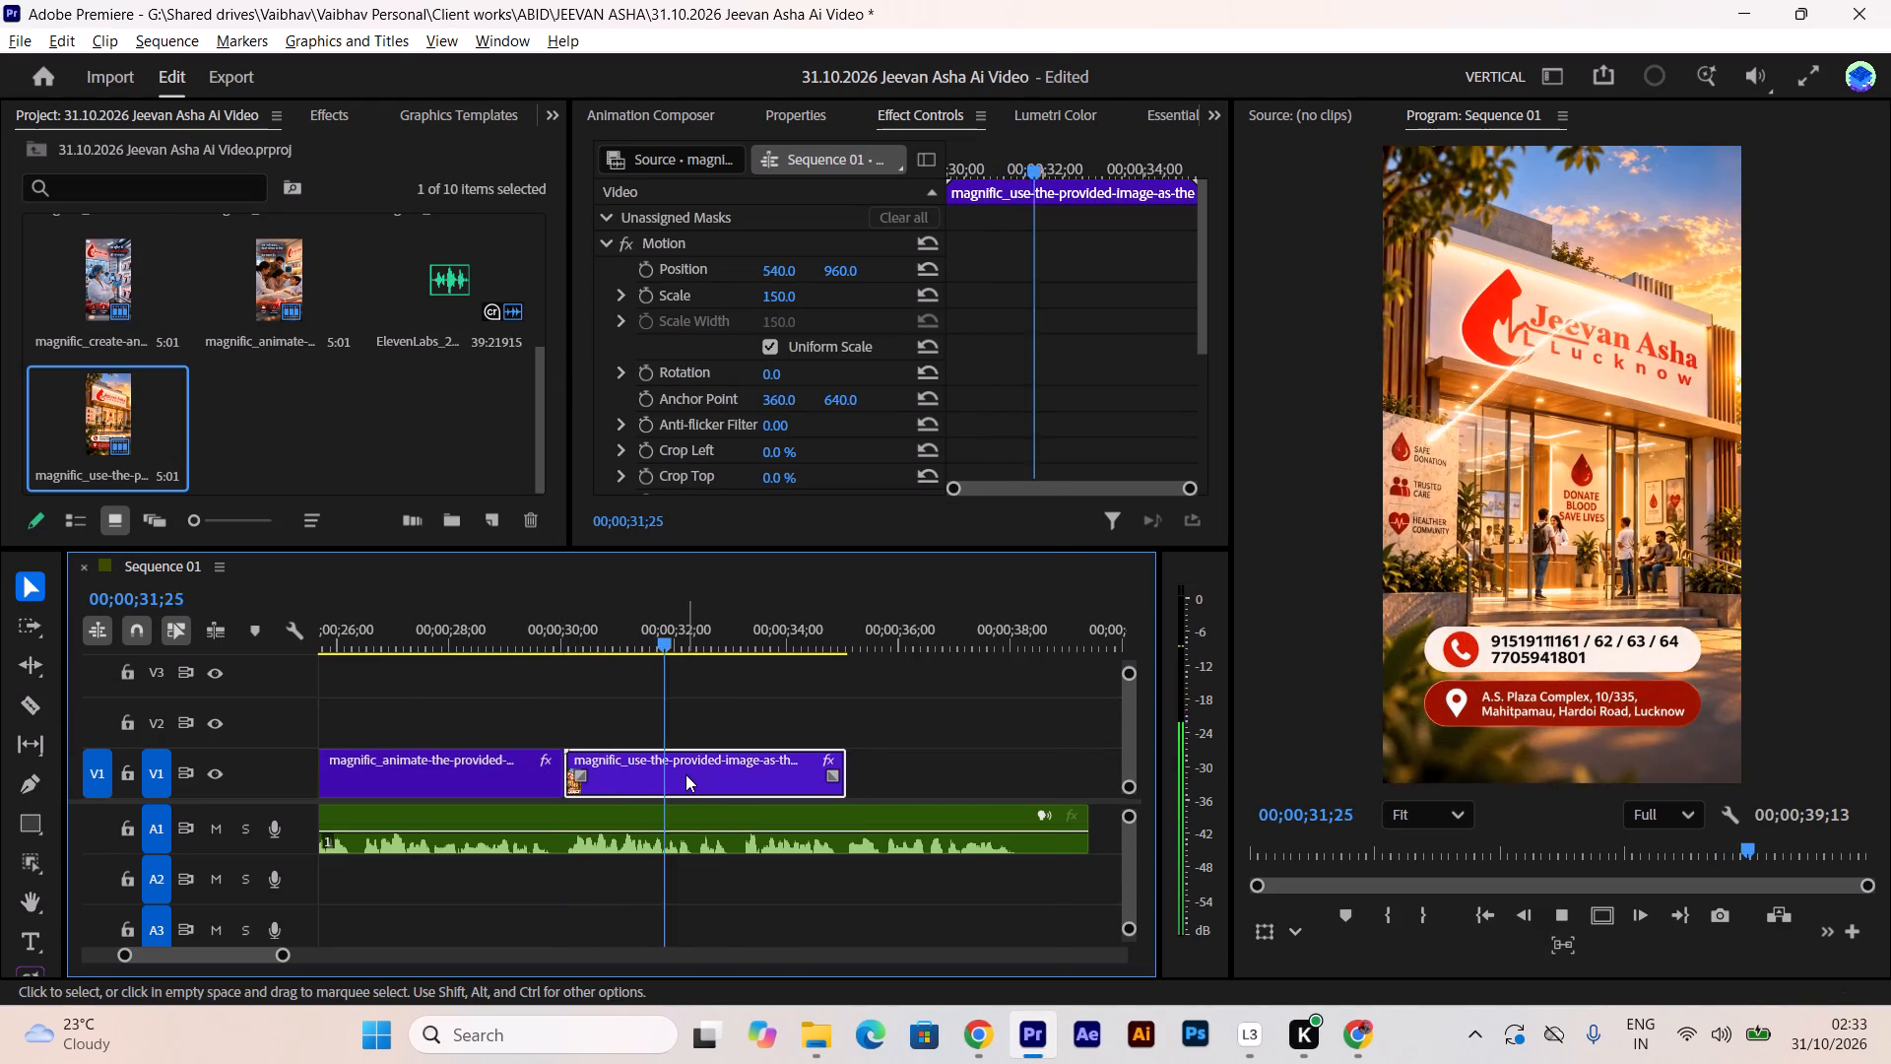
click(772, 726)
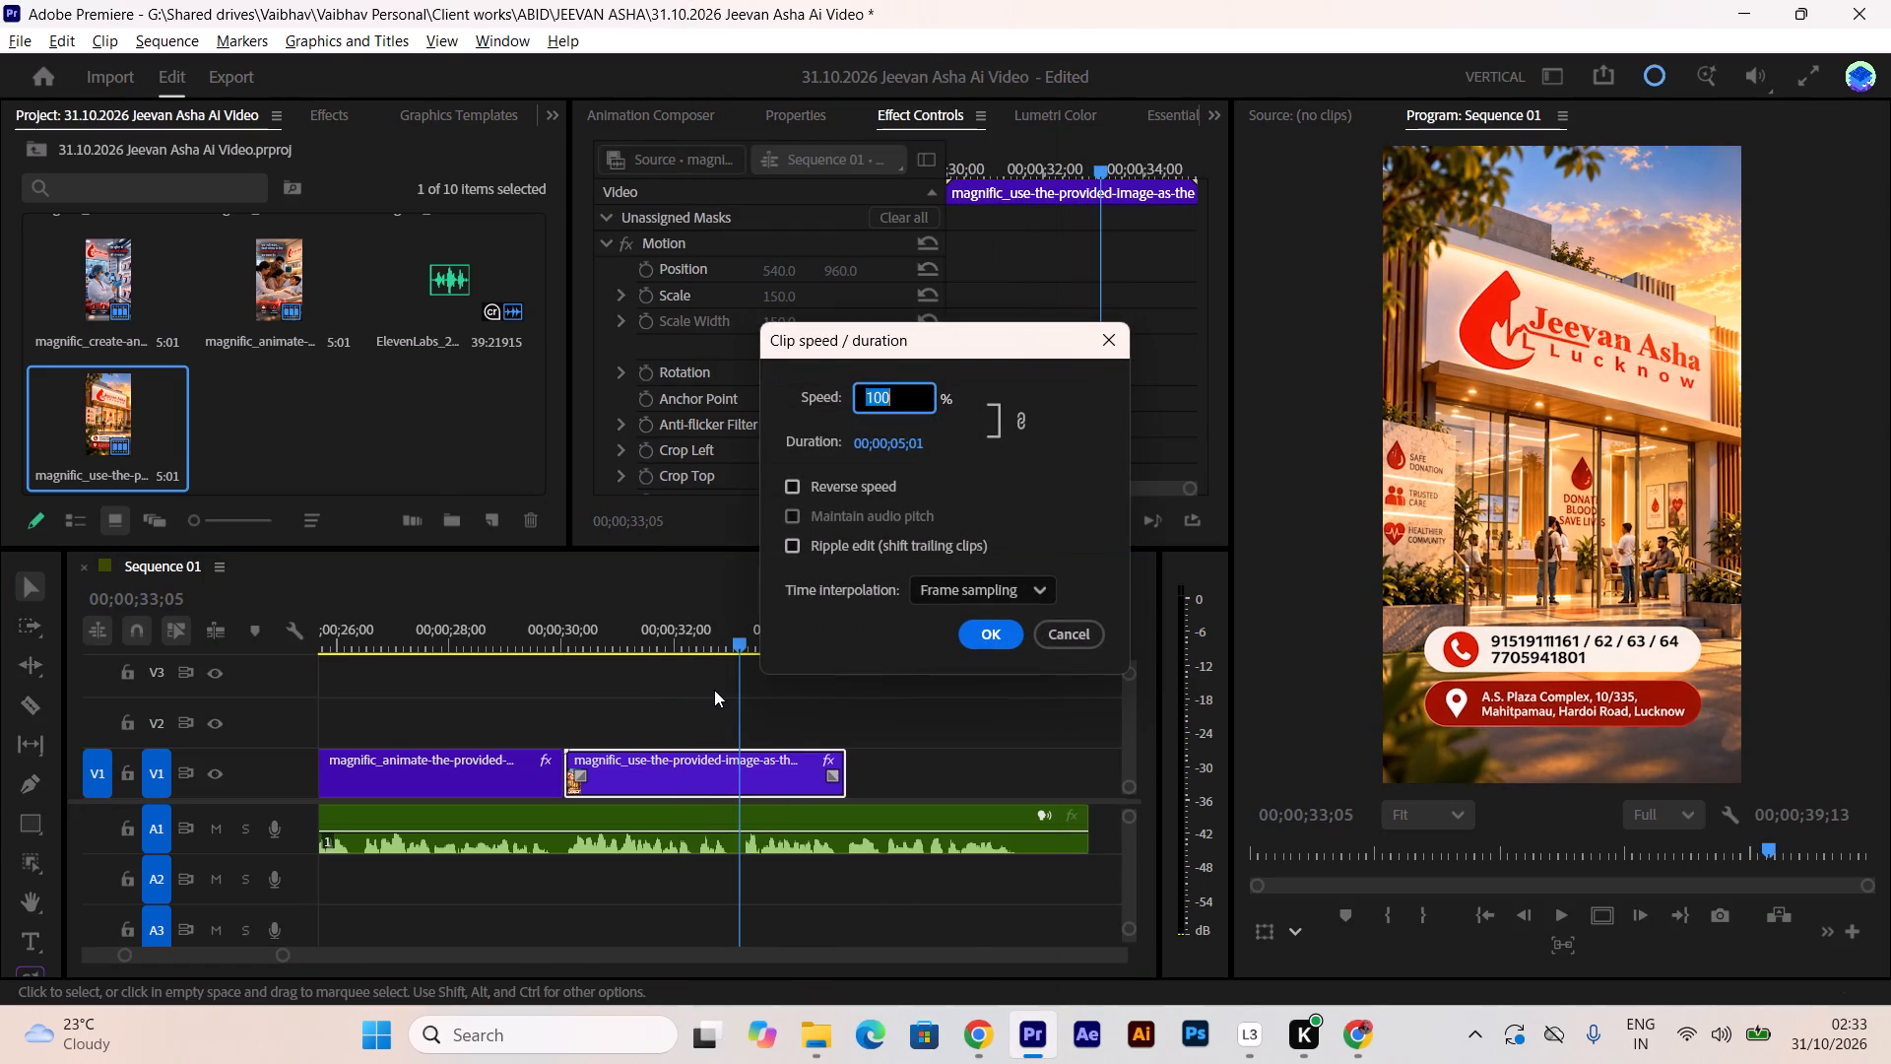
text(70)
click(975, 595)
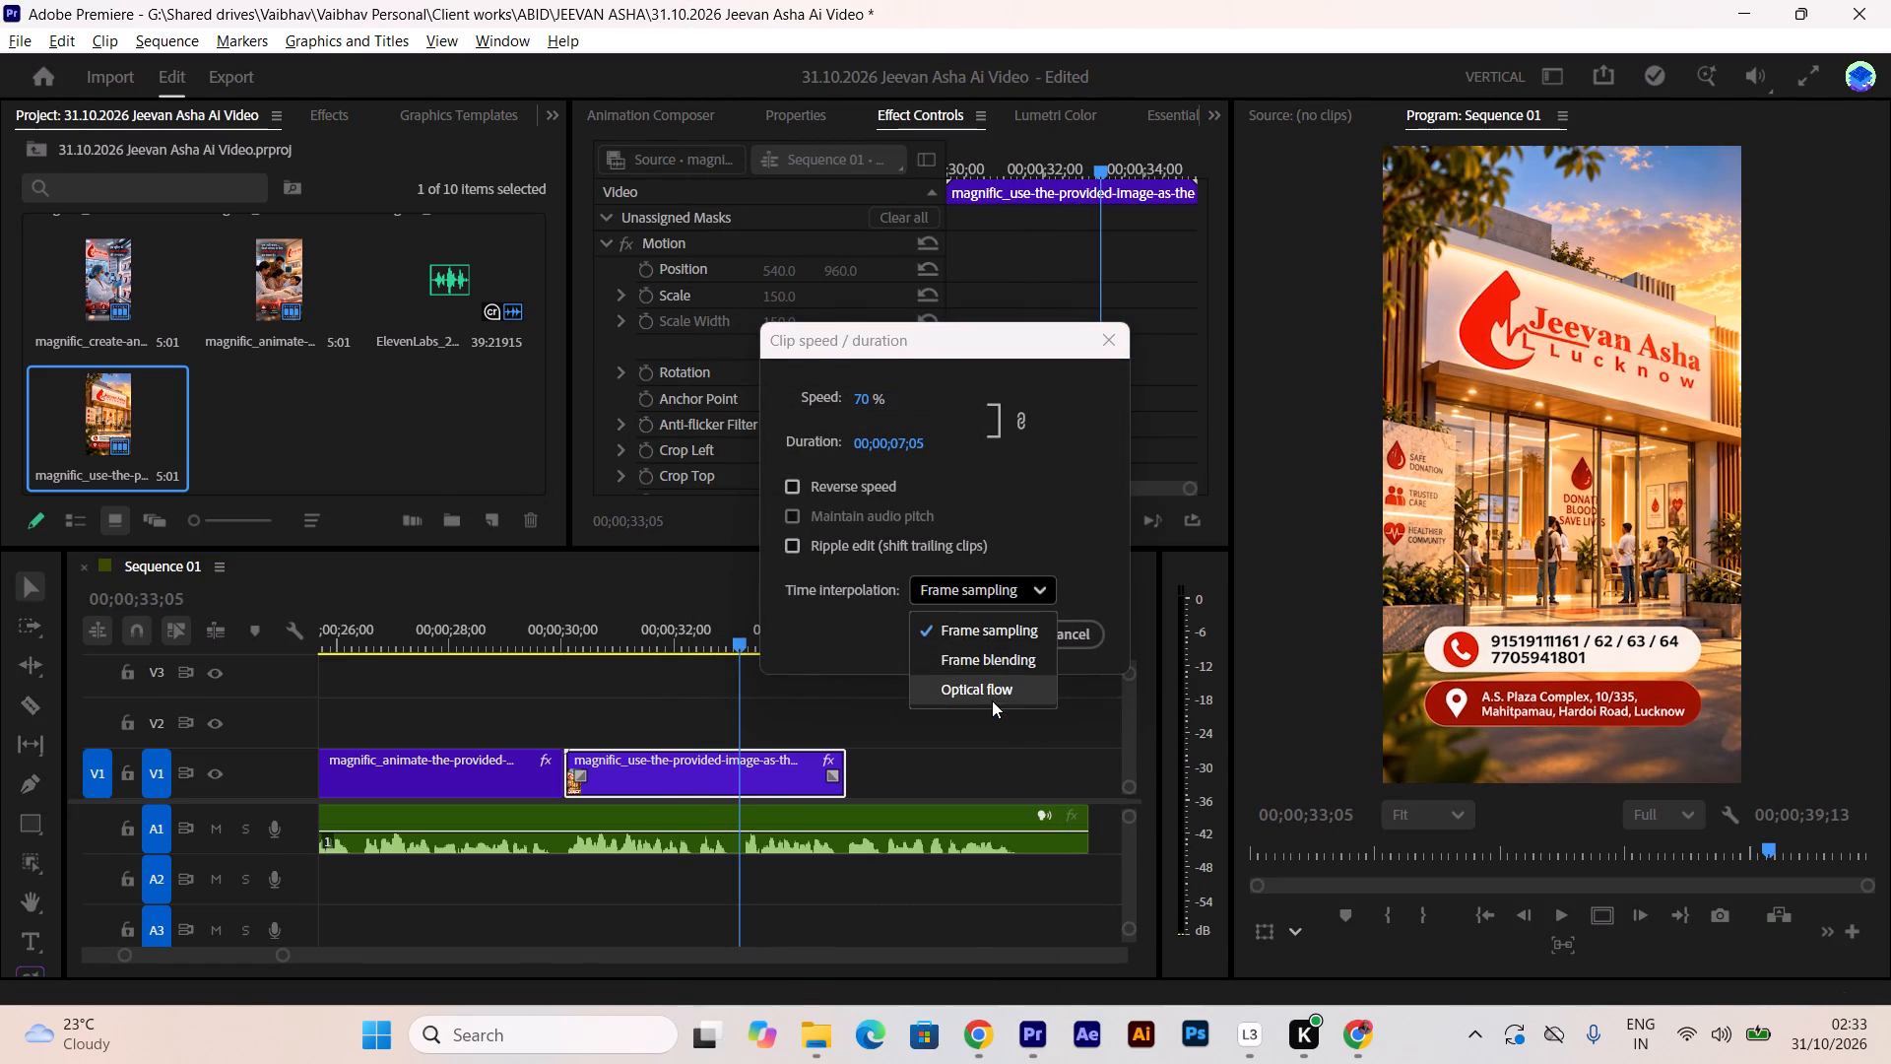
click(992, 700)
click(1006, 634)
Set the storefront clip's speed to 60%.
right_click(871, 760)
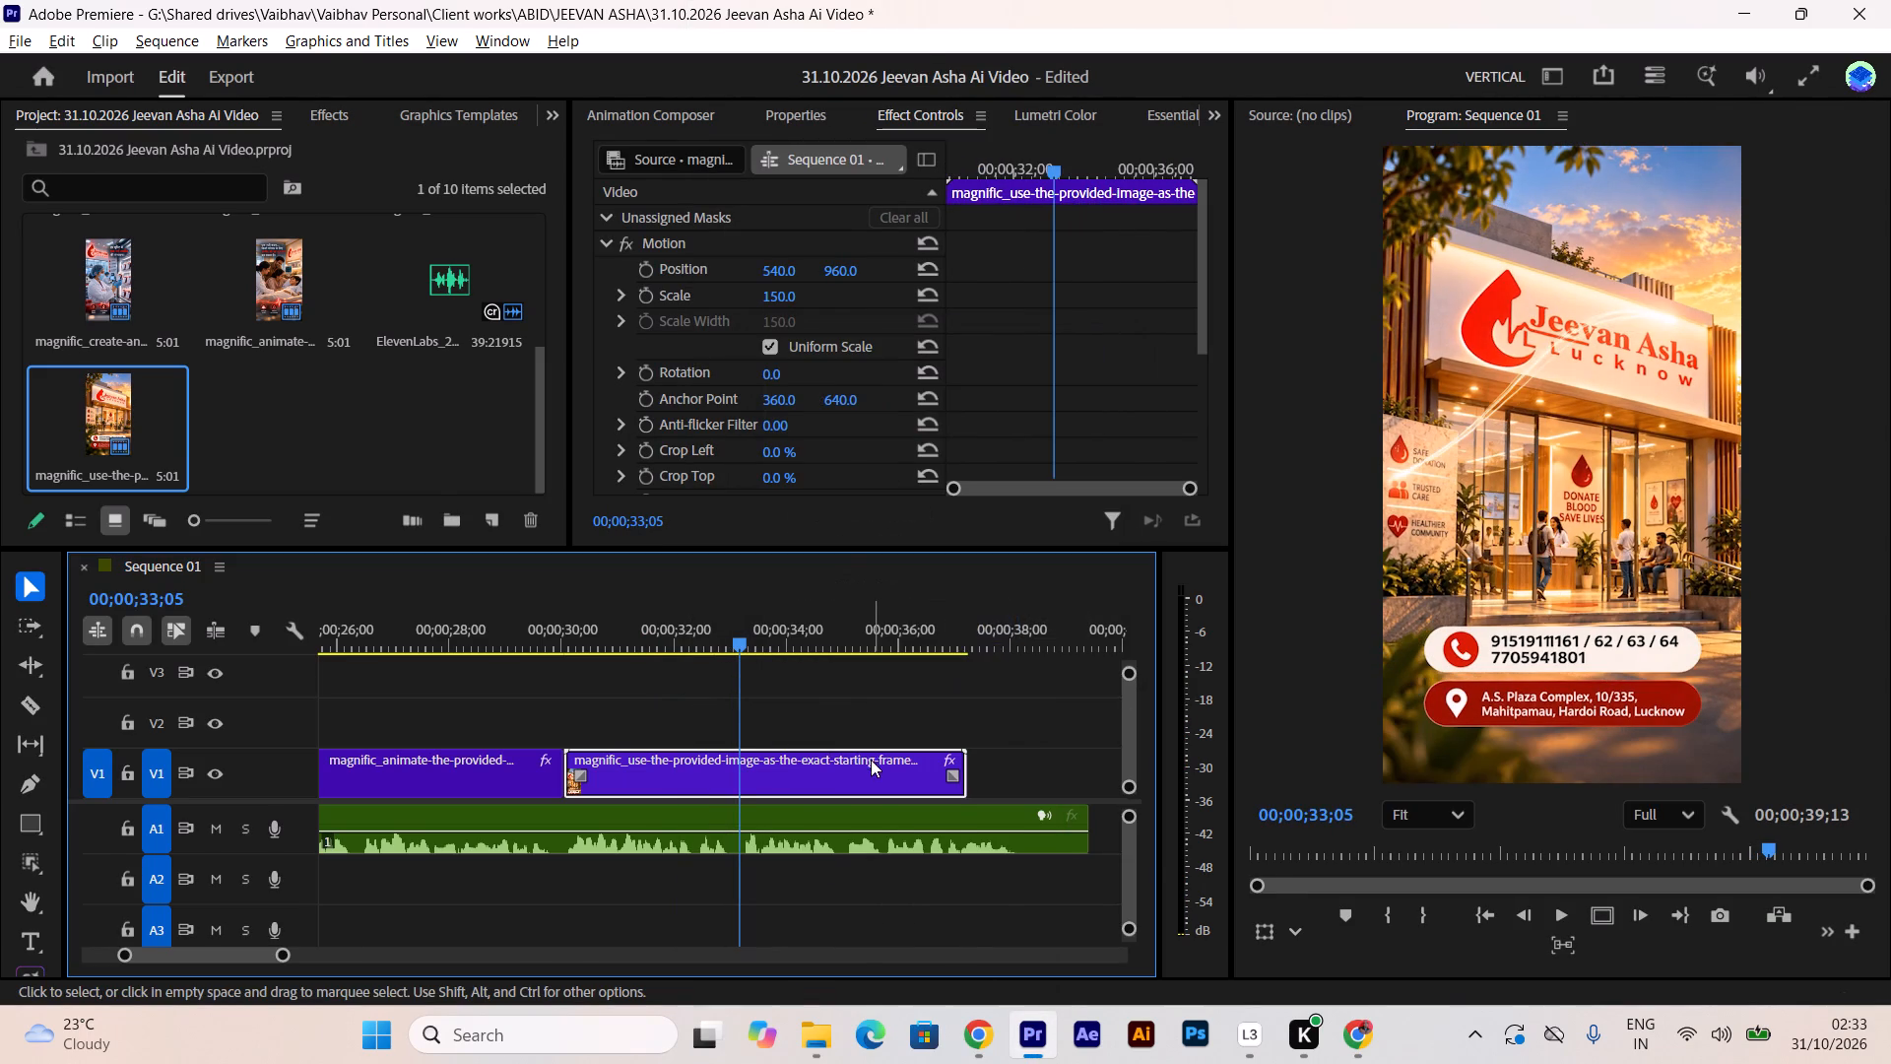
click(945, 722)
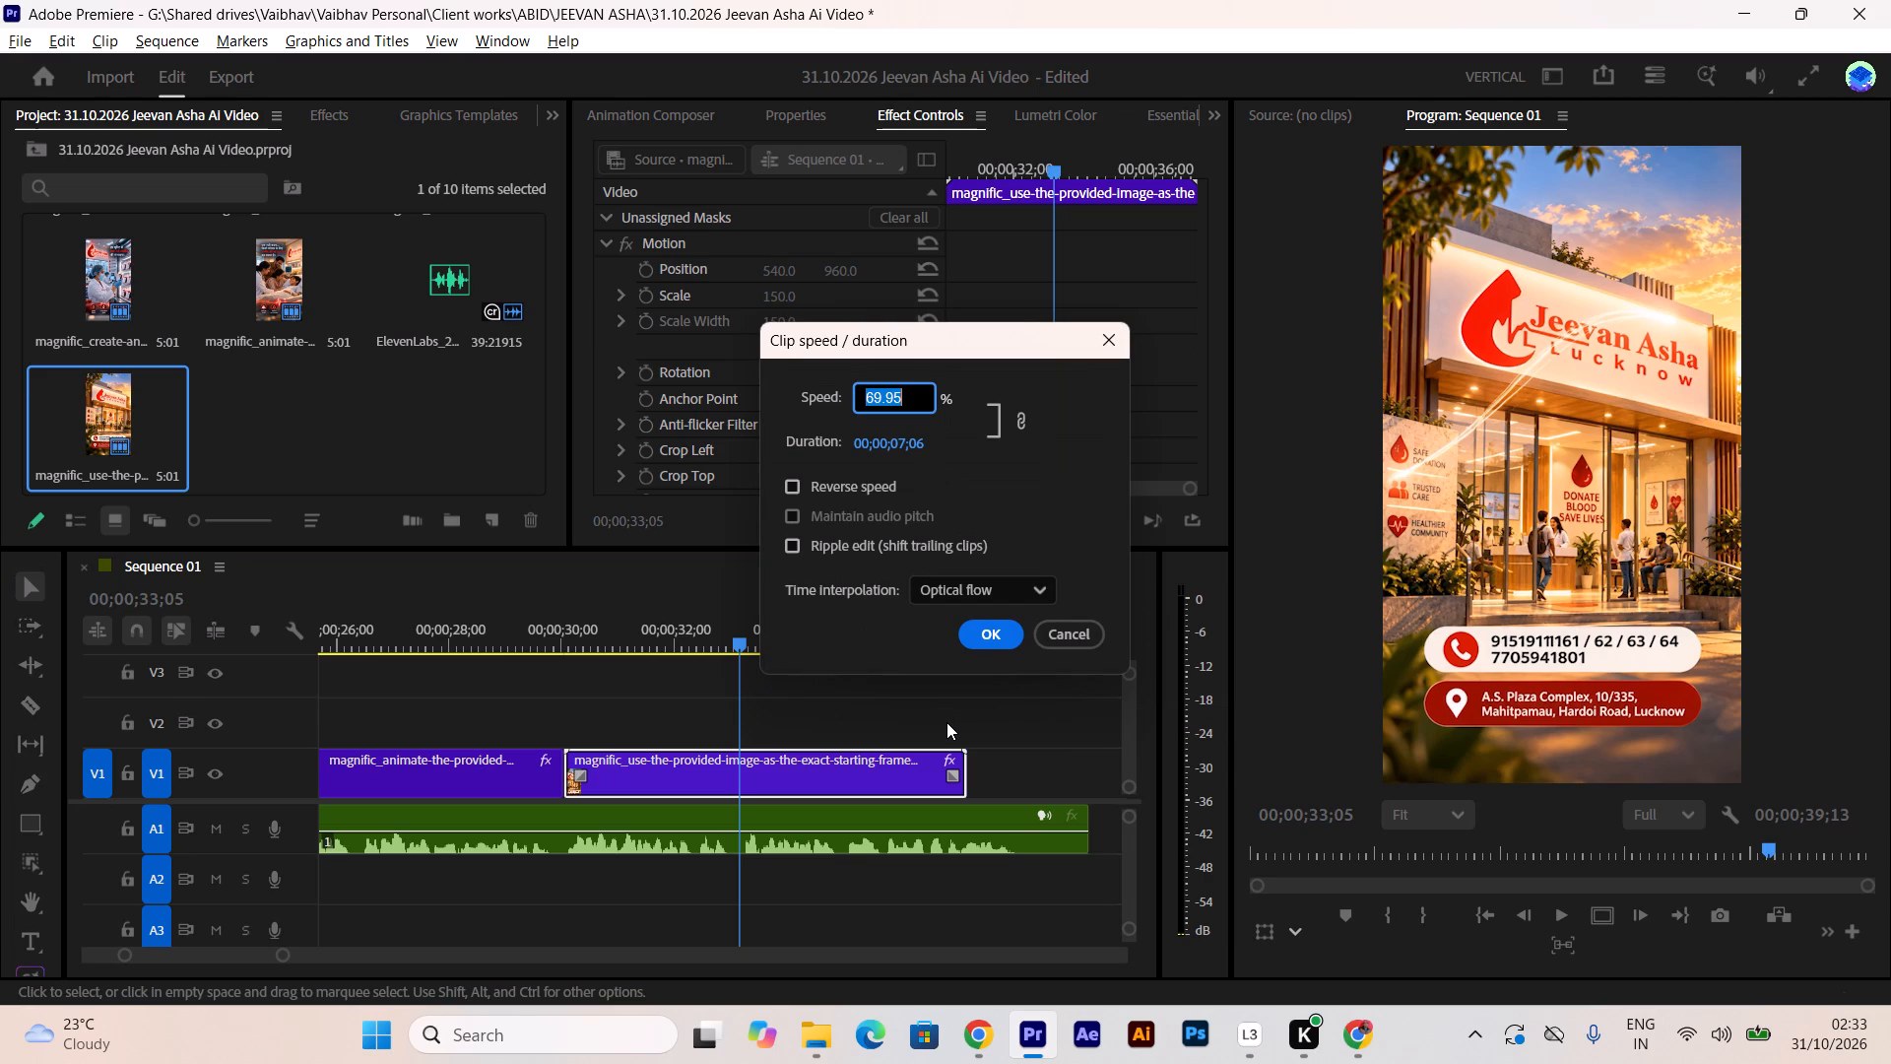
text(60)
key(Return)
Play the closing scene and trim the voice-over's end on A1 to the end of the storefront clip, about 00;00;38;14.
key(space)
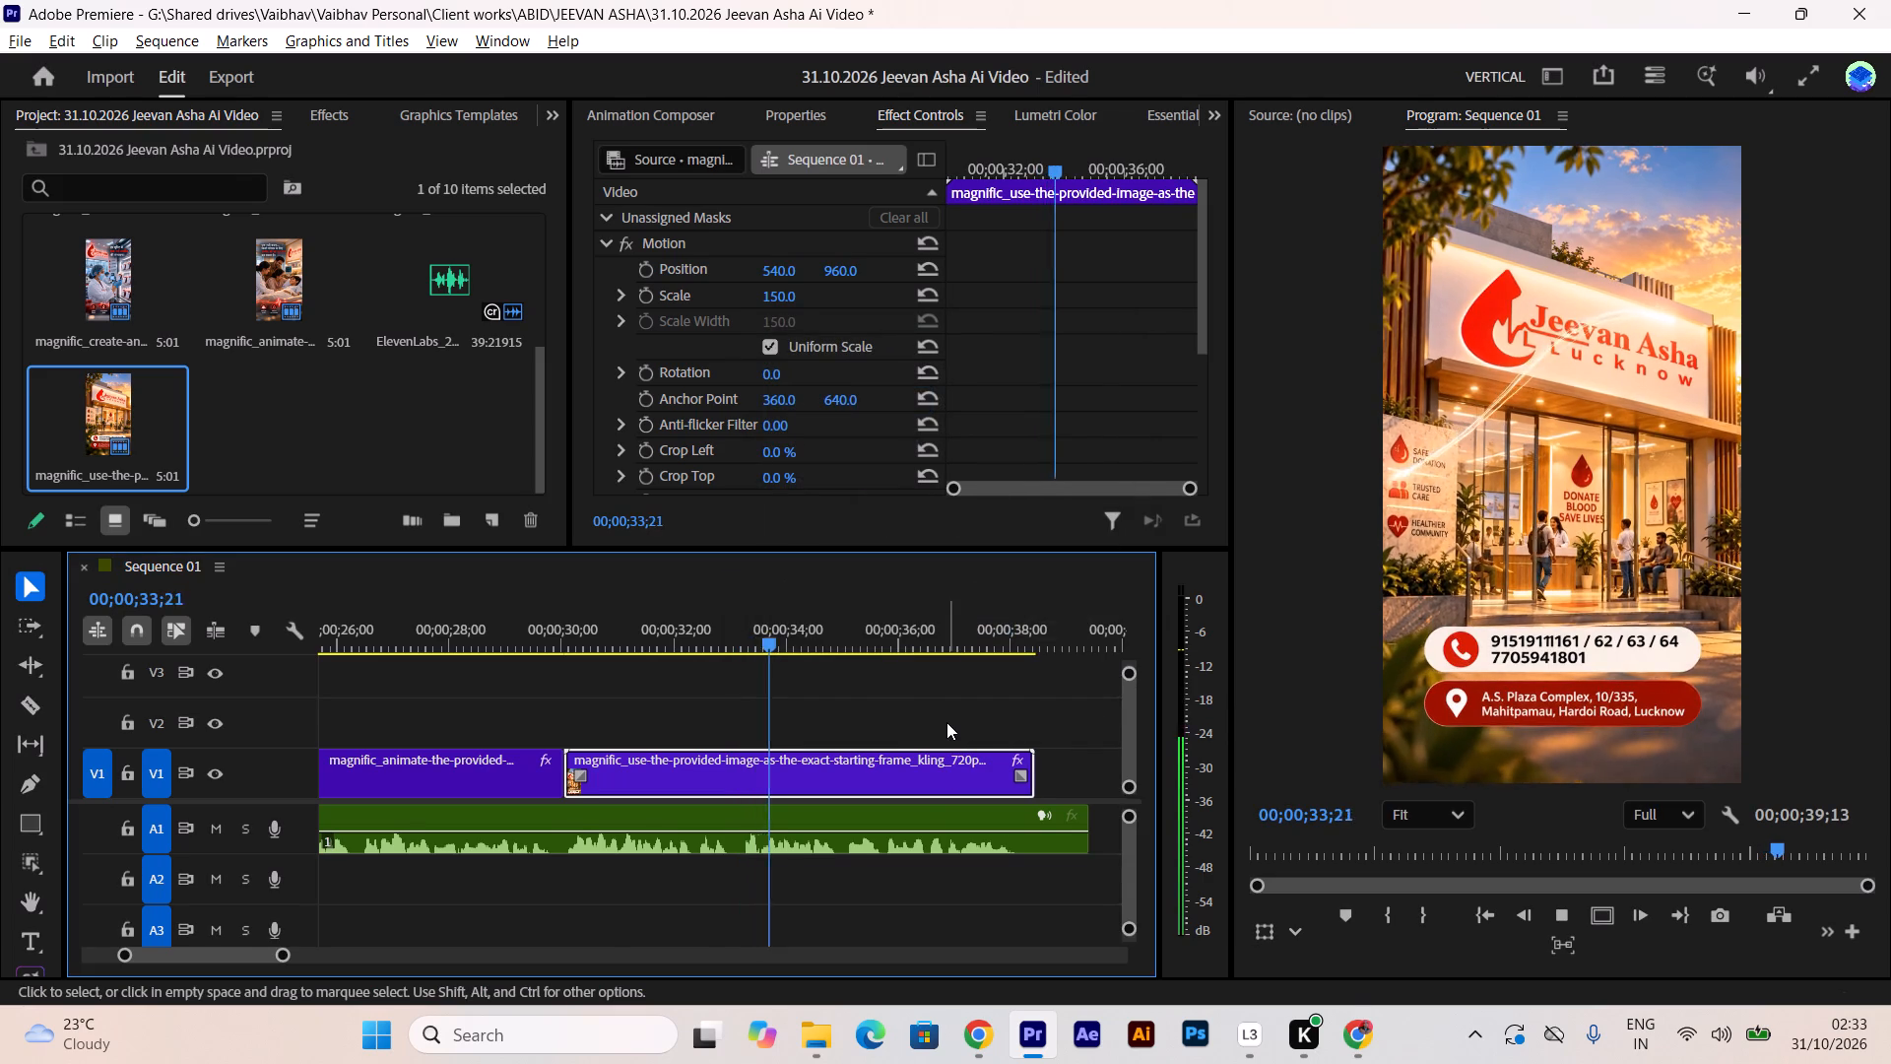
scroll(922, 794, down, 5)
drag(903, 840, 848, 838)
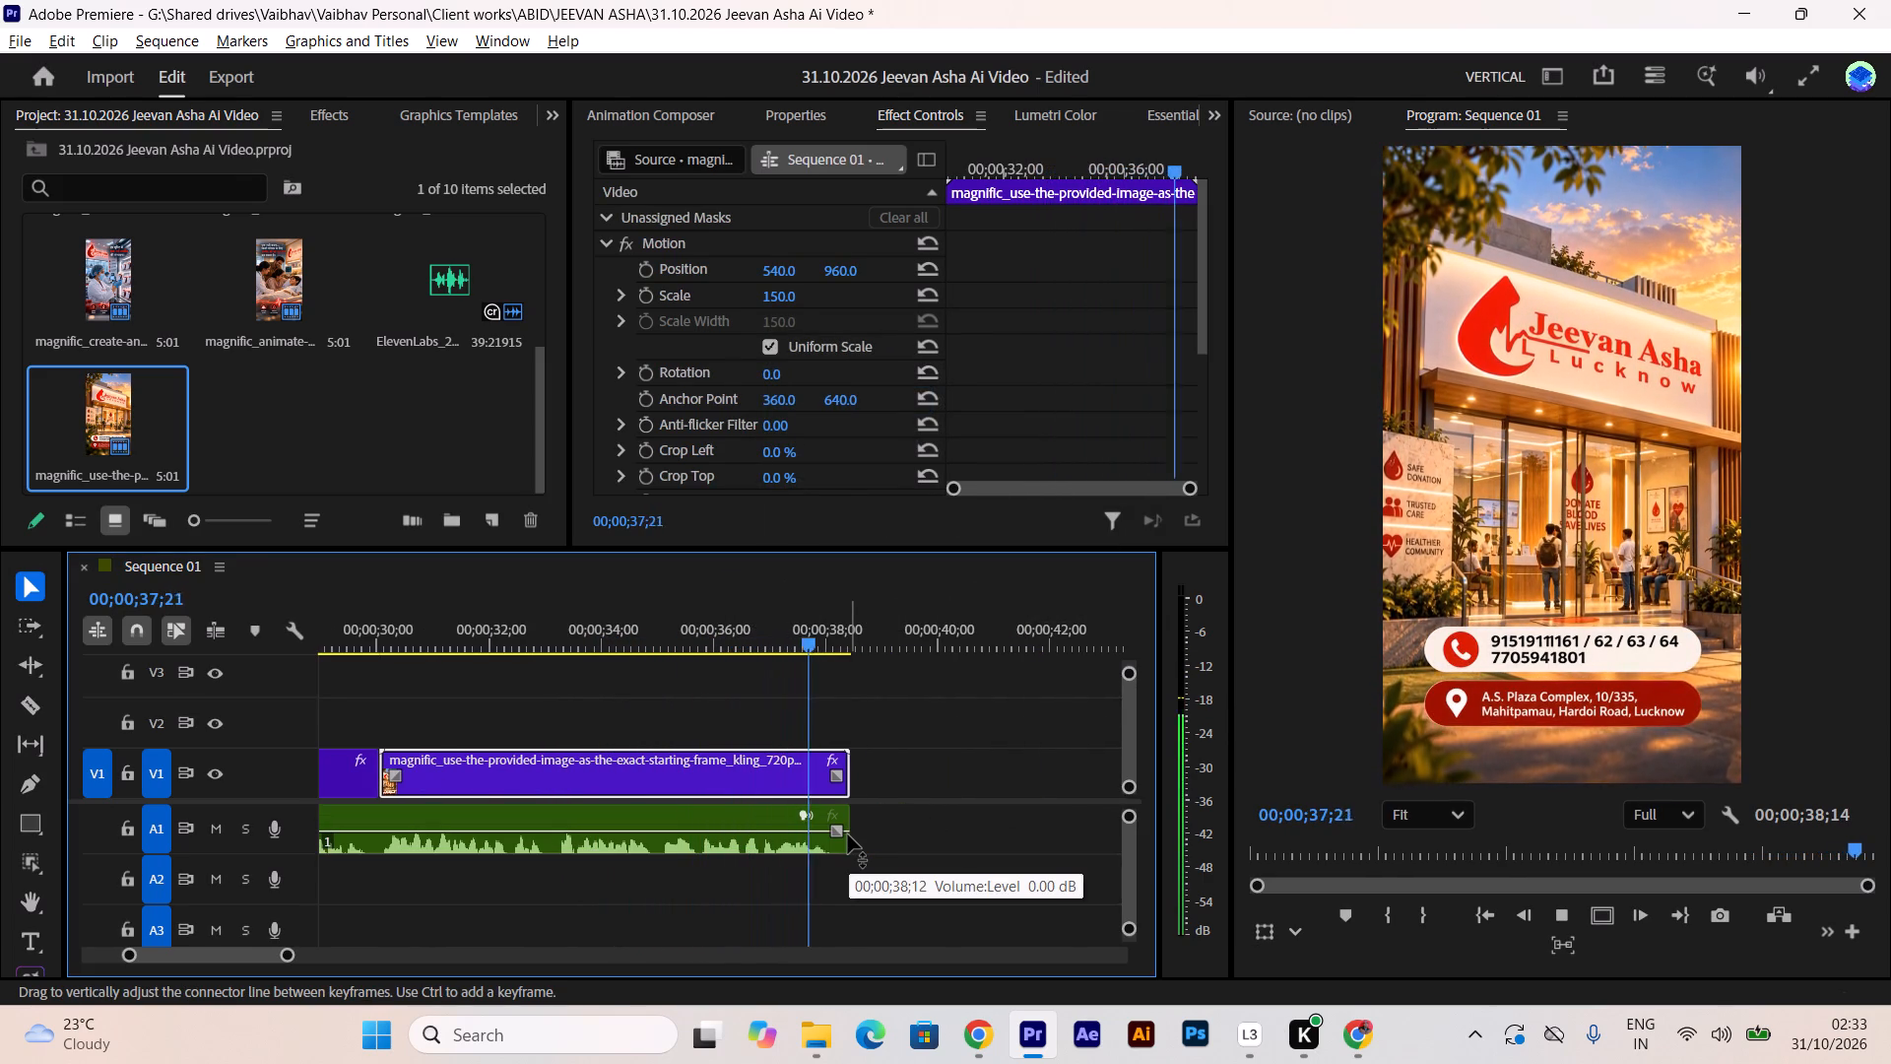
Stop playback and save the project with the retimed clips.
key(space)
key(ctrl+s)
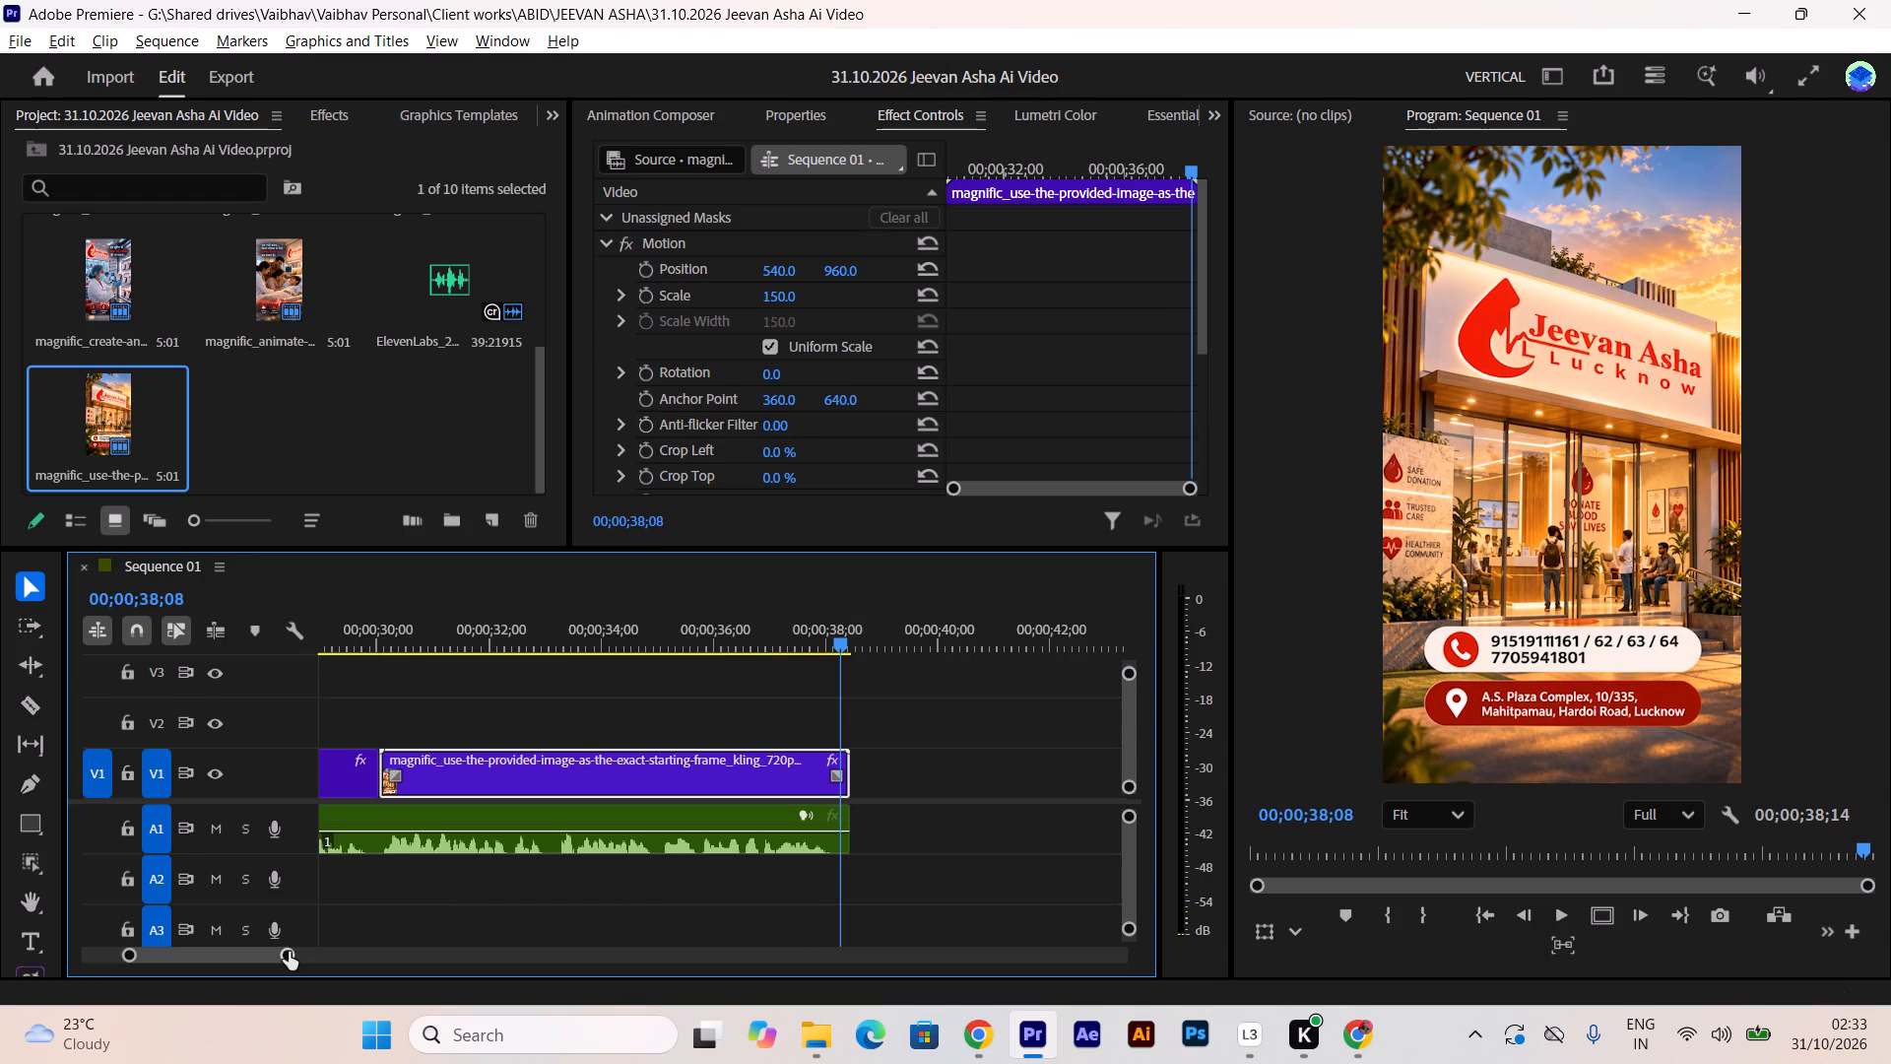
Return the playhead to the sequence start and open the Untitled project from the Copied_Untitled folder inside the JEEVAN ASHA folder.
drag(289, 952, 555, 931)
drag(566, 611, 261, 693)
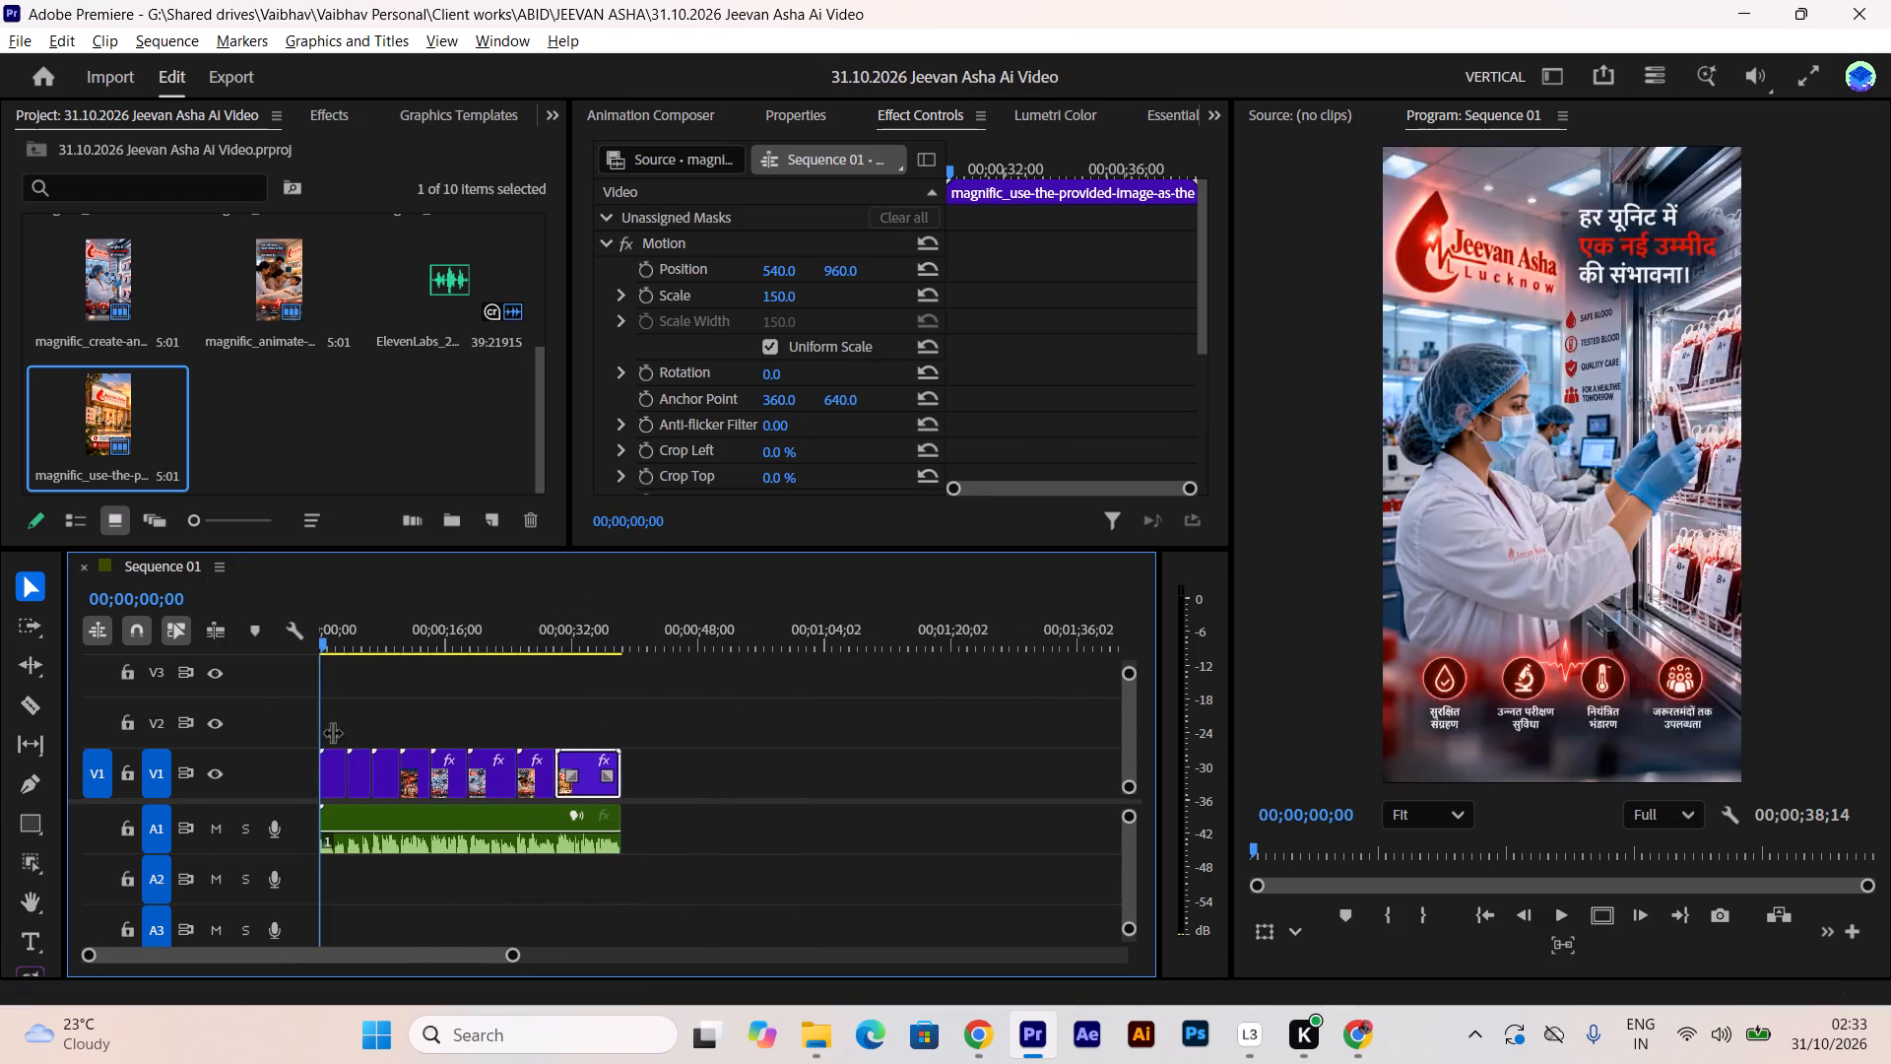
click(827, 1045)
click(644, 922)
scroll(991, 736, up, 1)
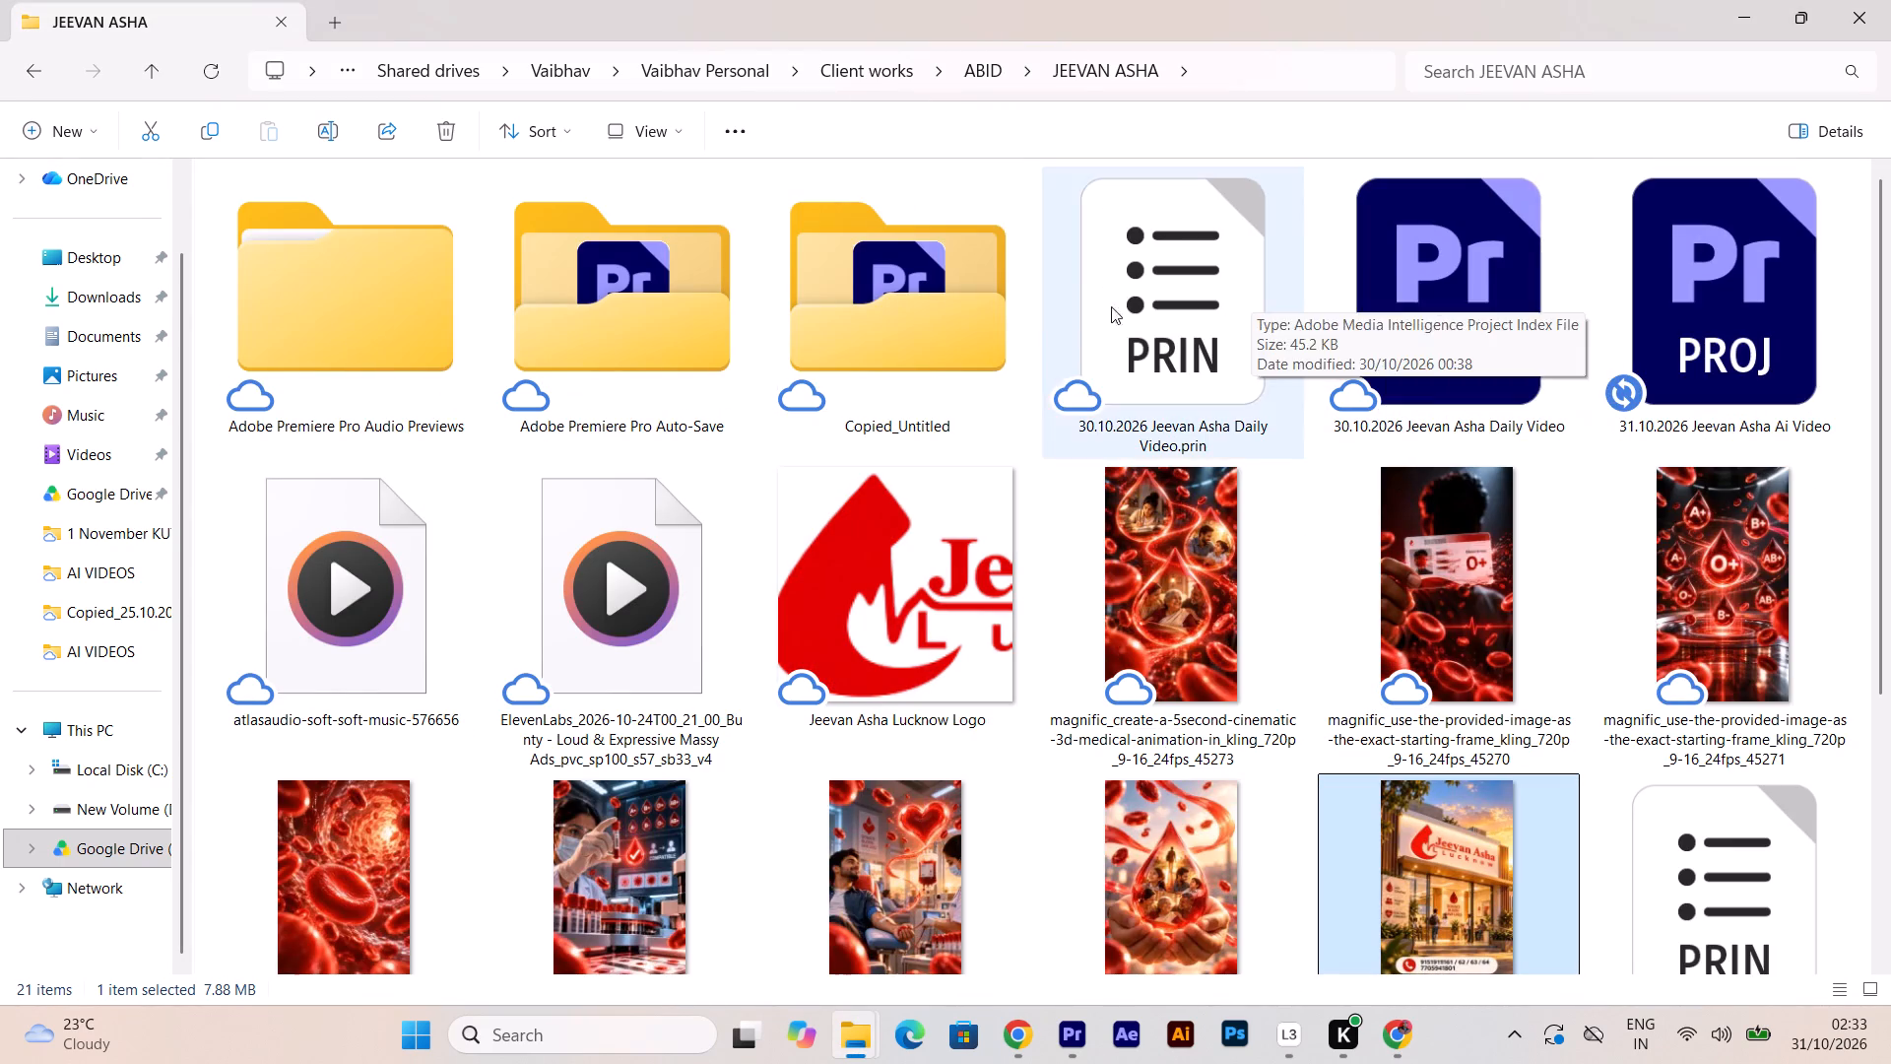
double_click(946, 278)
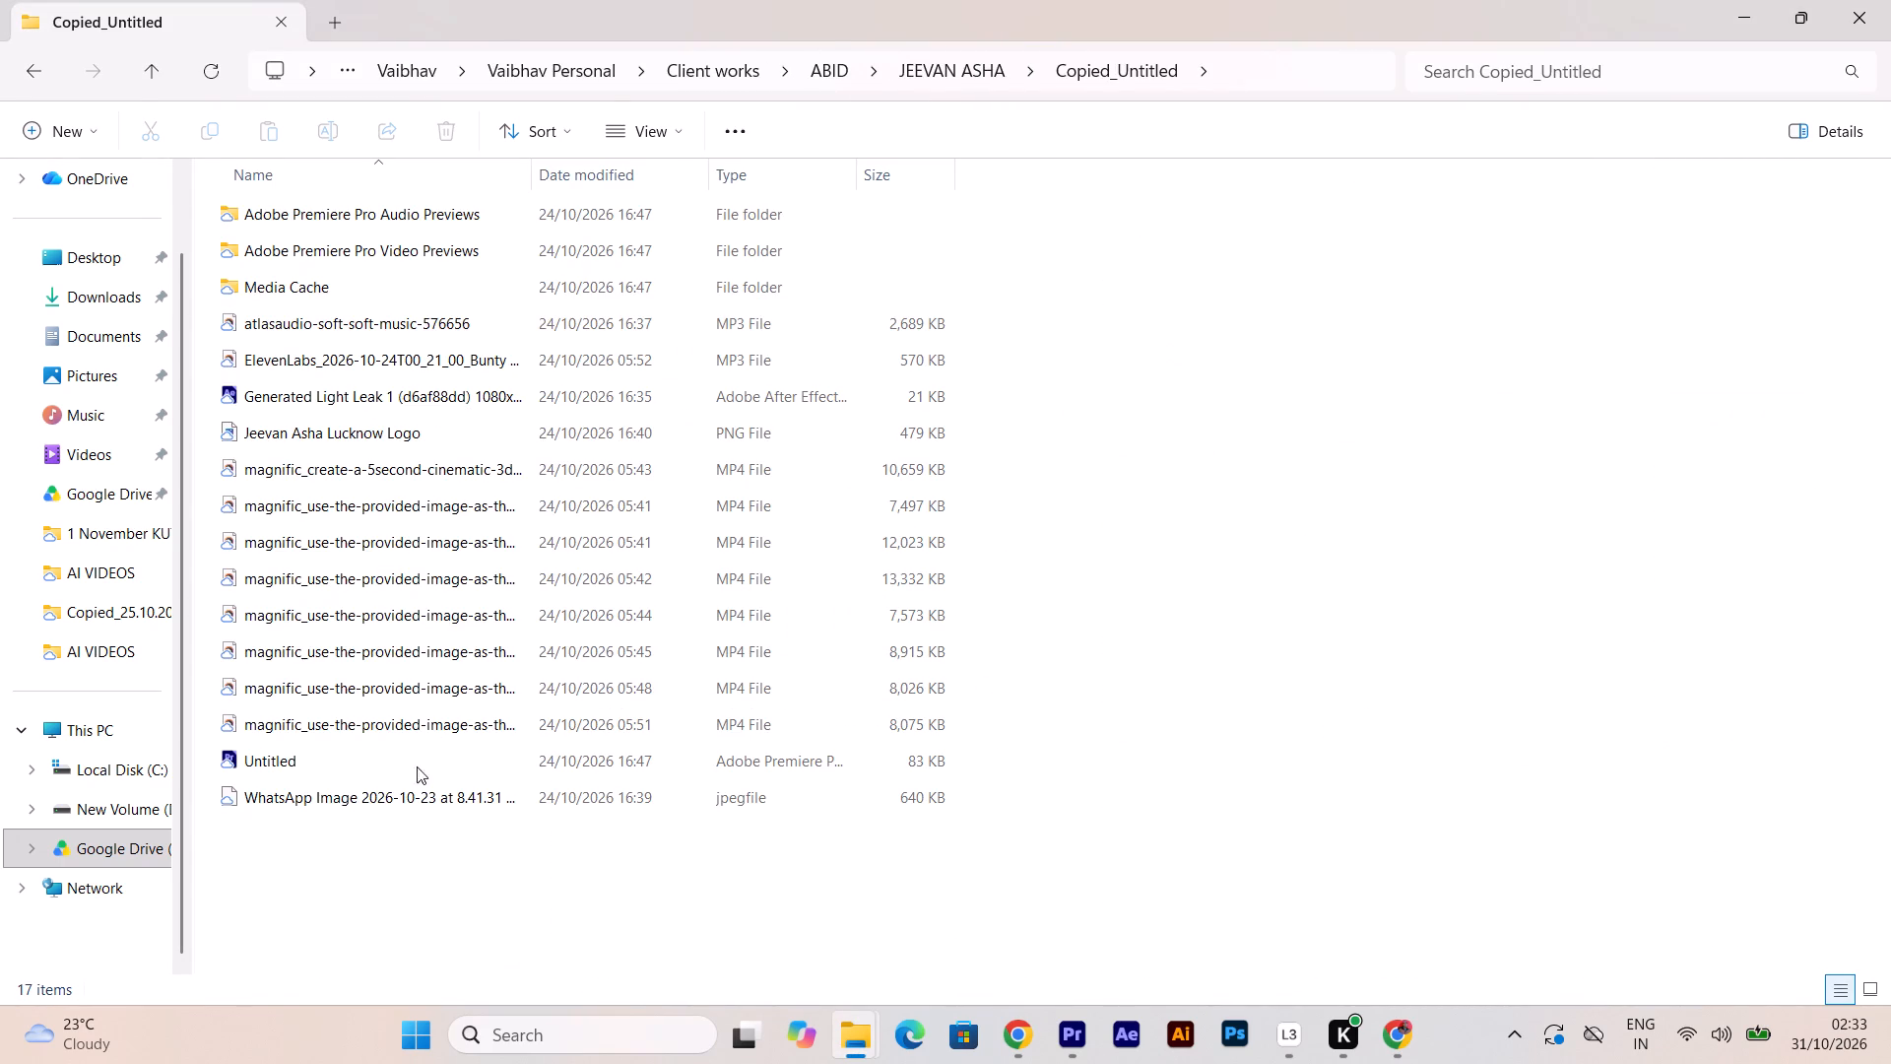
ctrl+scroll(541, 618, up, 20)
ctrl+scroll(541, 618, up, 8)
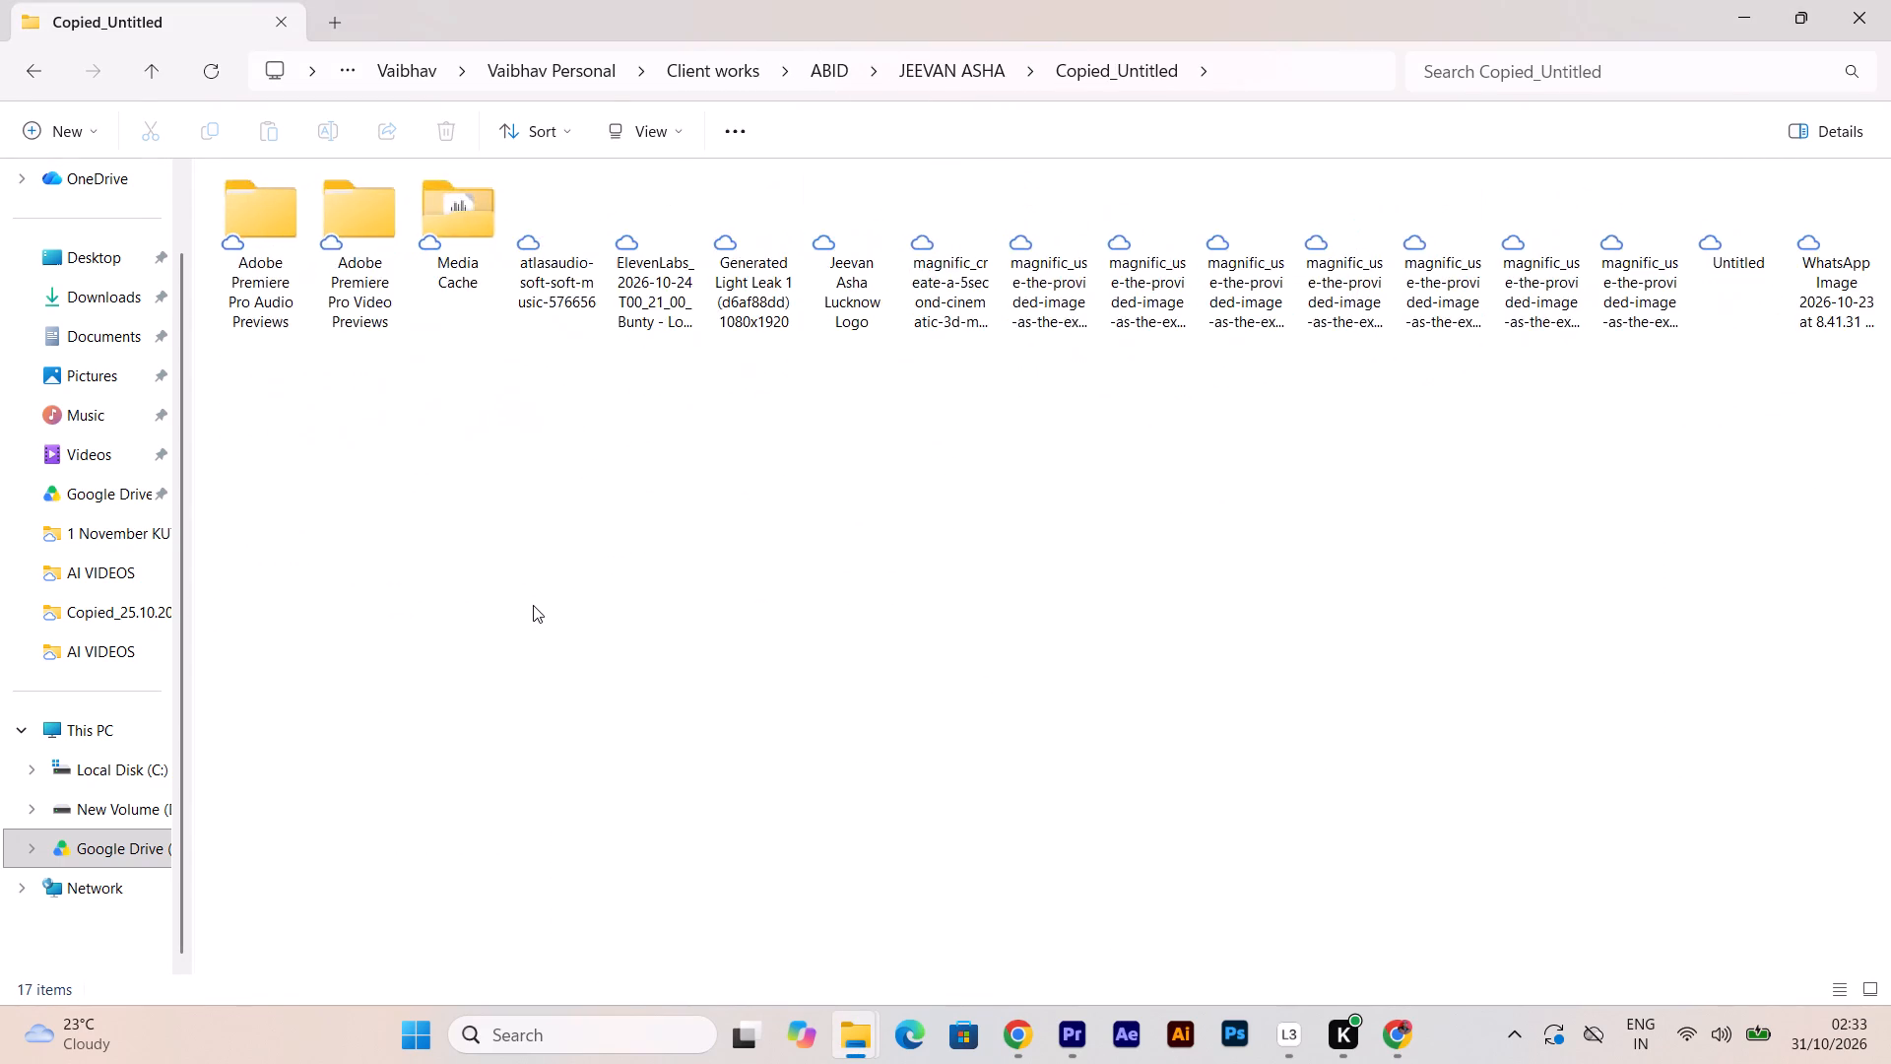
ctrl+scroll(533, 605, up, 9)
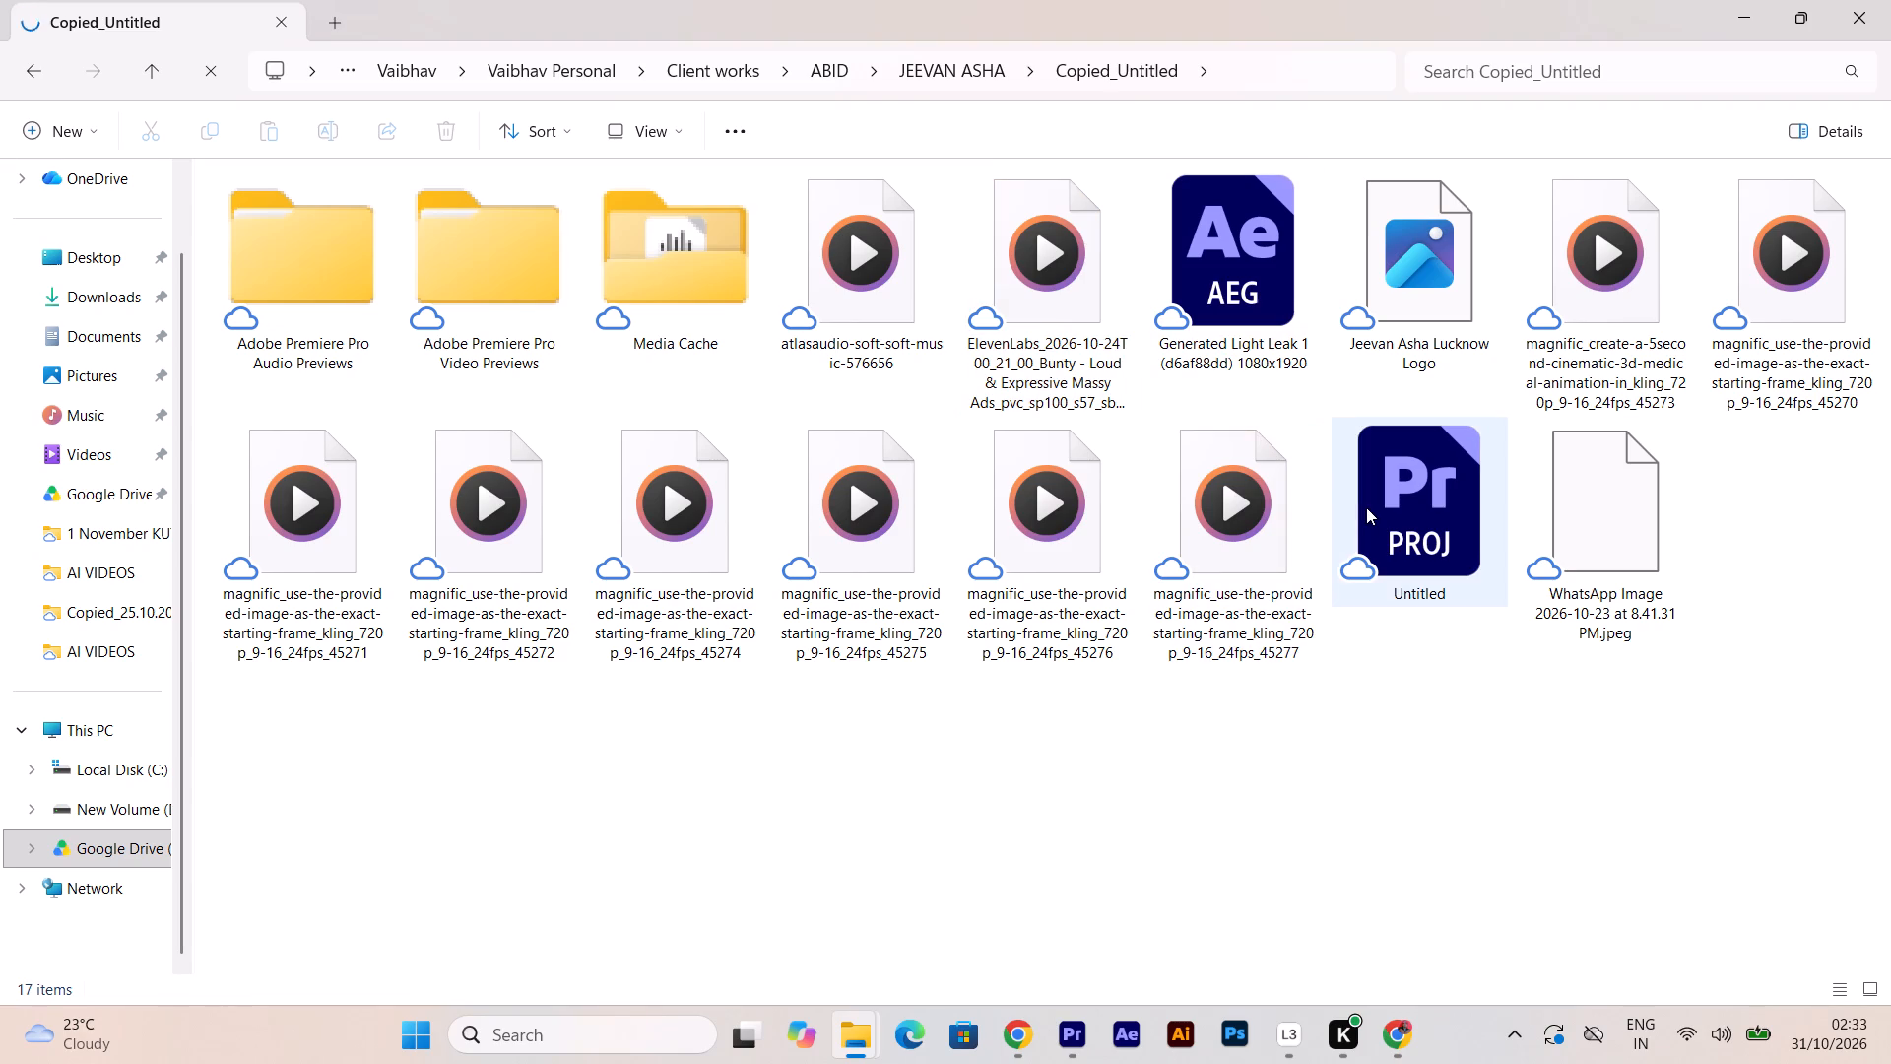
double_click(1366, 507)
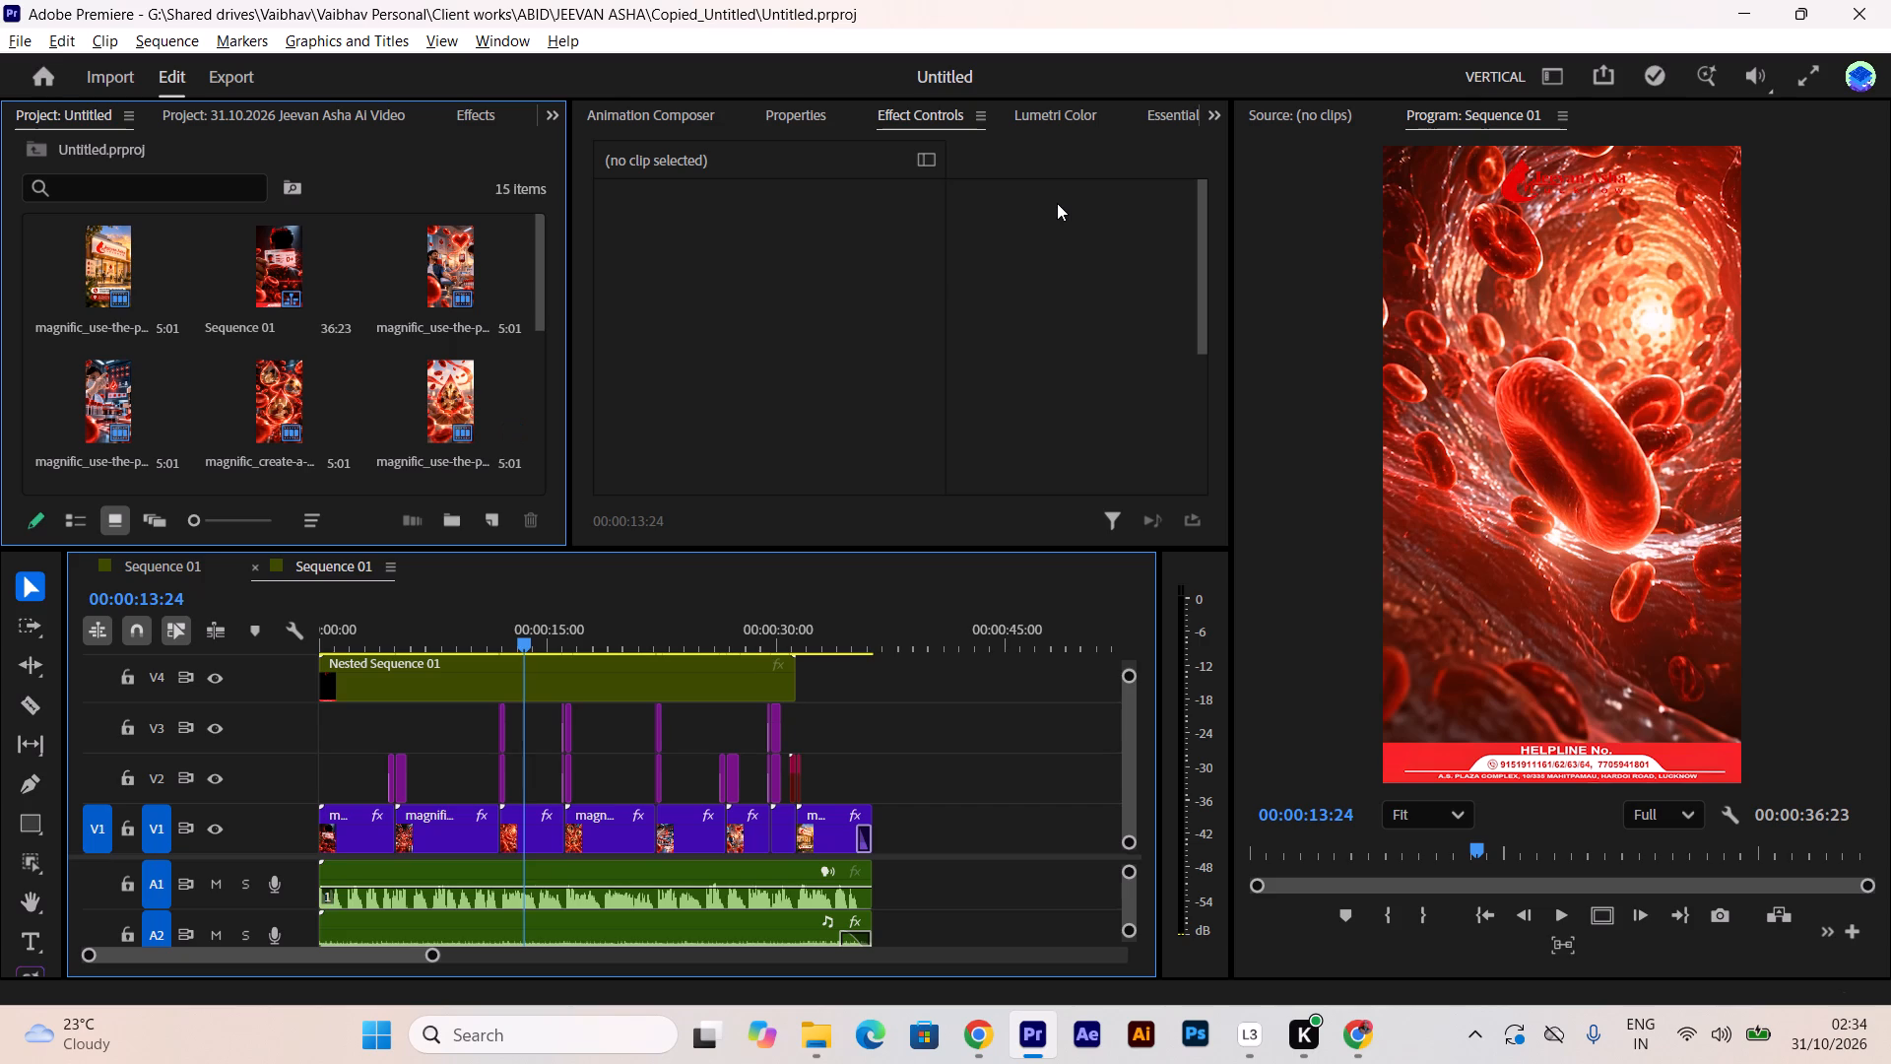
Play and scrub the earlier Untitled project's sequence to examine its logo and helpline overlay.
key(space)
key(space)
key(space)
key(space)
key(space)
click(1040, 746)
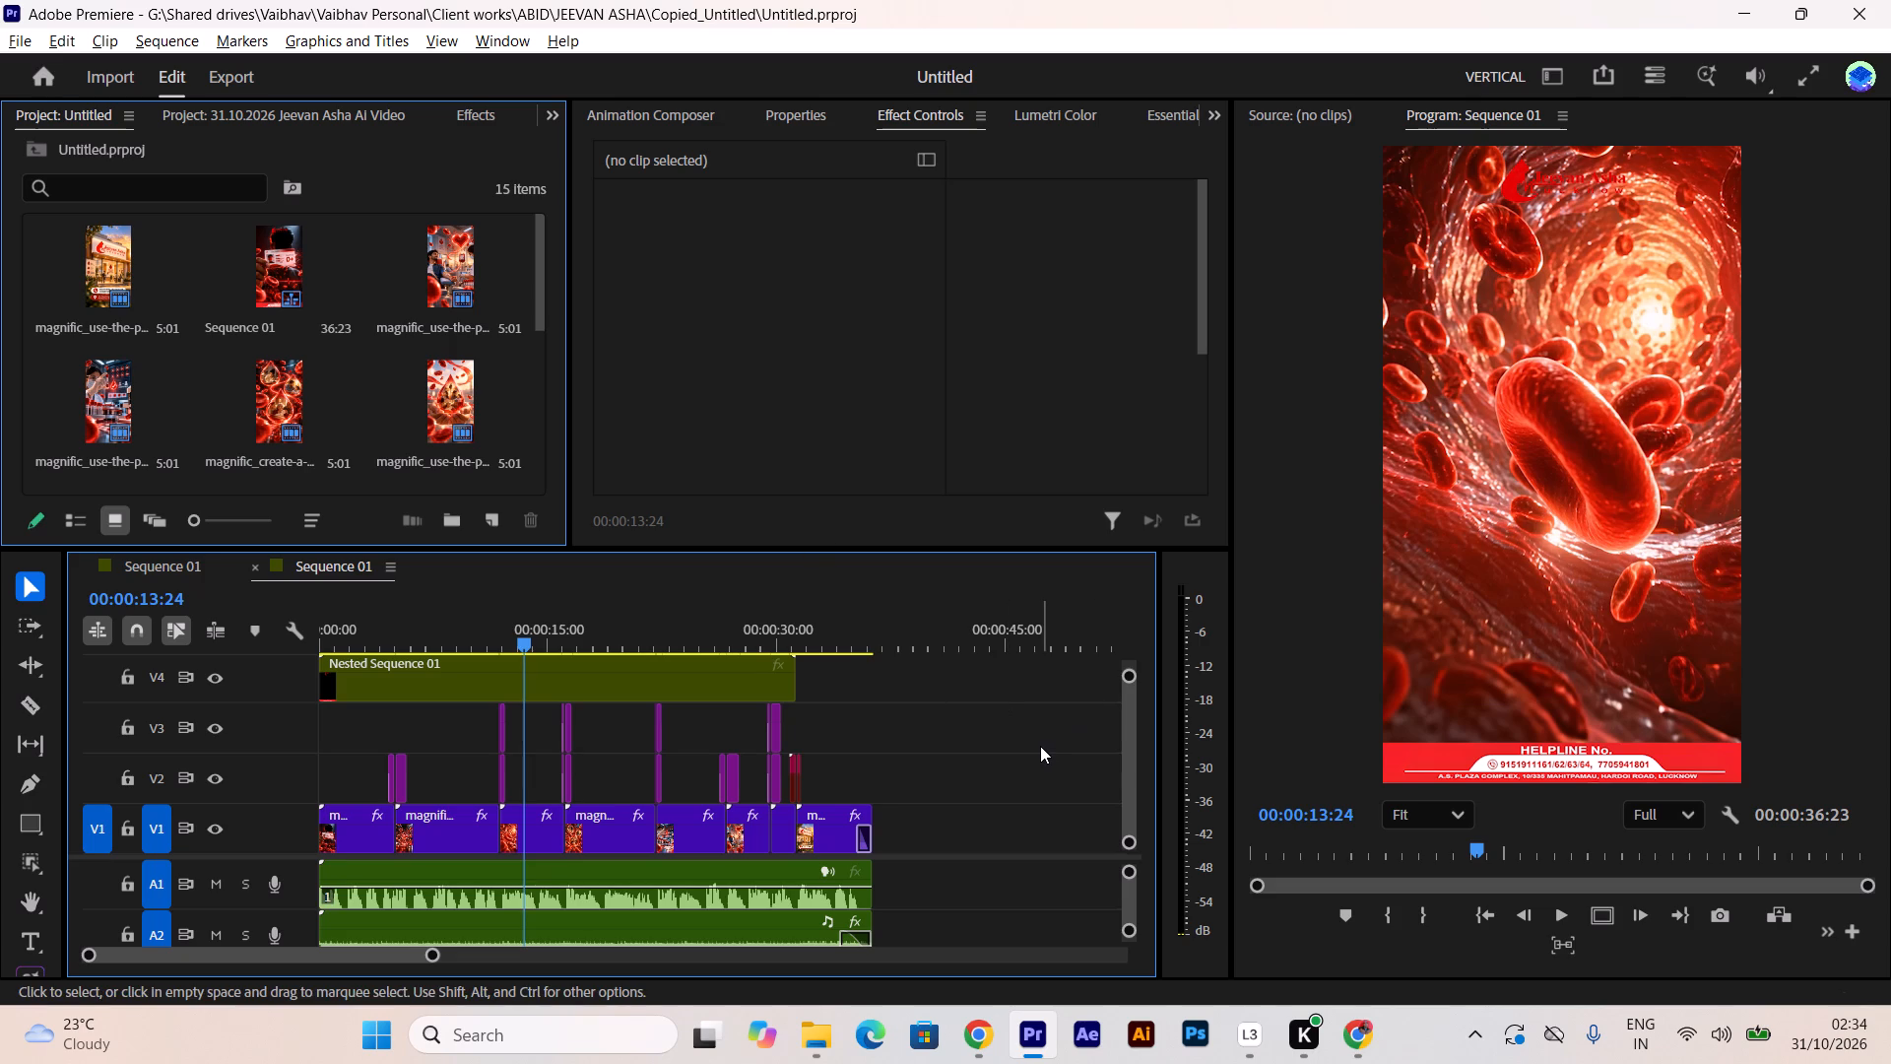
click(747, 643)
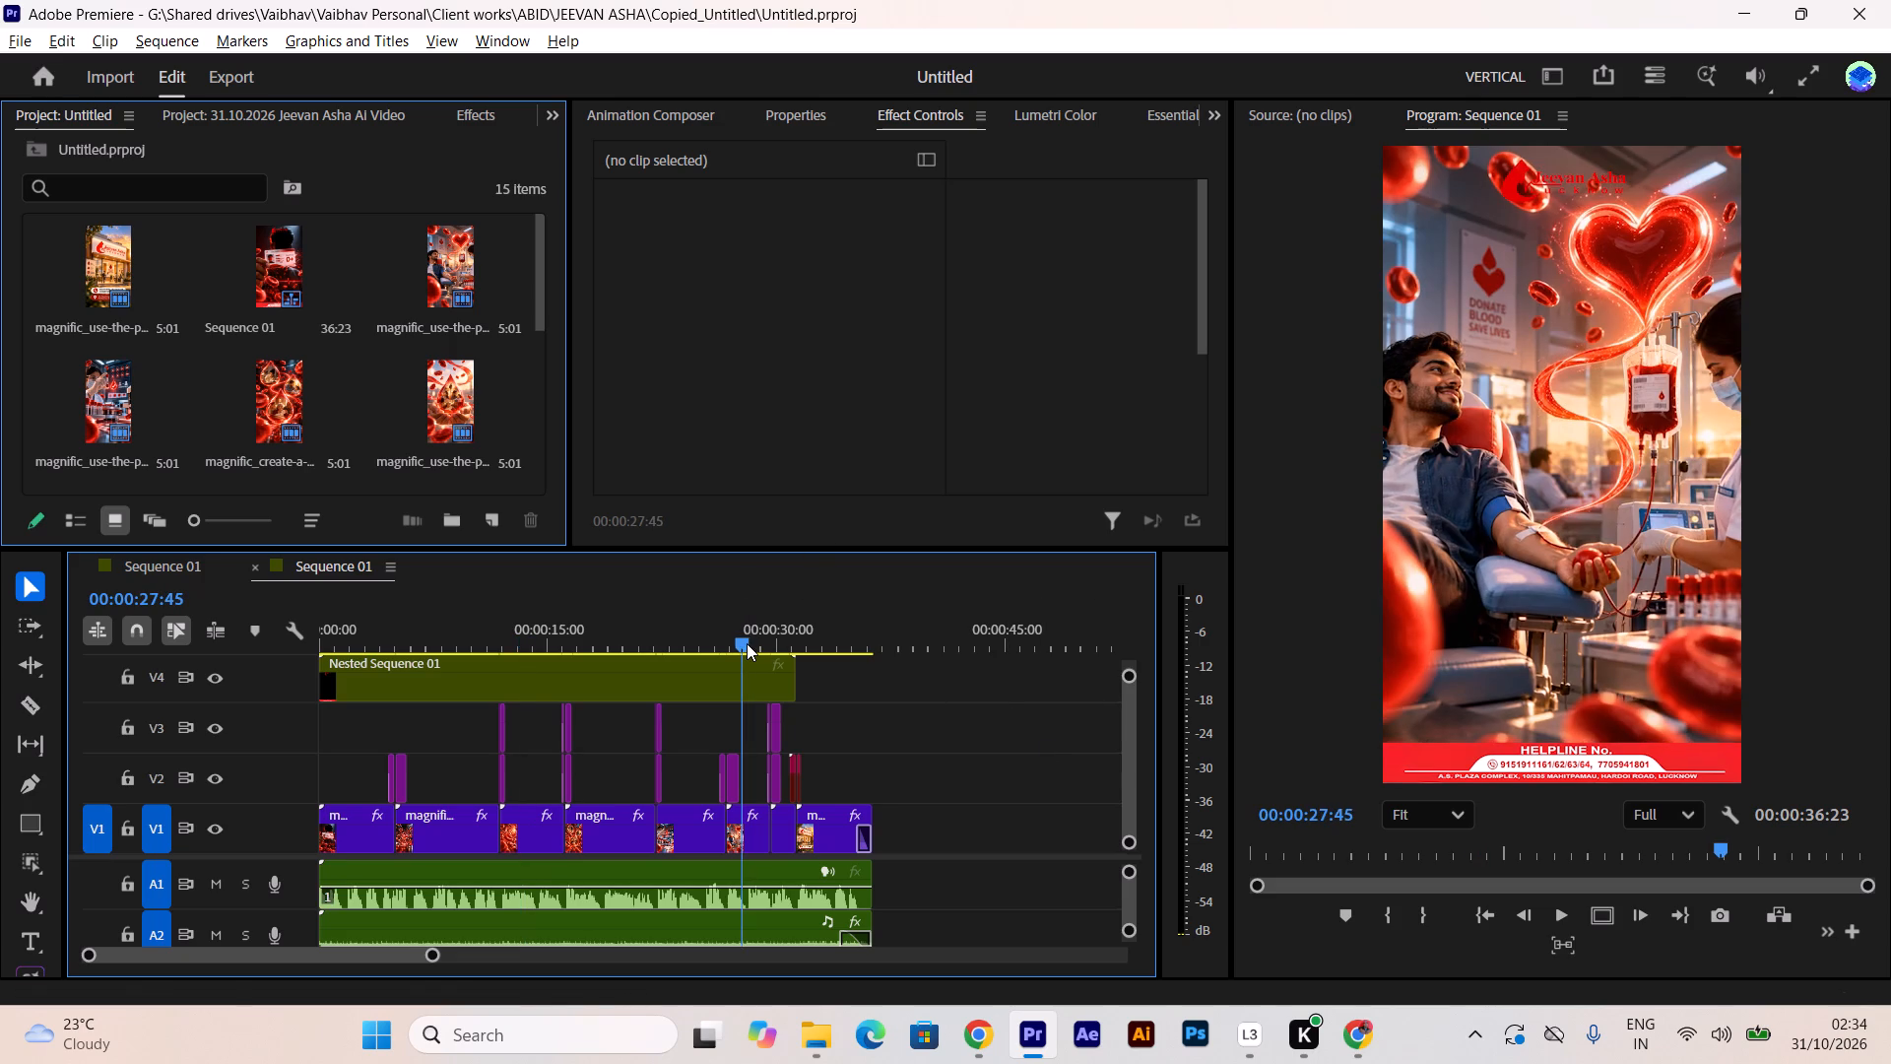
Copy the Nested Sequence 01 logo and helpline overlay from the Untitled project's V4 to the start of V3 in the AI video sequence.
click(643, 678)
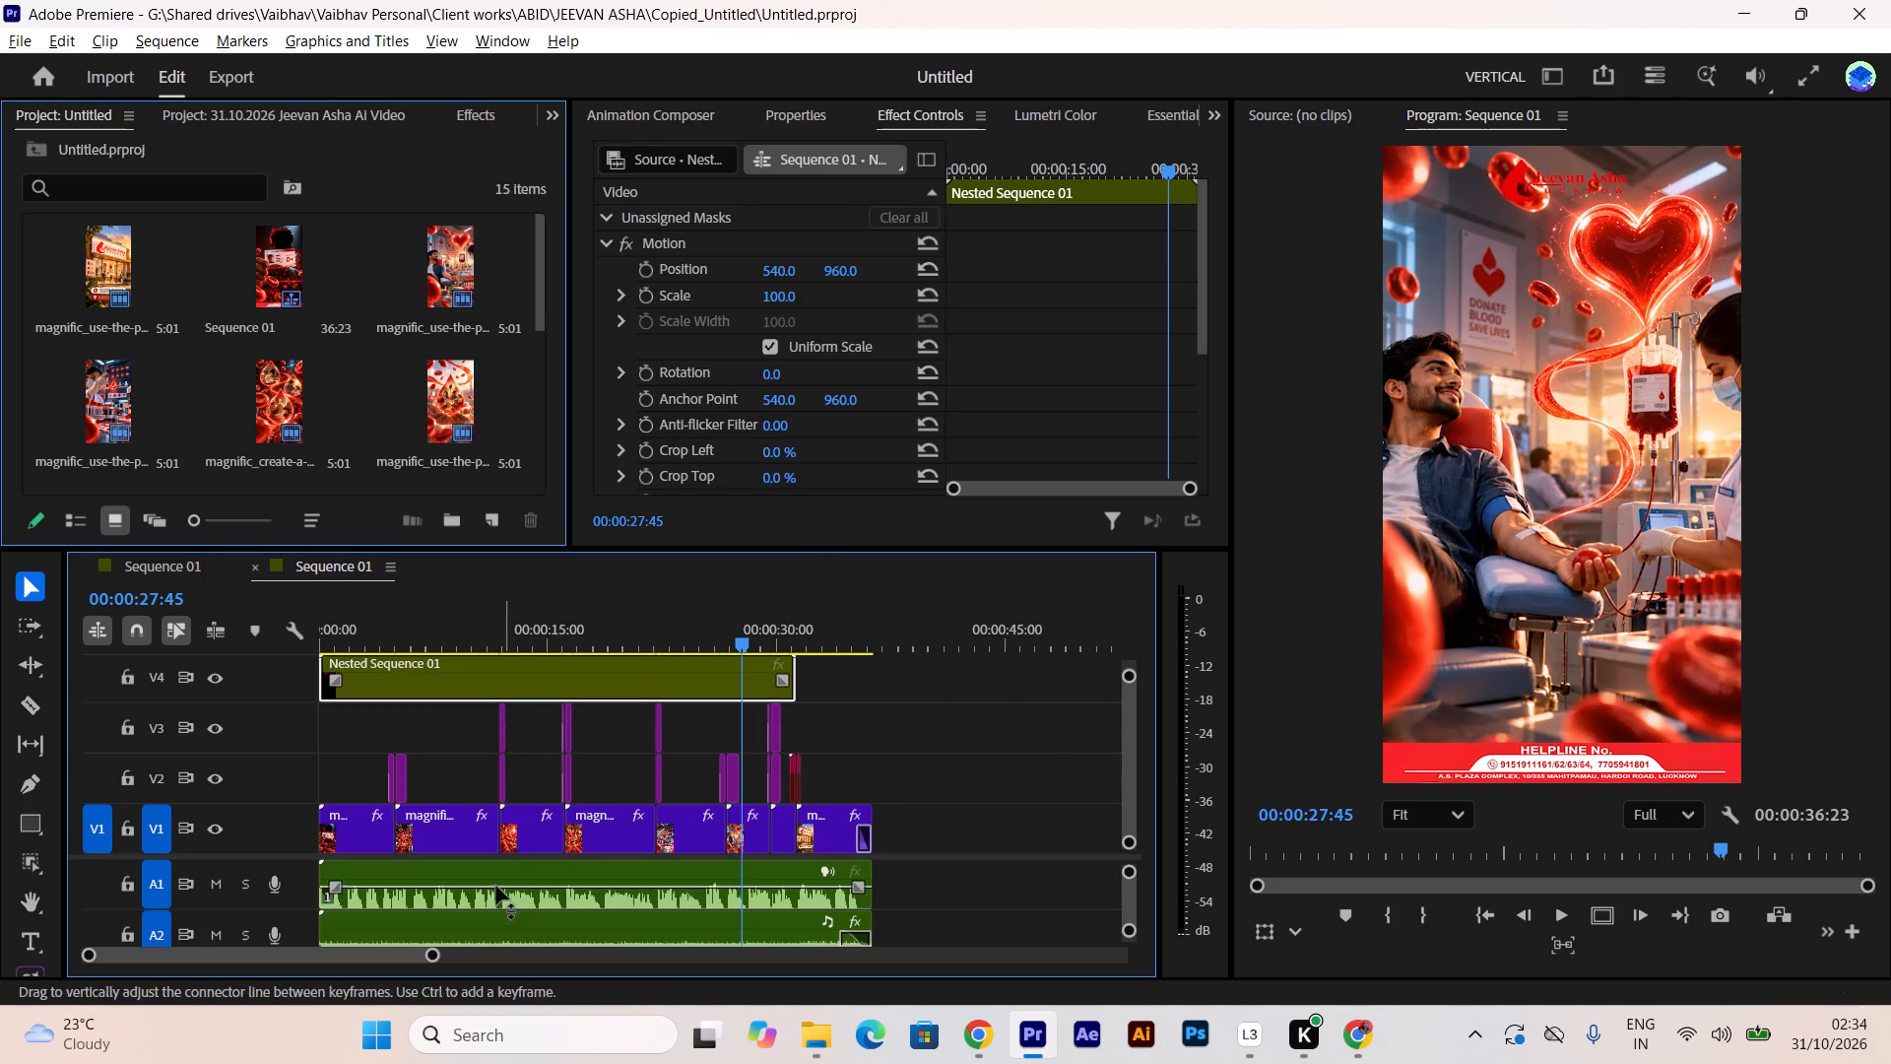
drag(479, 672, 202, 569)
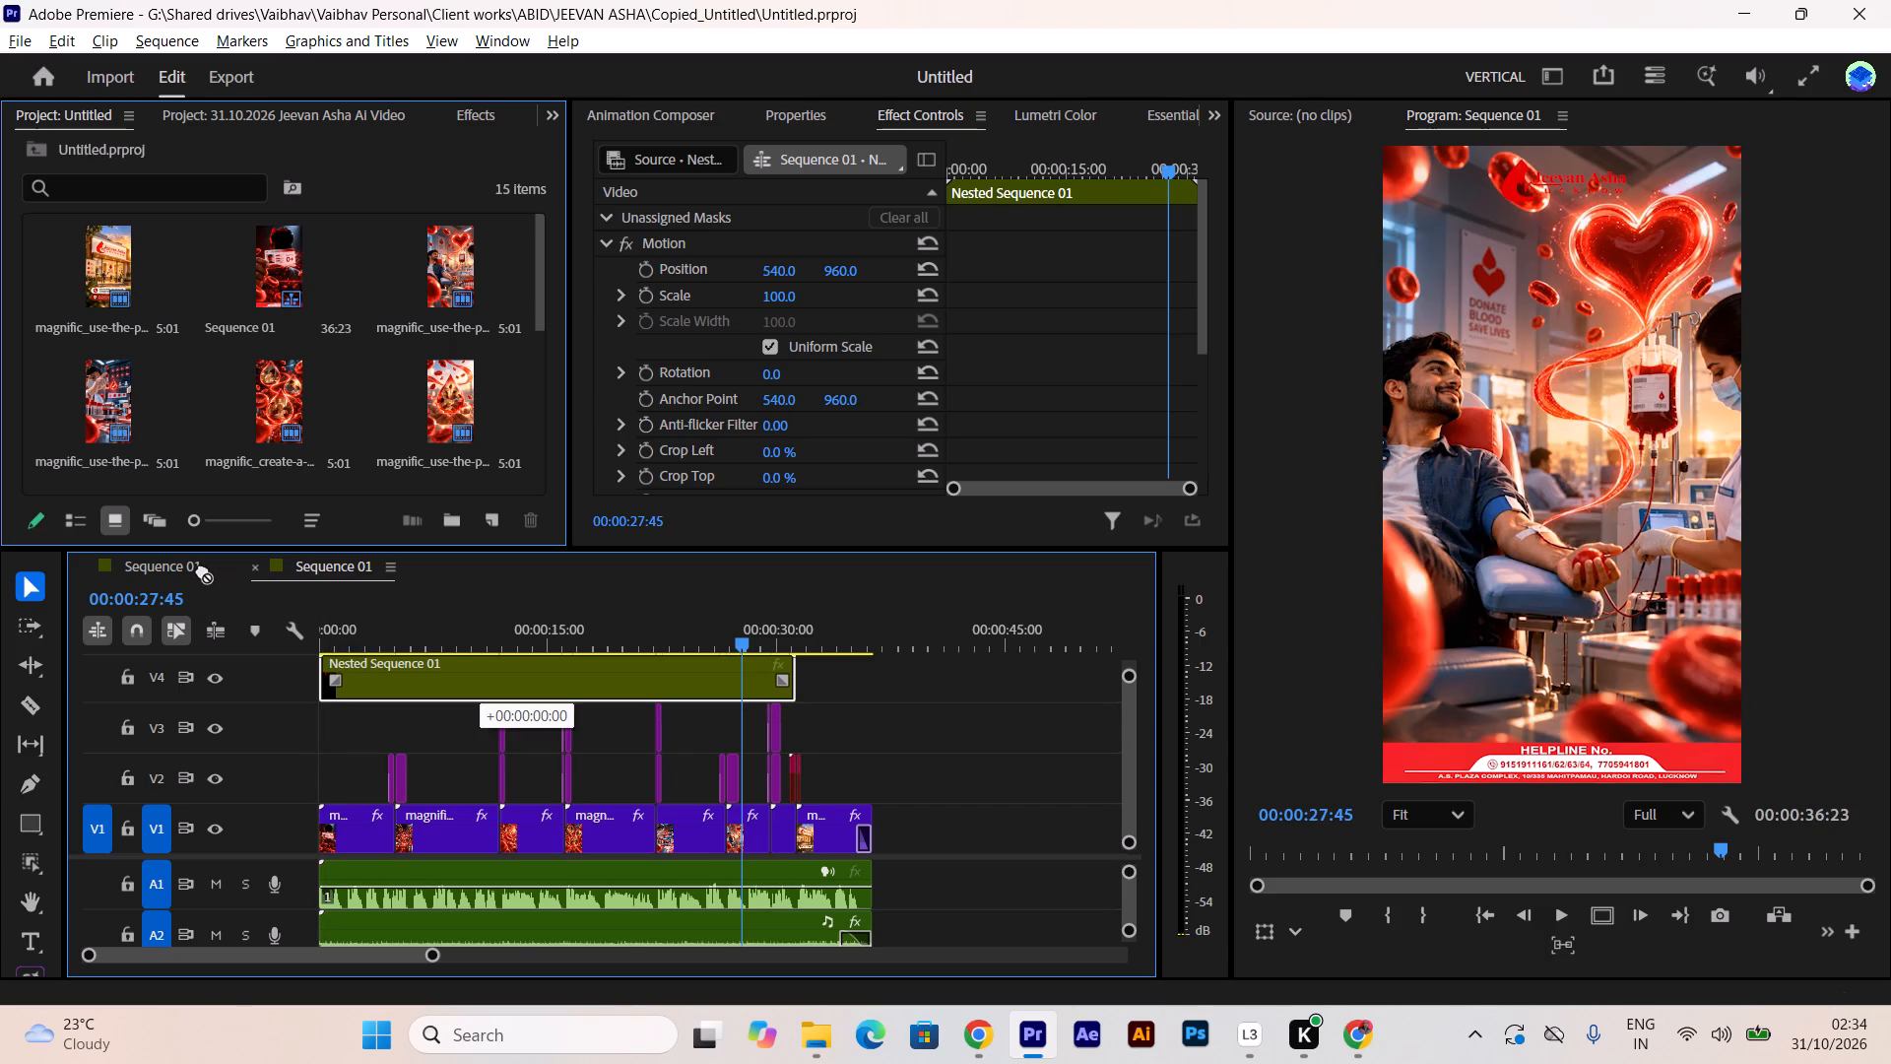
drag(202, 569, 320, 666)
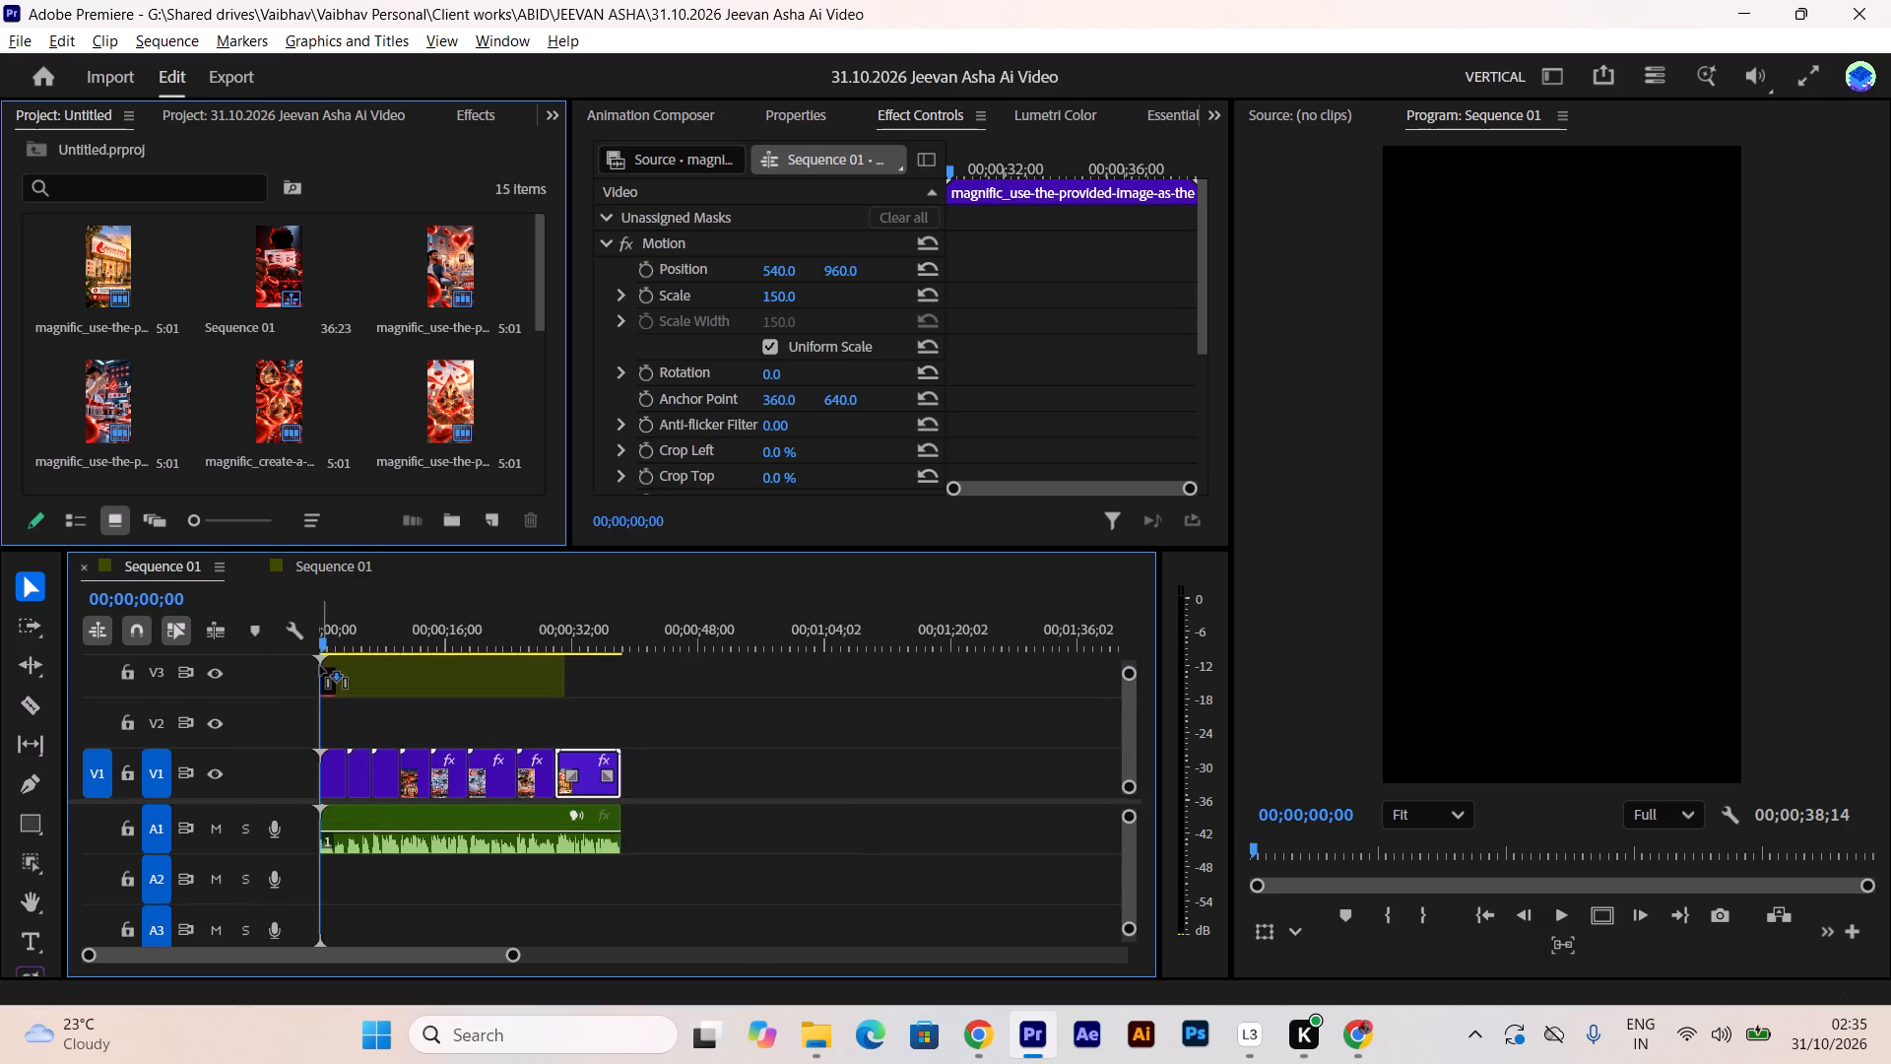
drag(320, 666, 319, 676)
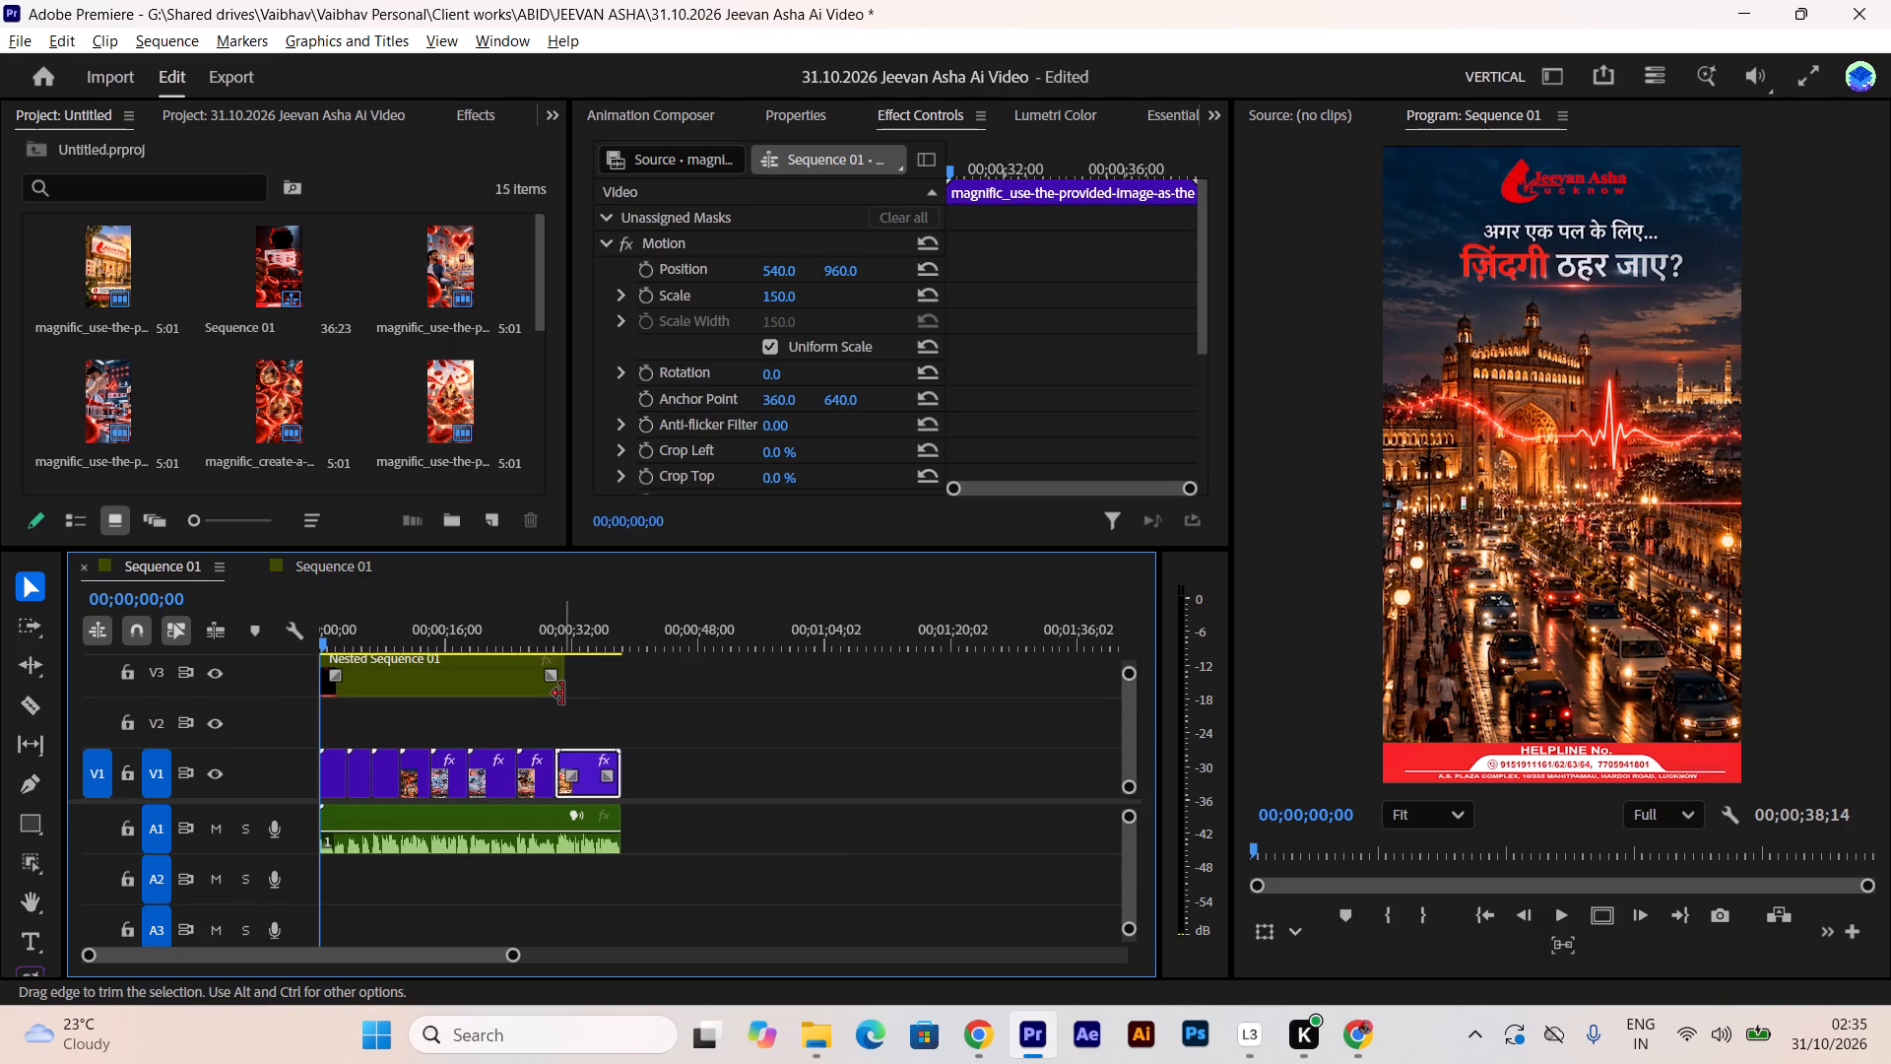
Trim the overlay's end to the start of the storefront clip and scrub through the closing scene.
click(565, 693)
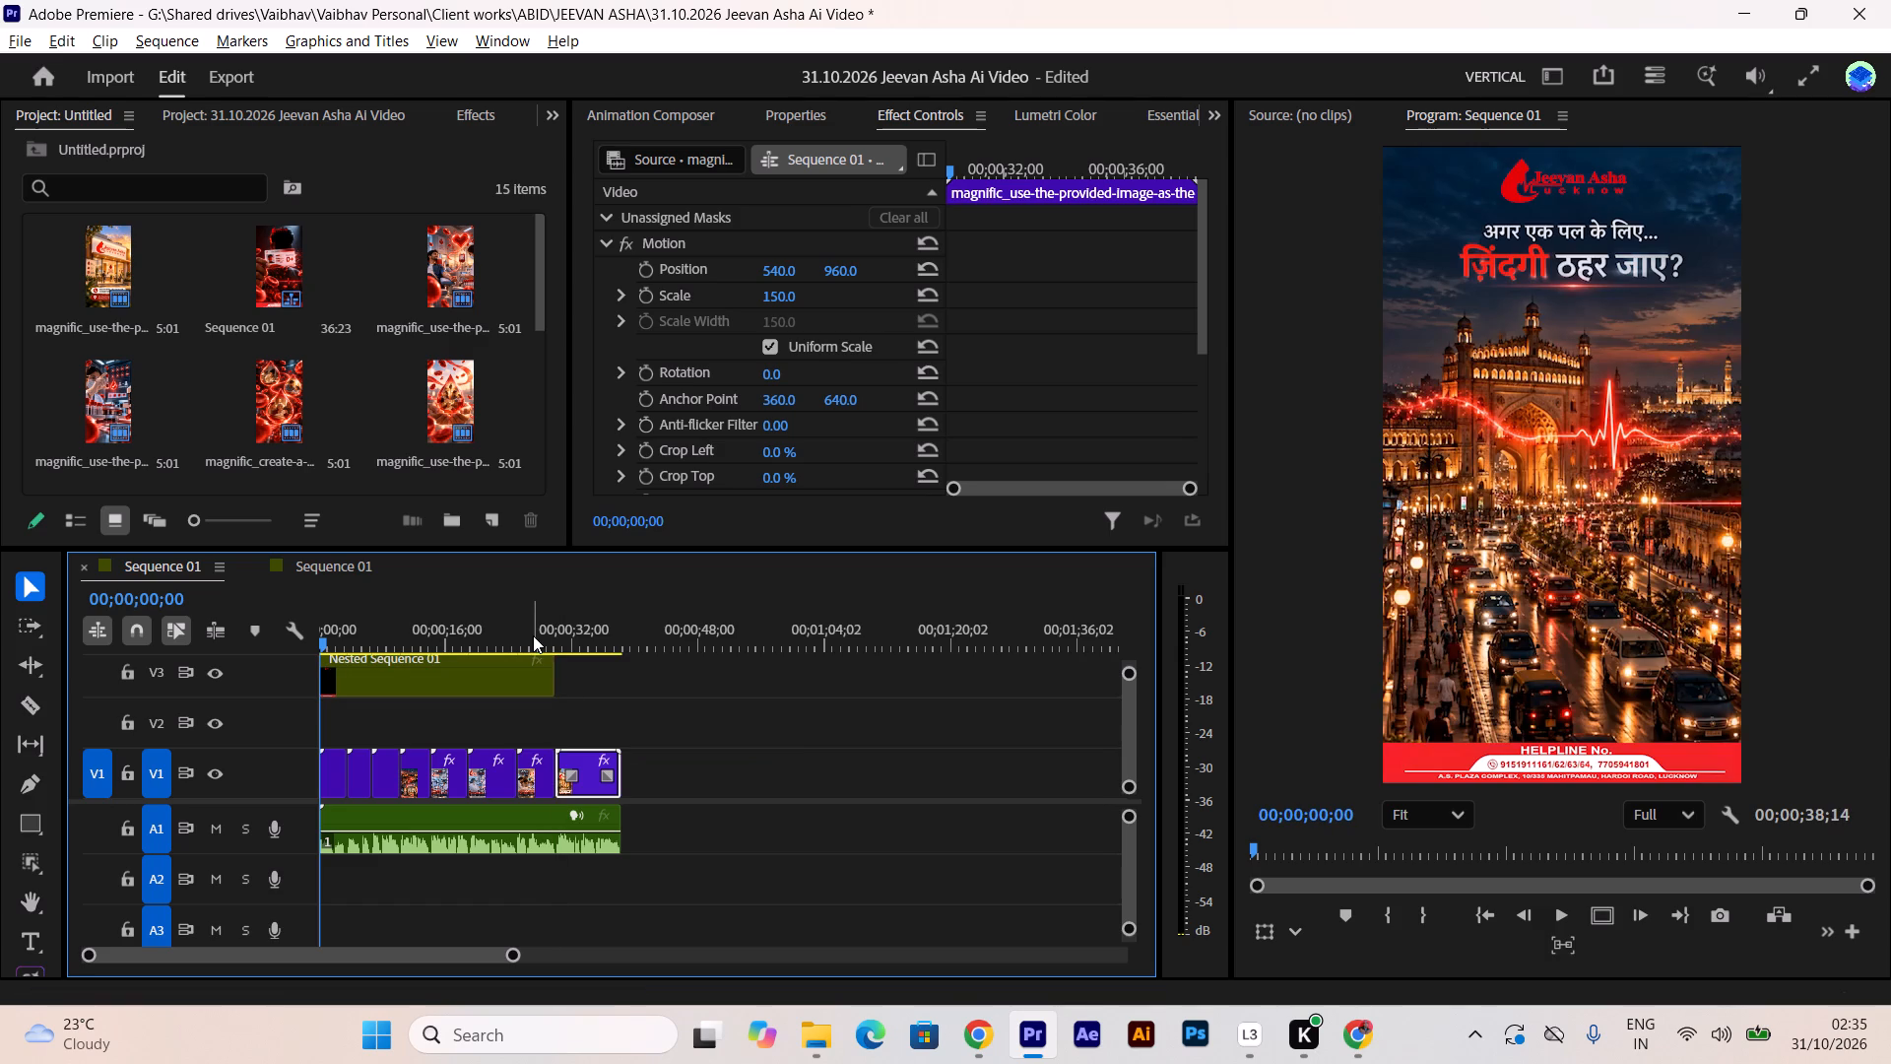
drag(533, 635, 591, 627)
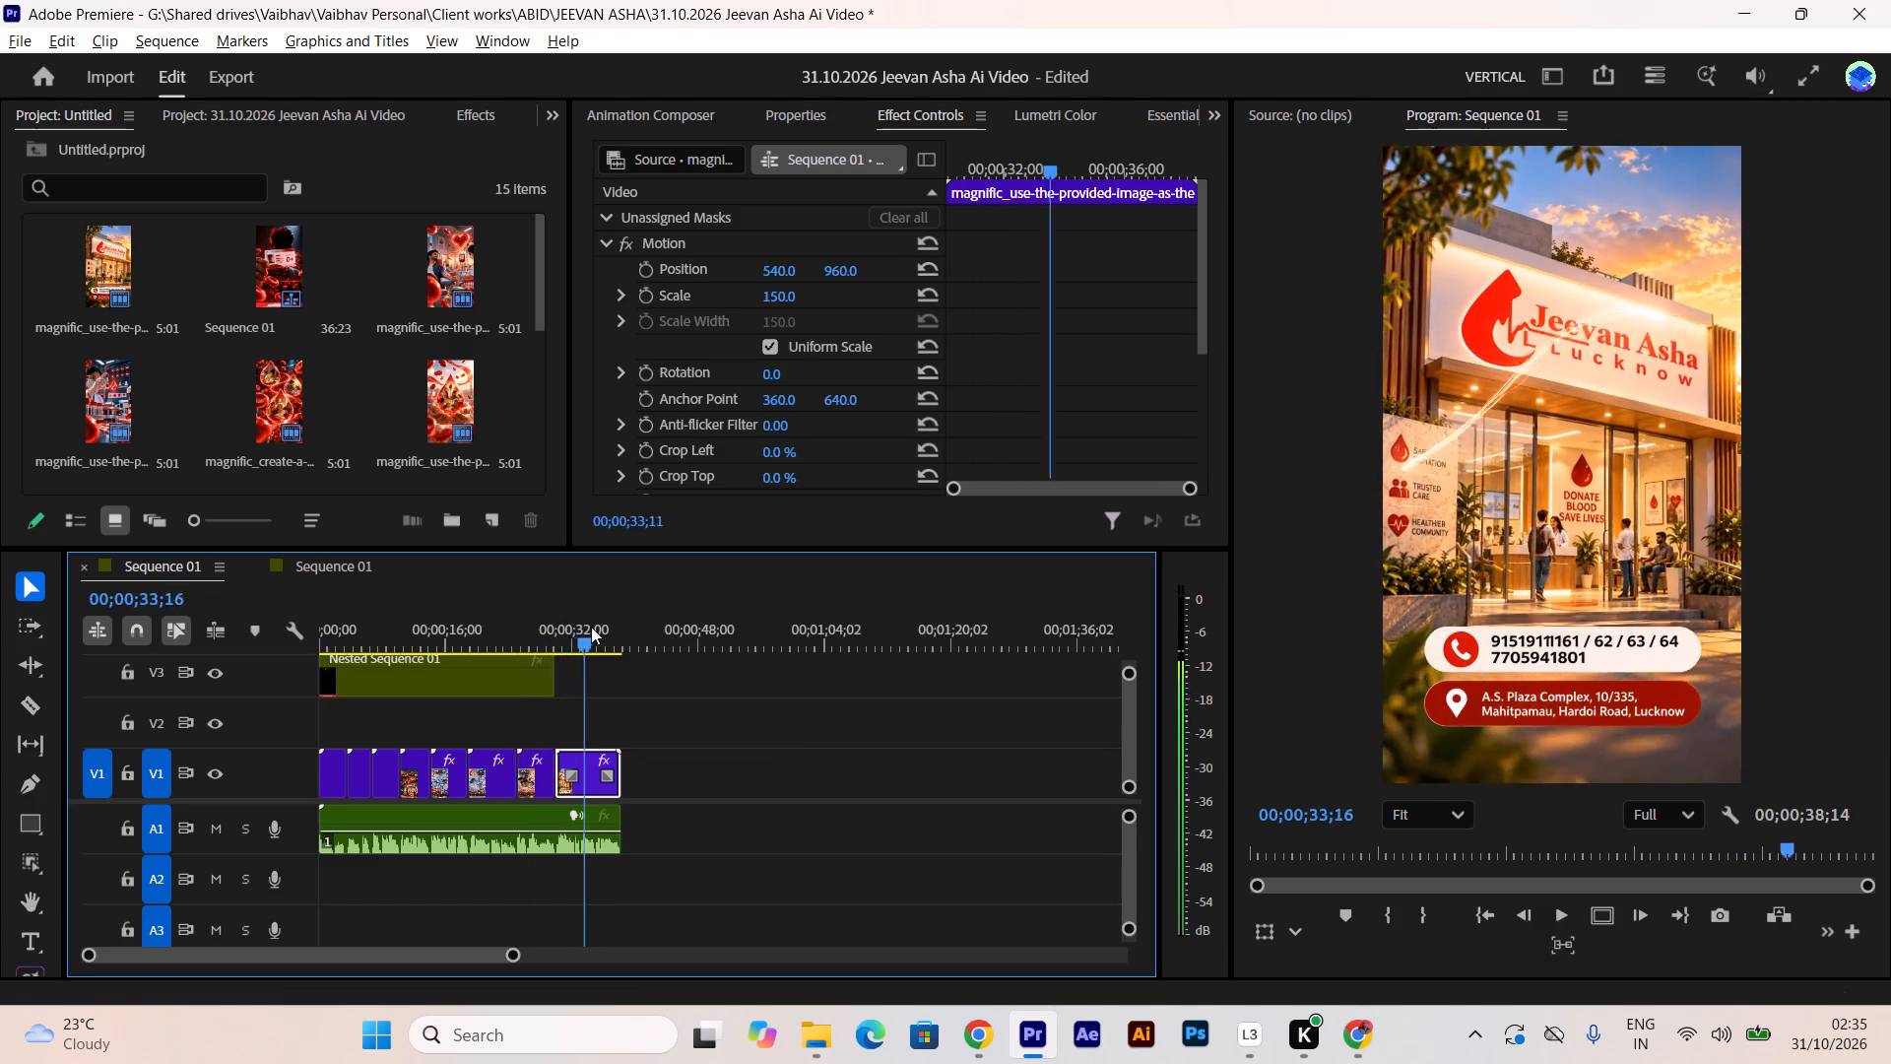
drag(591, 627, 600, 632)
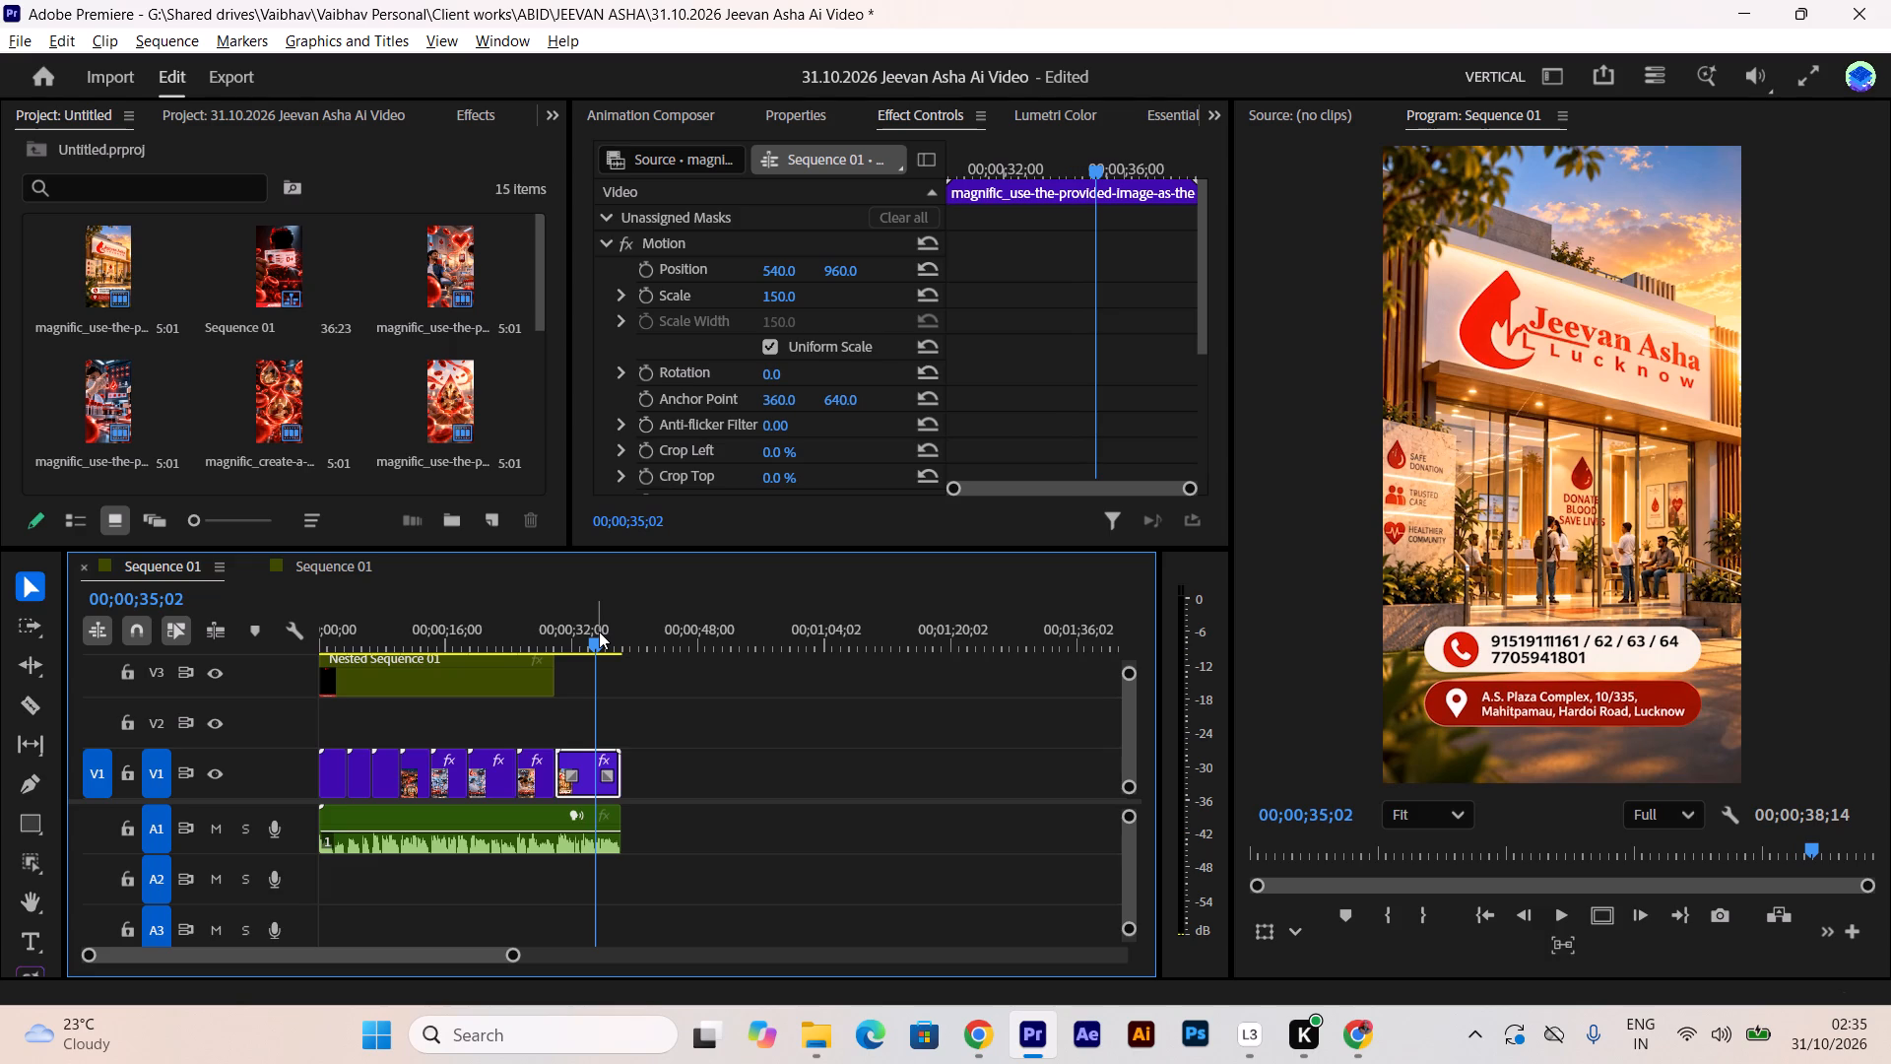
Move the Nested Sequence 01 overlay up one track from V3.
click(509, 661)
key(alt+Up)
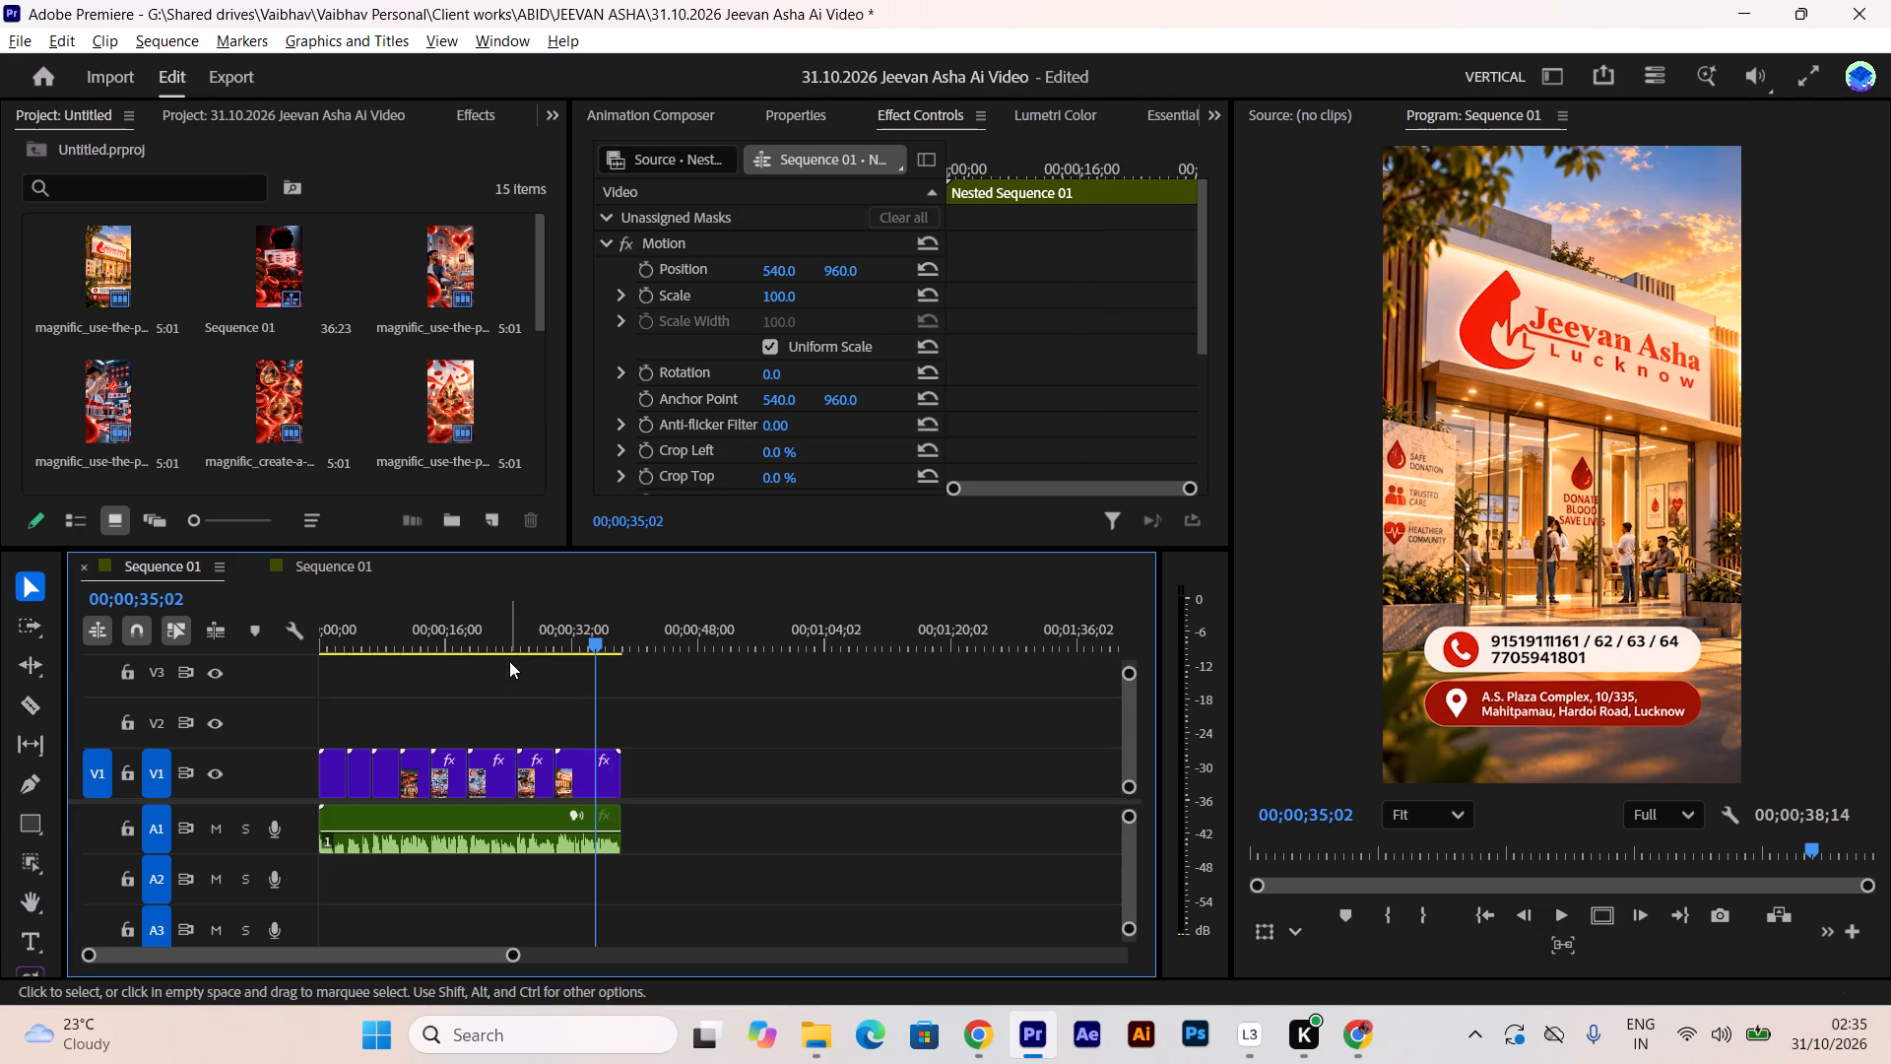
Play the sequence from the start with the system volume at maximum to check the overlay and voice-over level.
drag(599, 625, 101, 692)
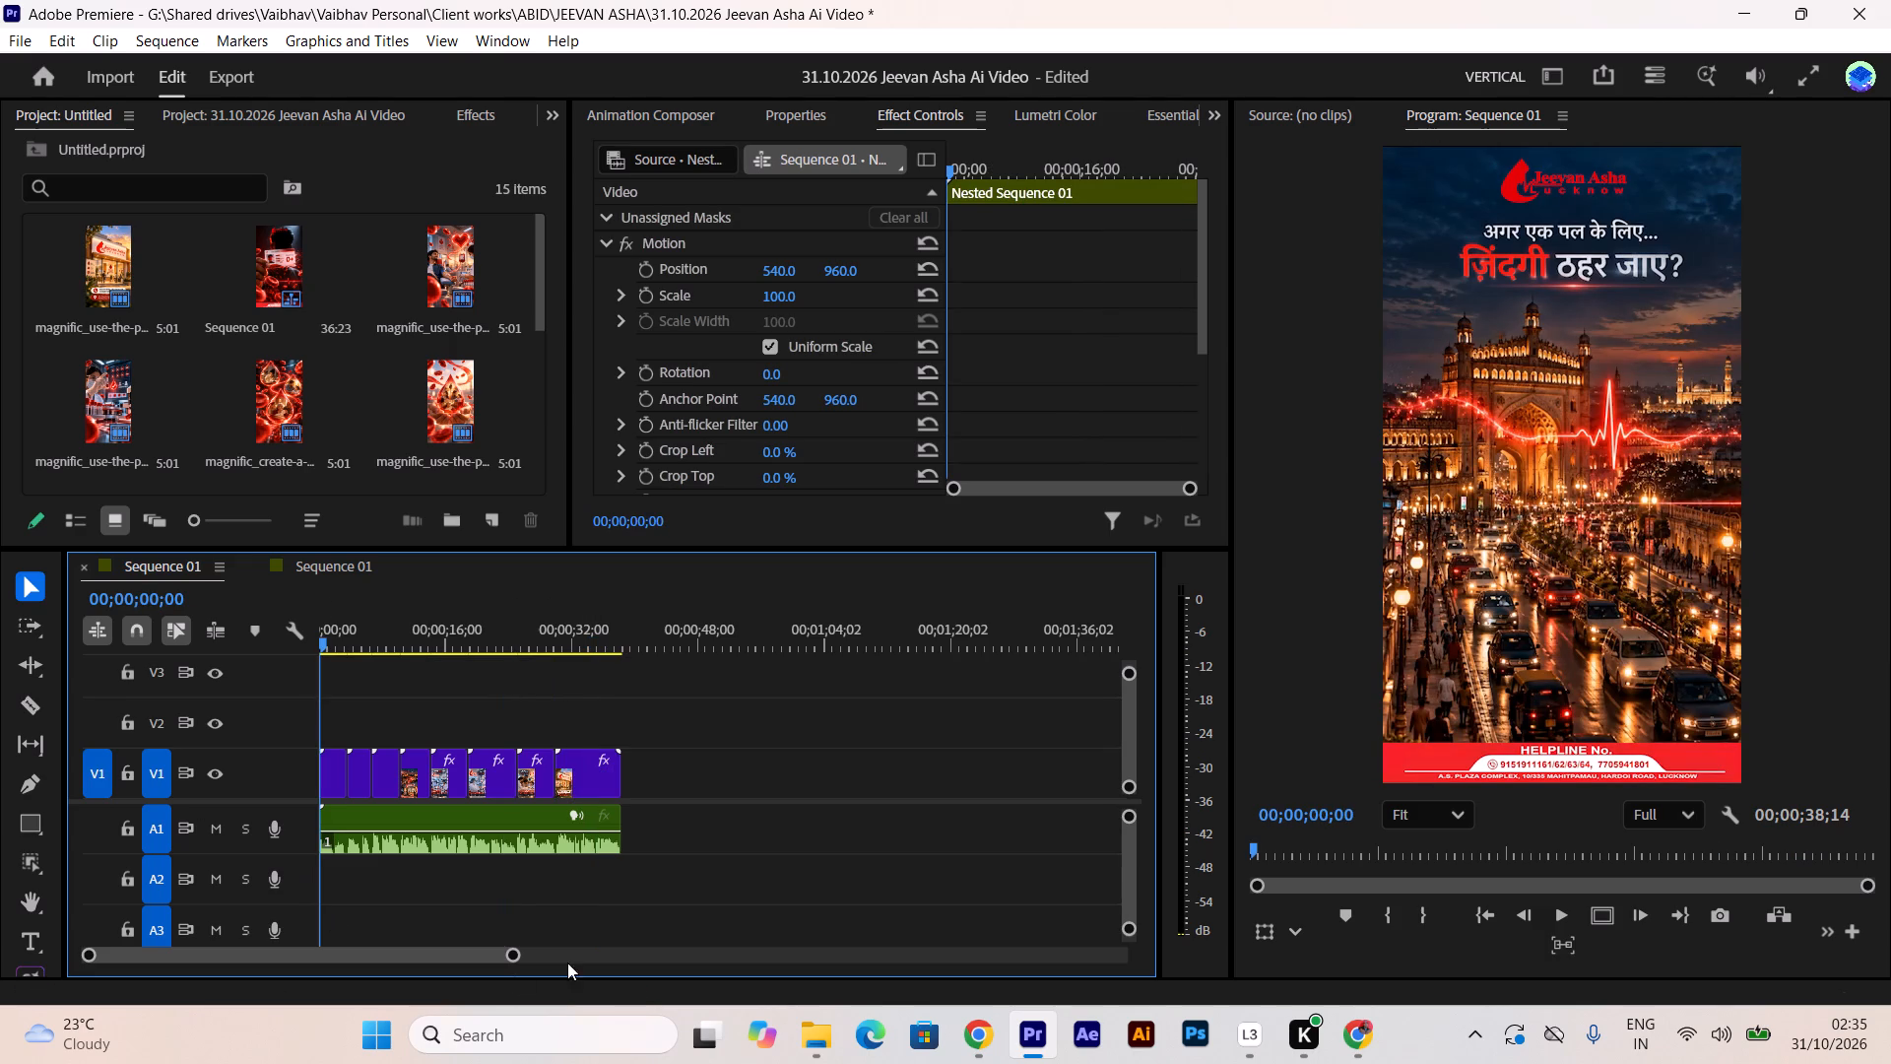
drag(520, 962, 335, 949)
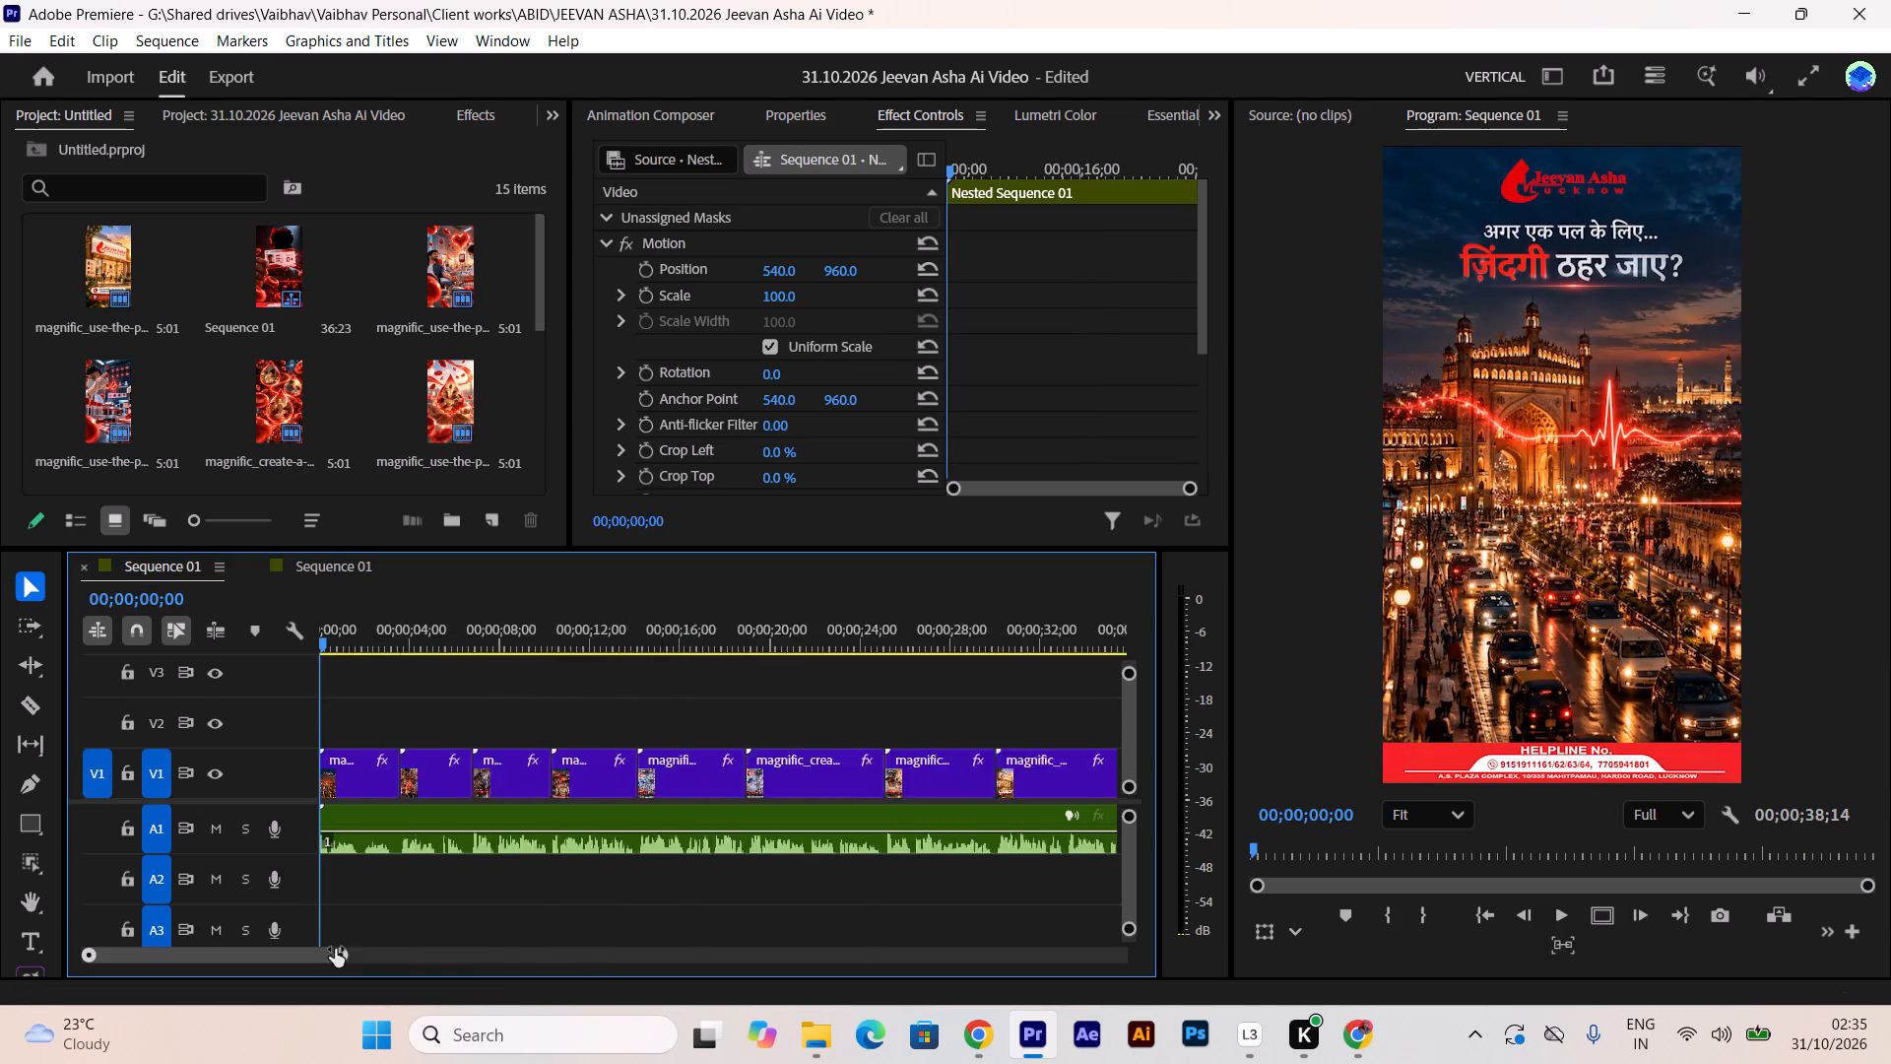
drag(335, 949, 290, 945)
key(space)
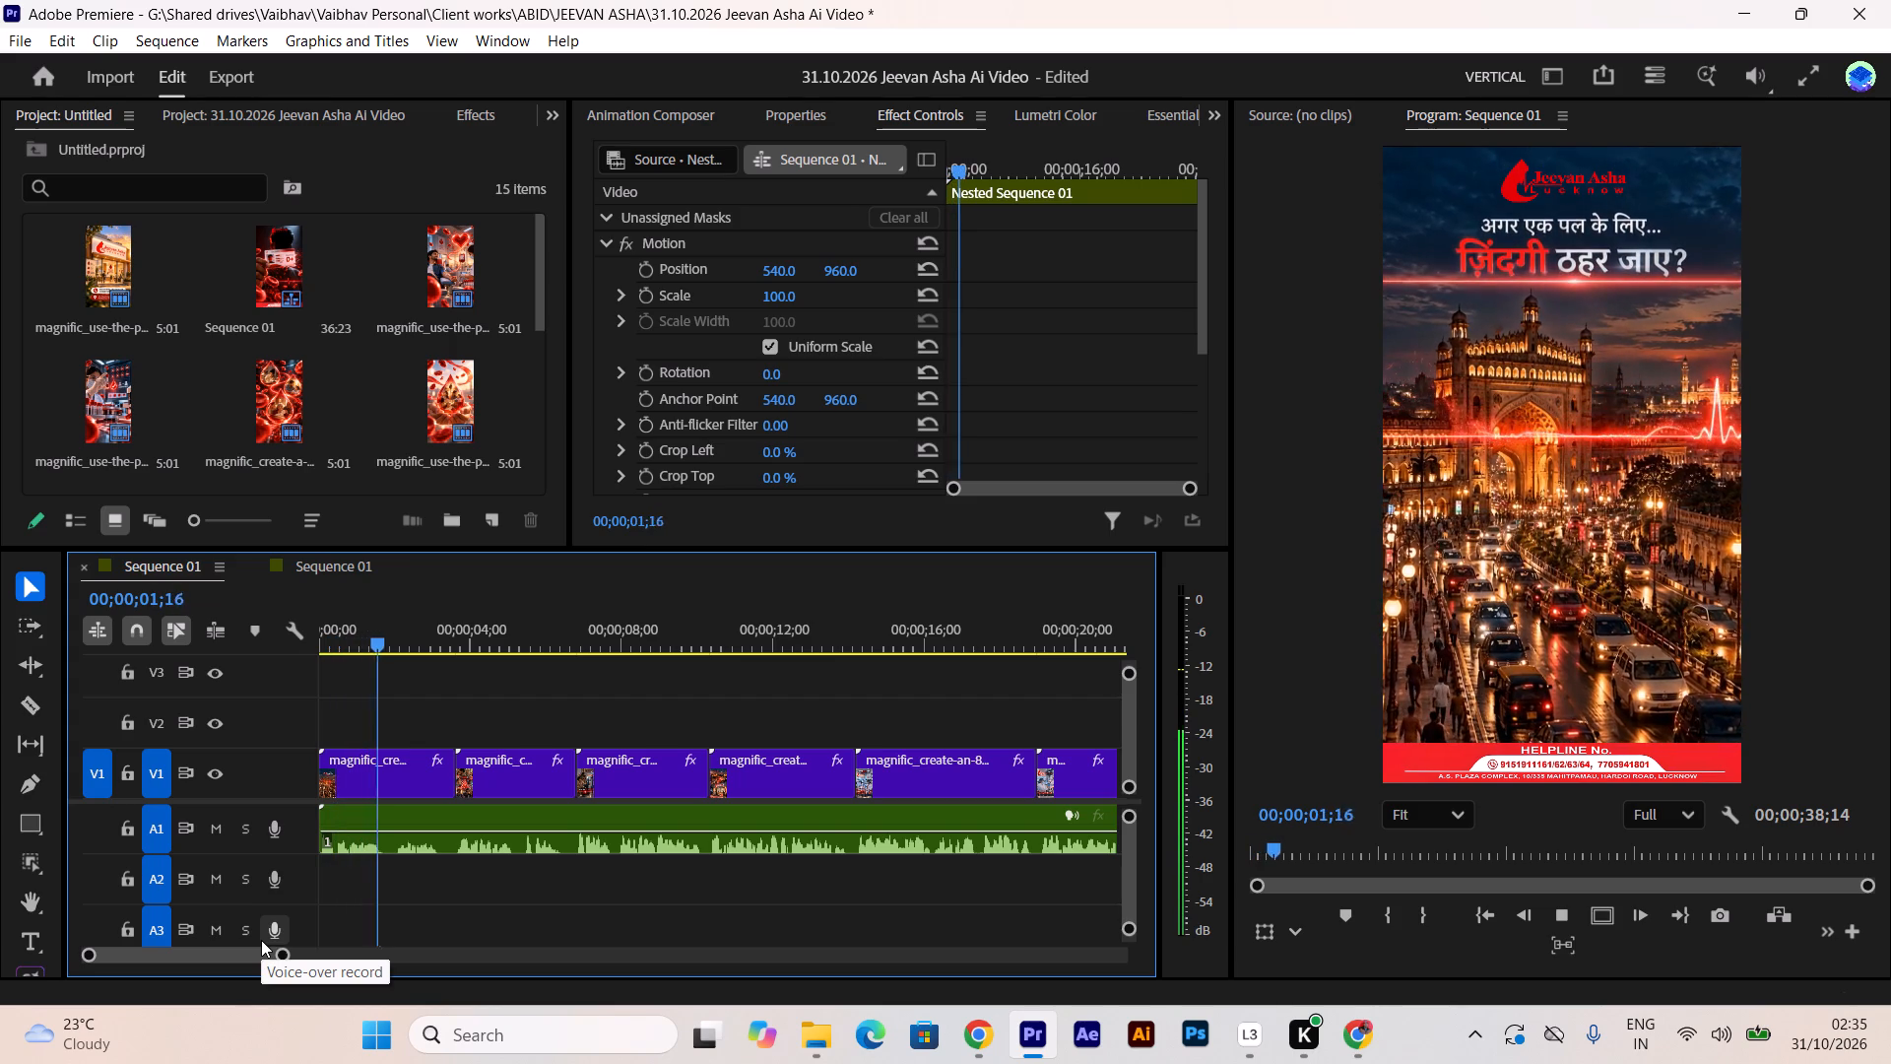
click(1701, 1048)
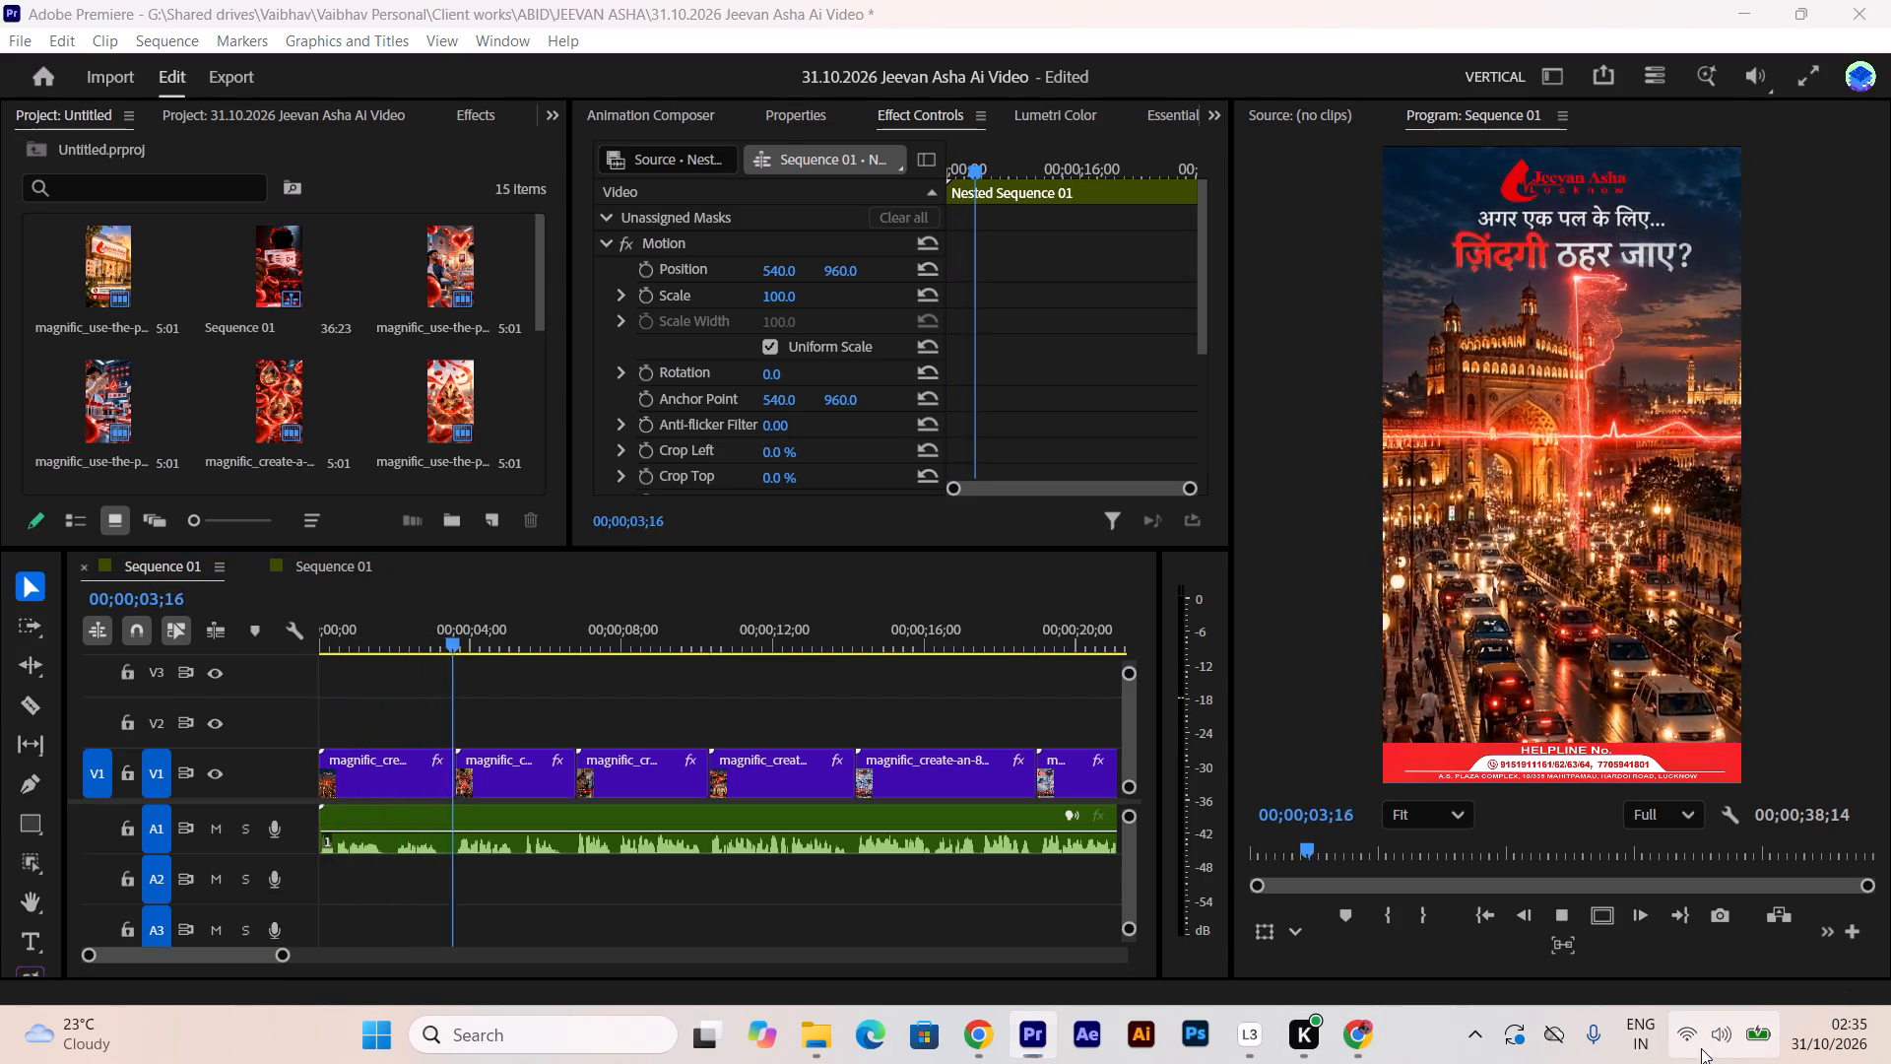
drag(1751, 893, 1883, 913)
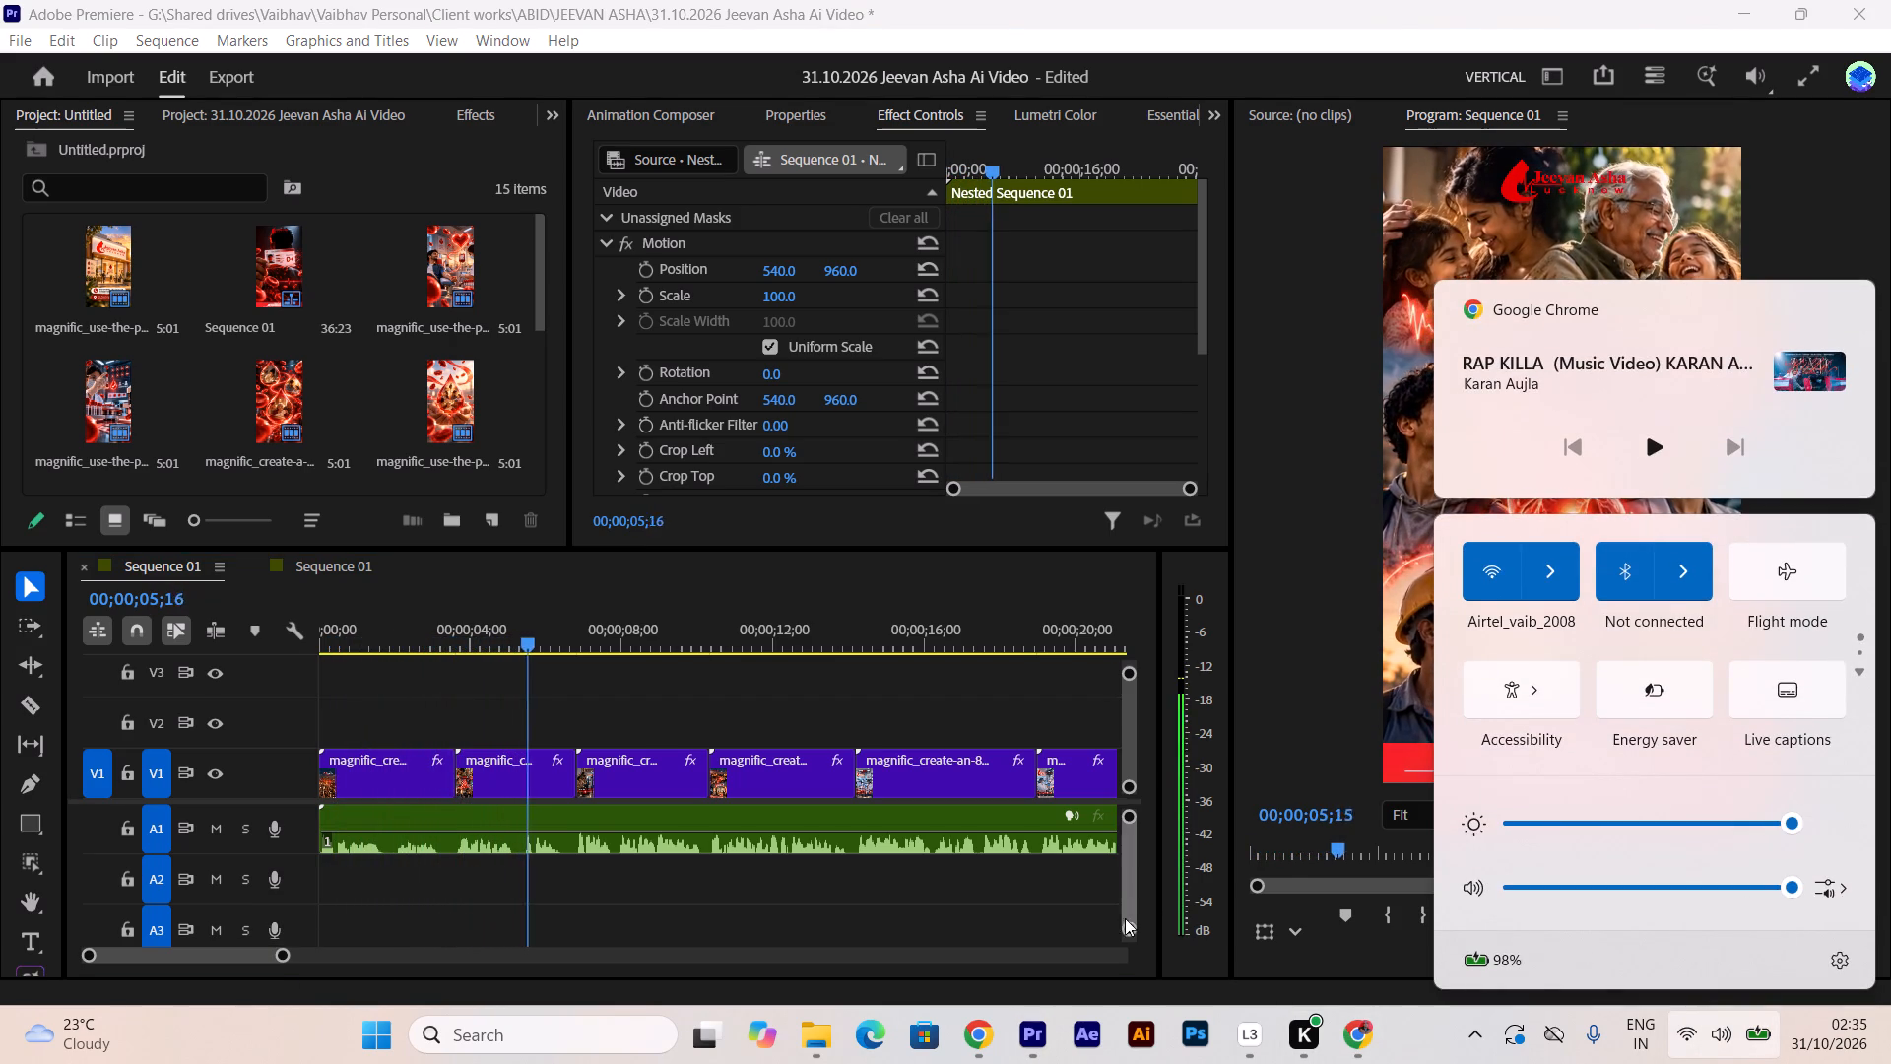
click(1066, 896)
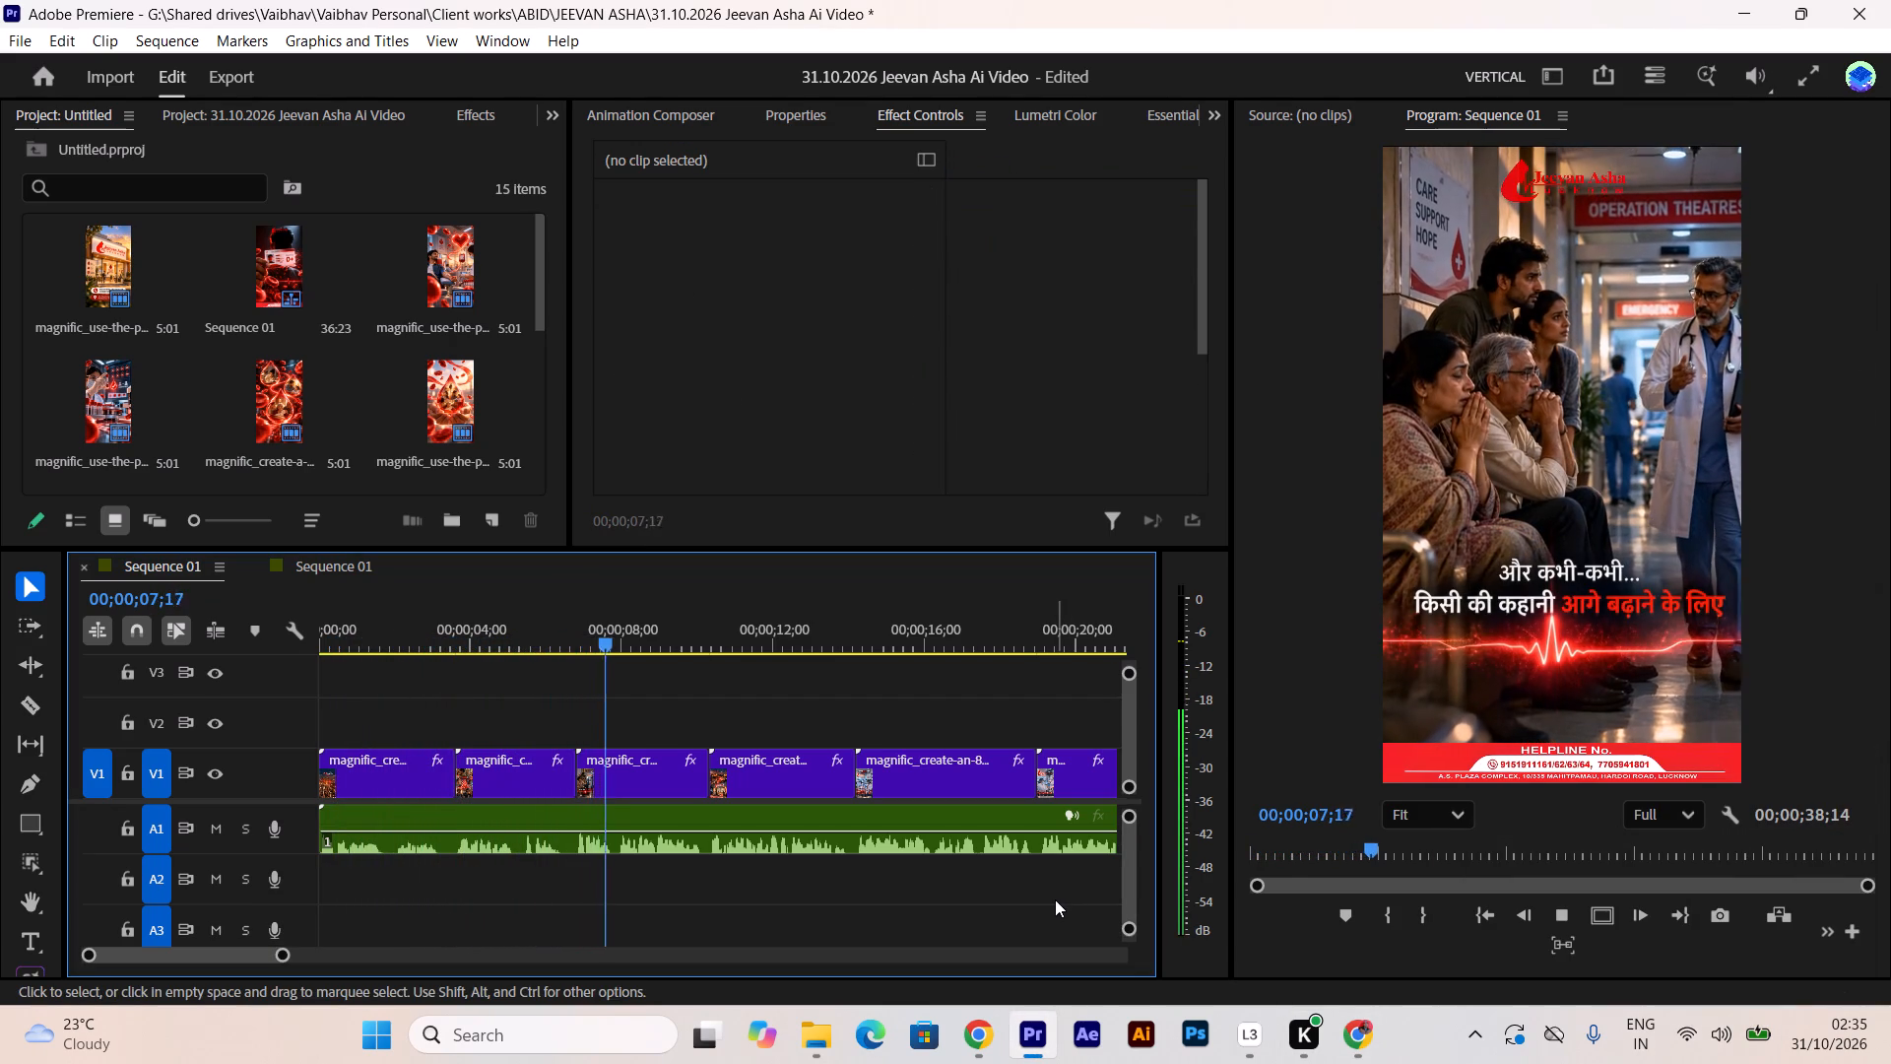
key(space)
Split the voice-over on A1 with the Razor tool in the pause at about 6.5 s, just before the hospital waiting scene.
key(c)
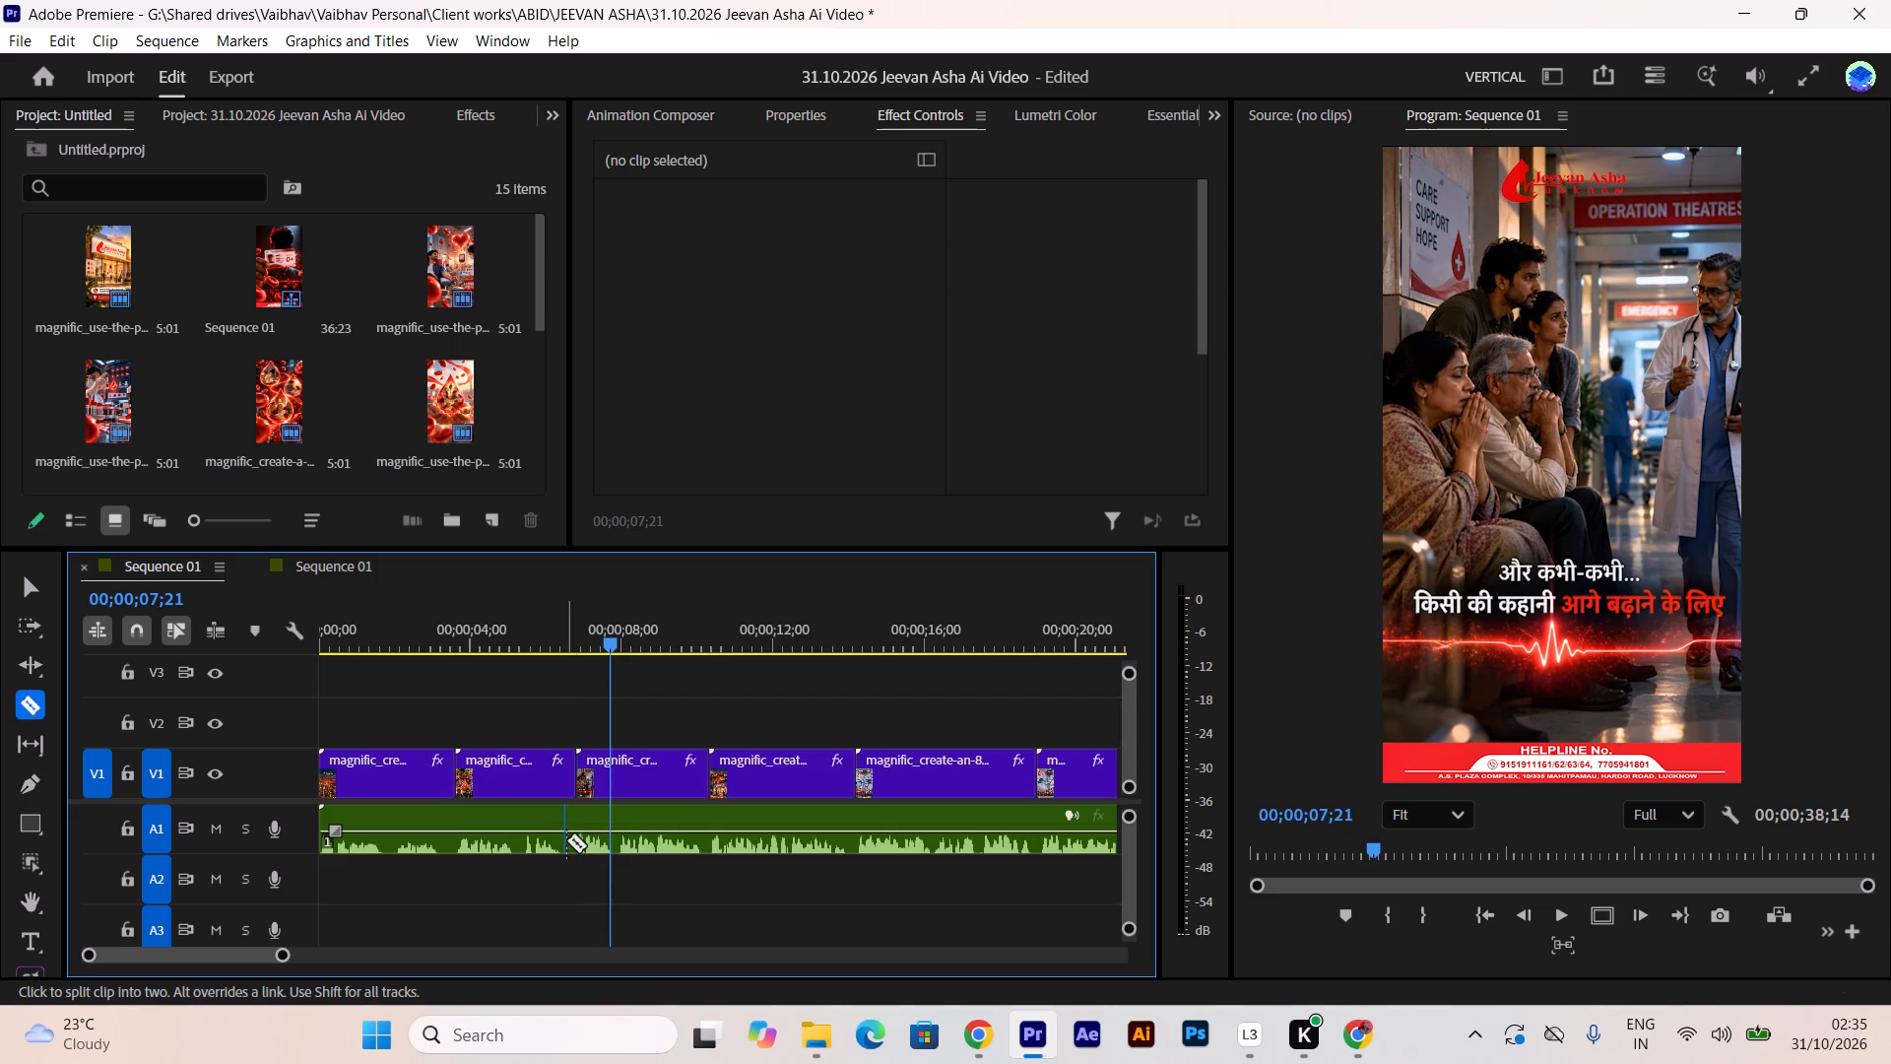
click(568, 841)
key(ctrl+z)
alt+scroll(564, 831, up, 10)
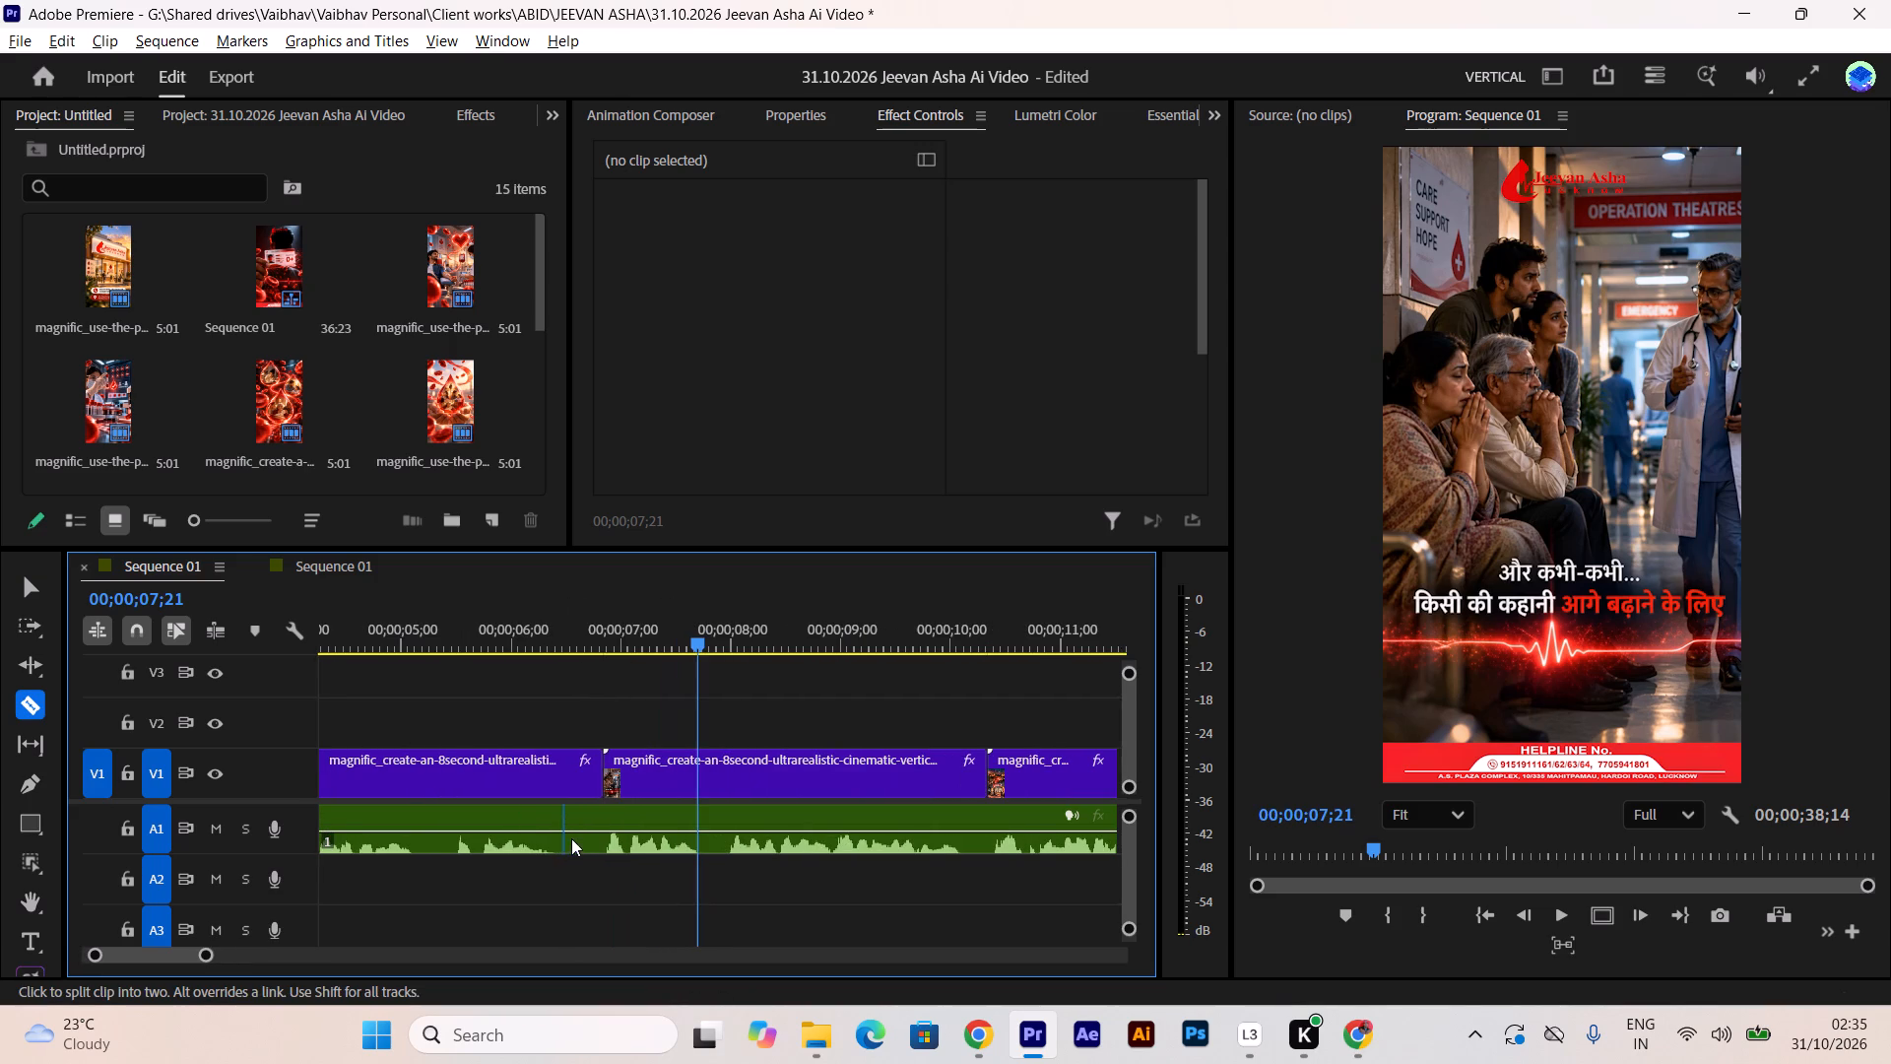
click(575, 840)
key(v)
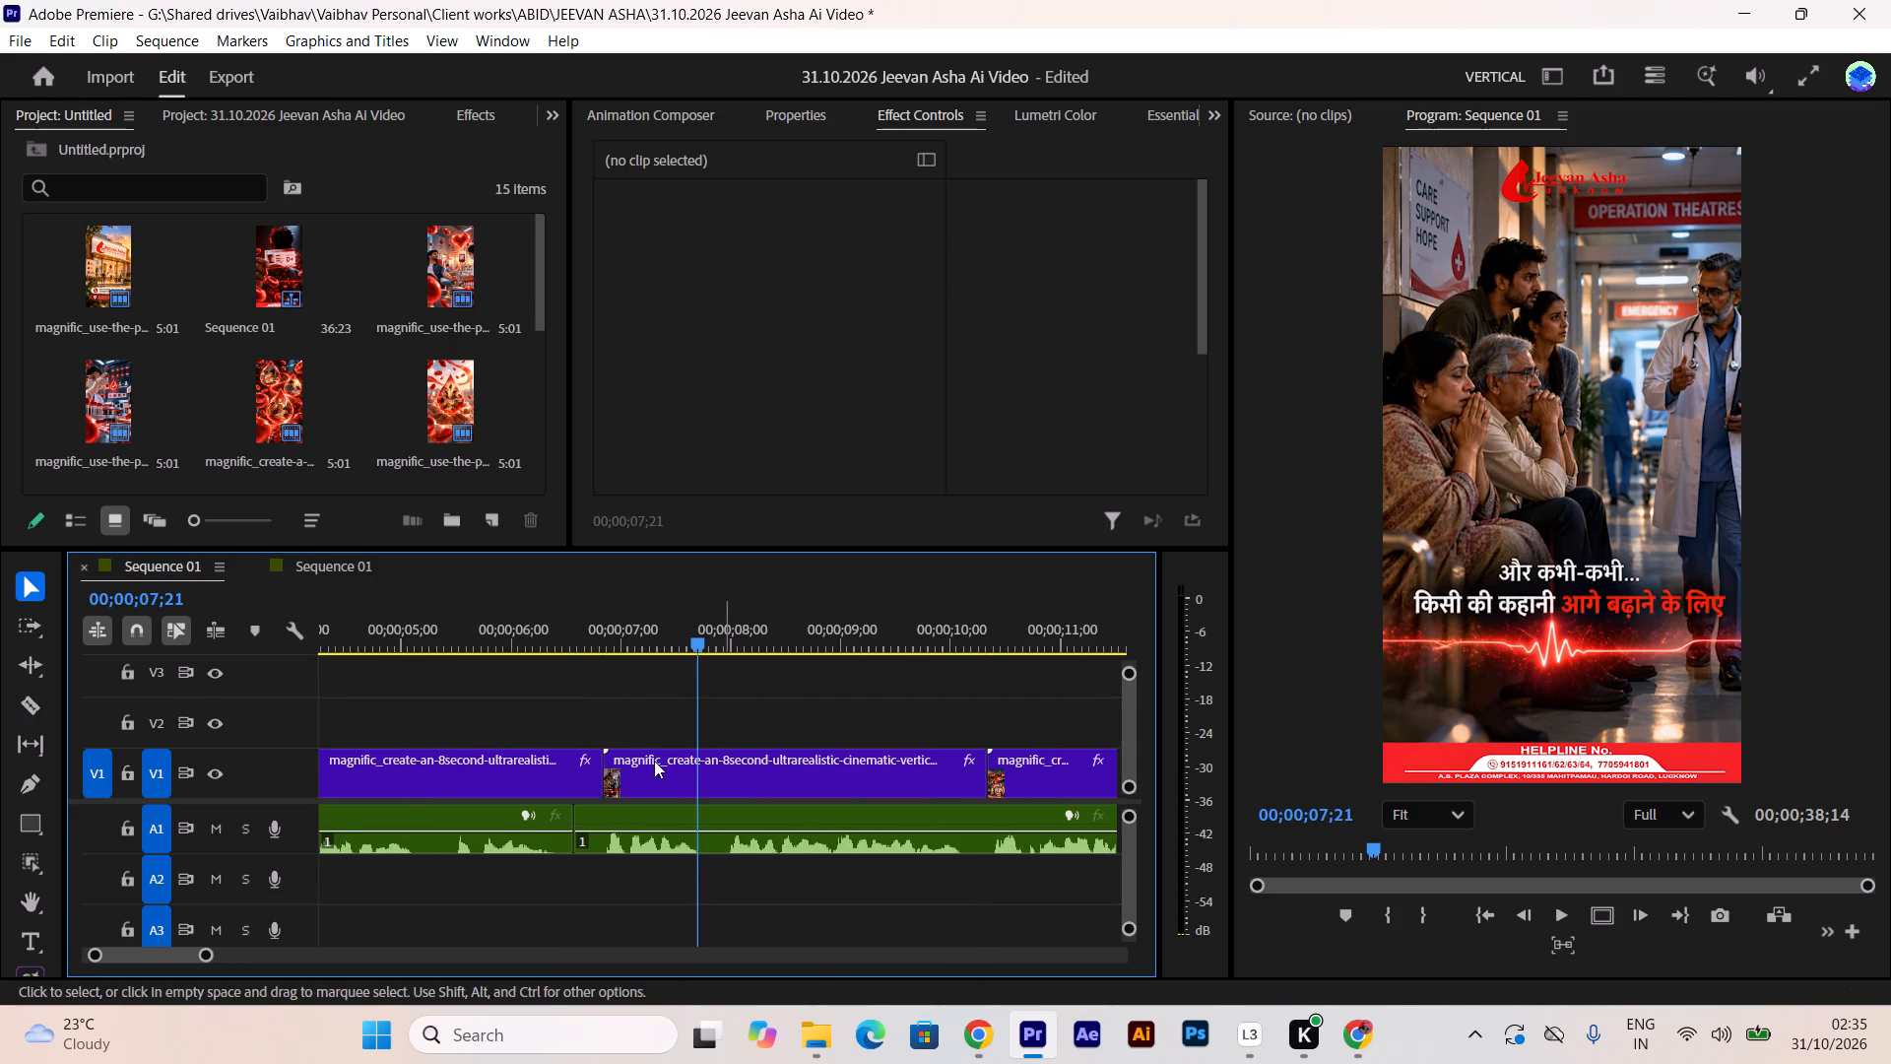
Raise the first voice-over segment's volume level to 6.4 dB.
click(524, 817)
scroll(789, 103, up, 2)
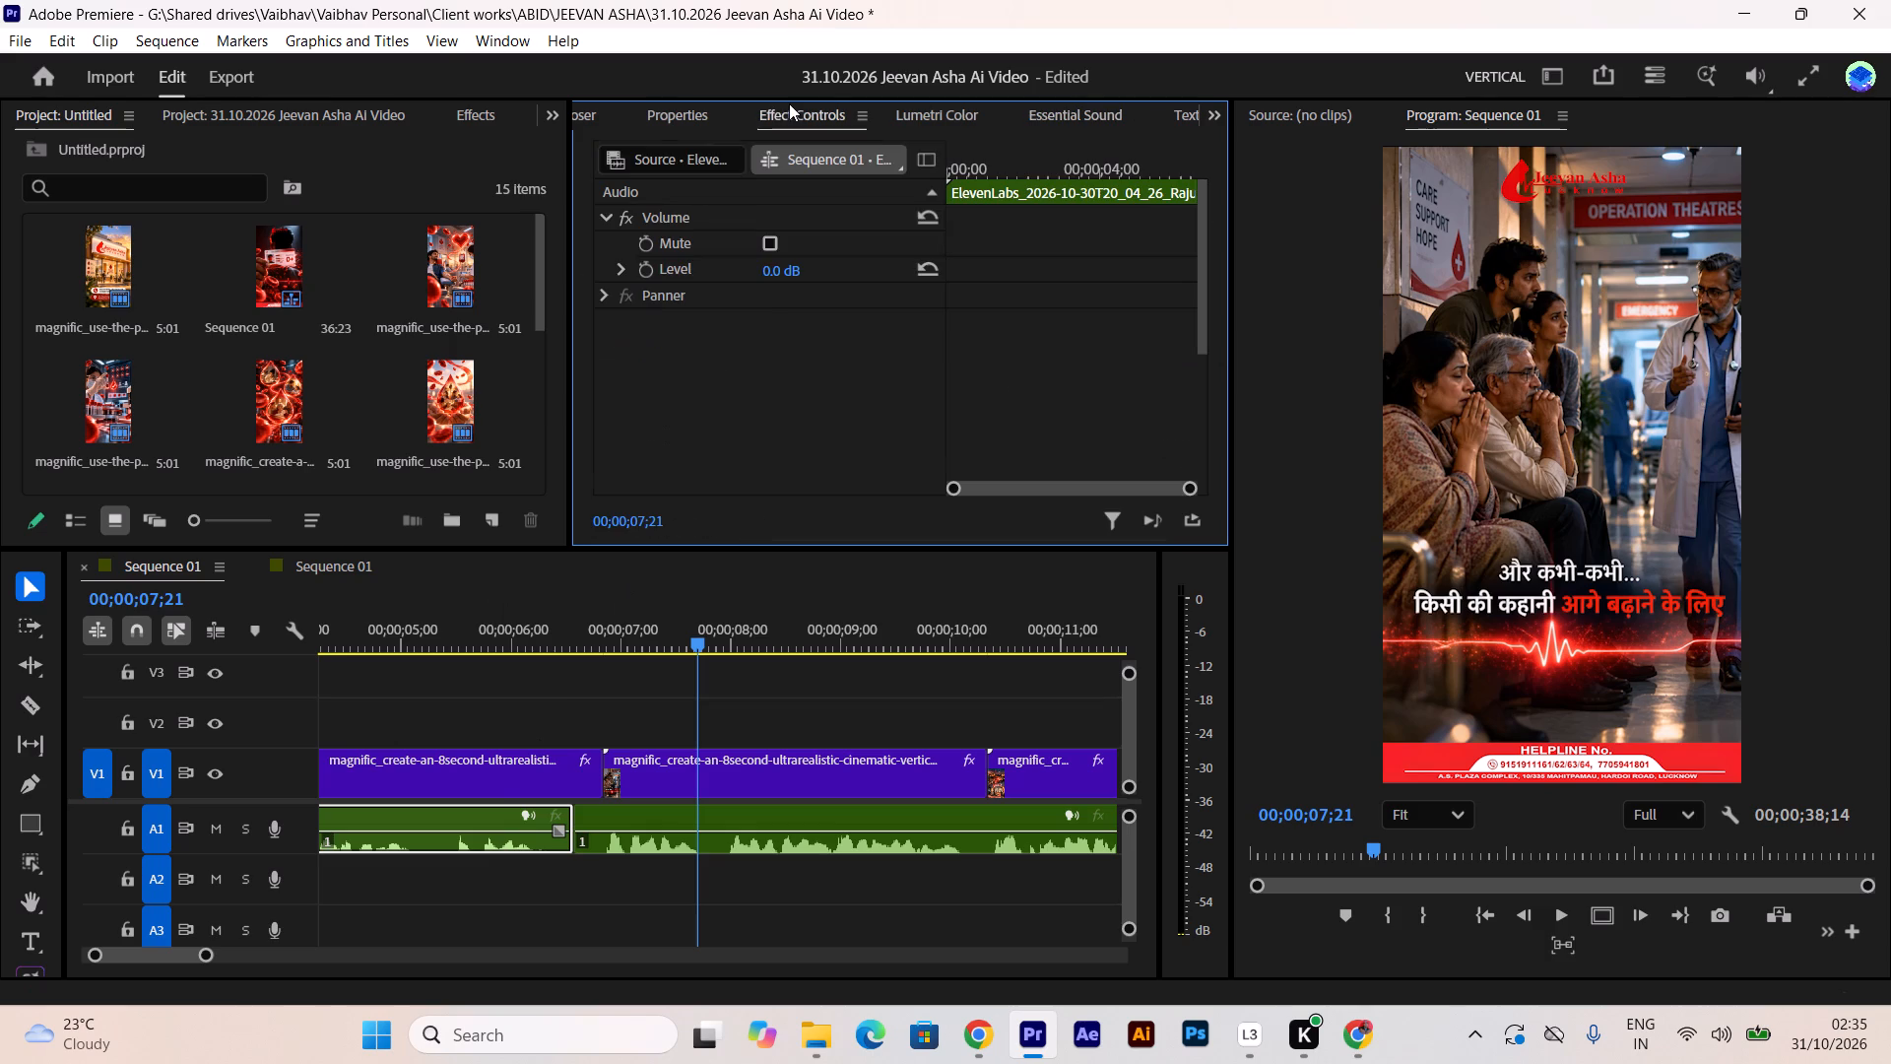
drag(772, 276, 798, 278)
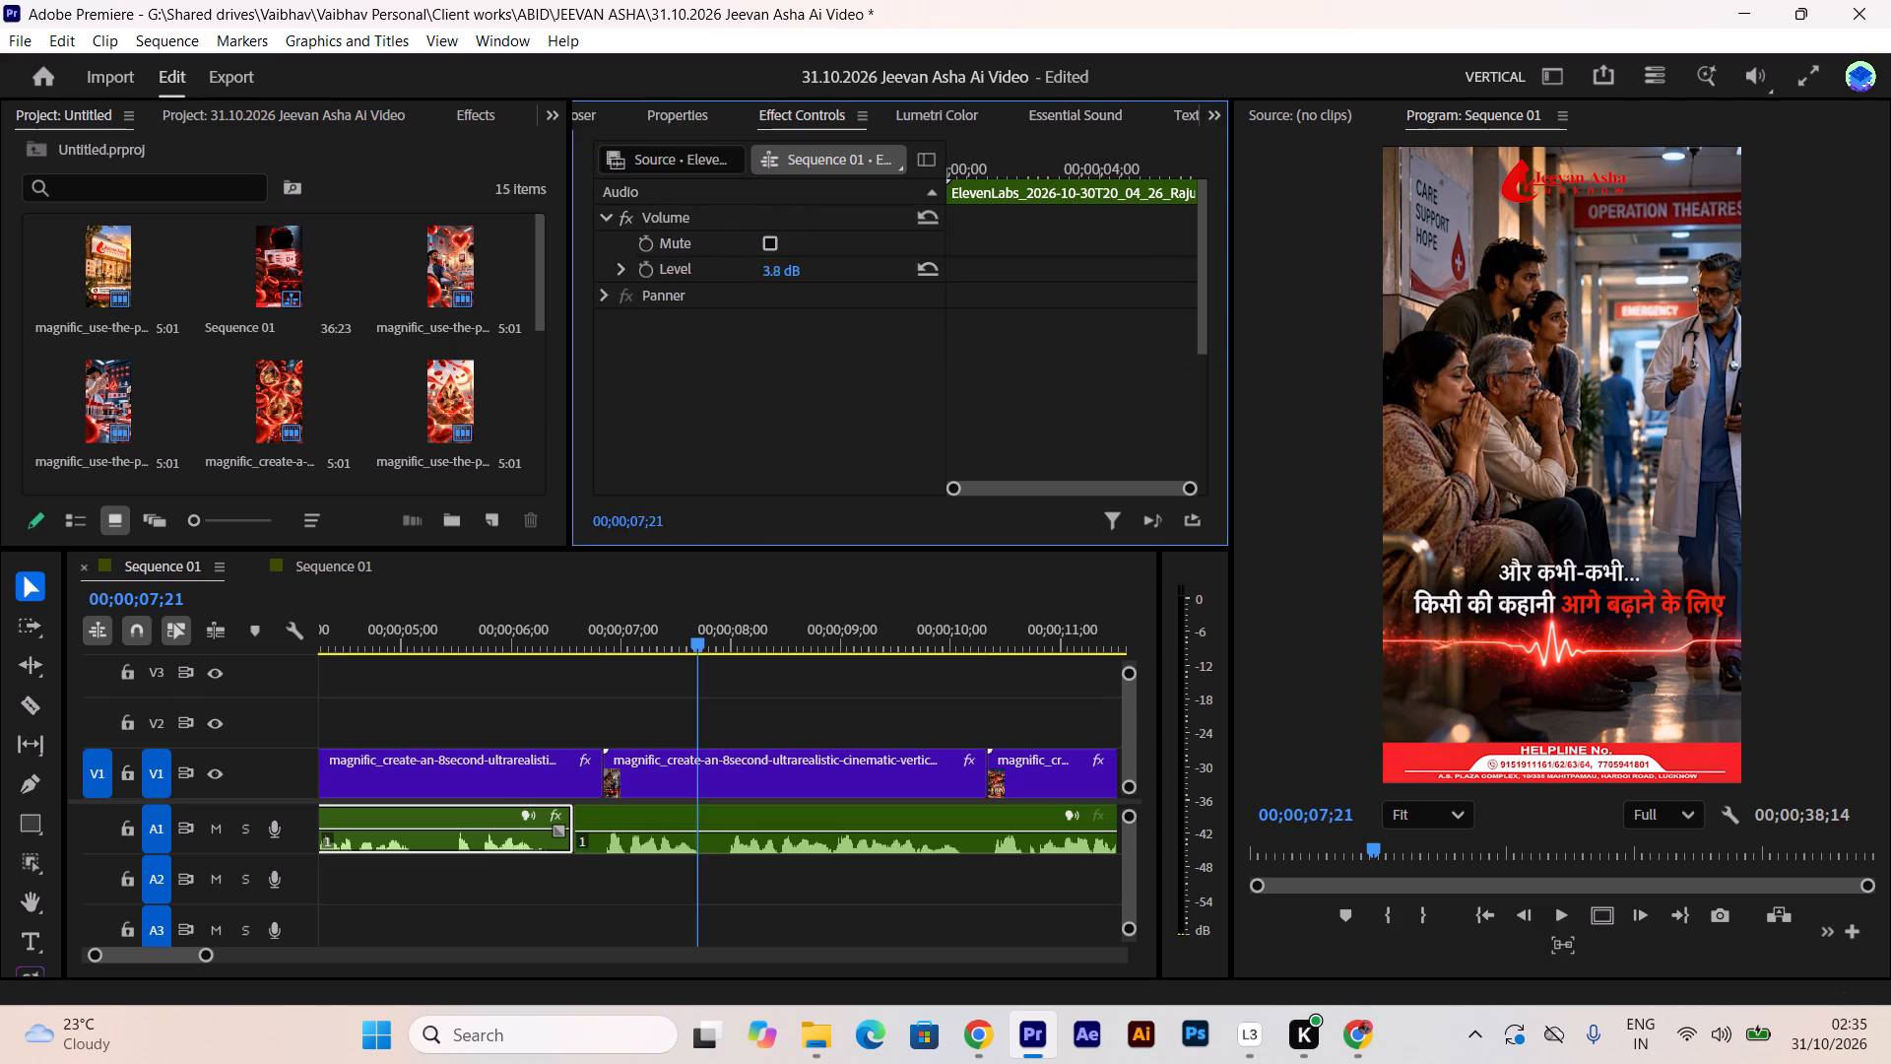
drag(798, 278, 815, 278)
Play the sequence from the start to check the first voice-over segment's loudness.
drag(206, 956, 325, 938)
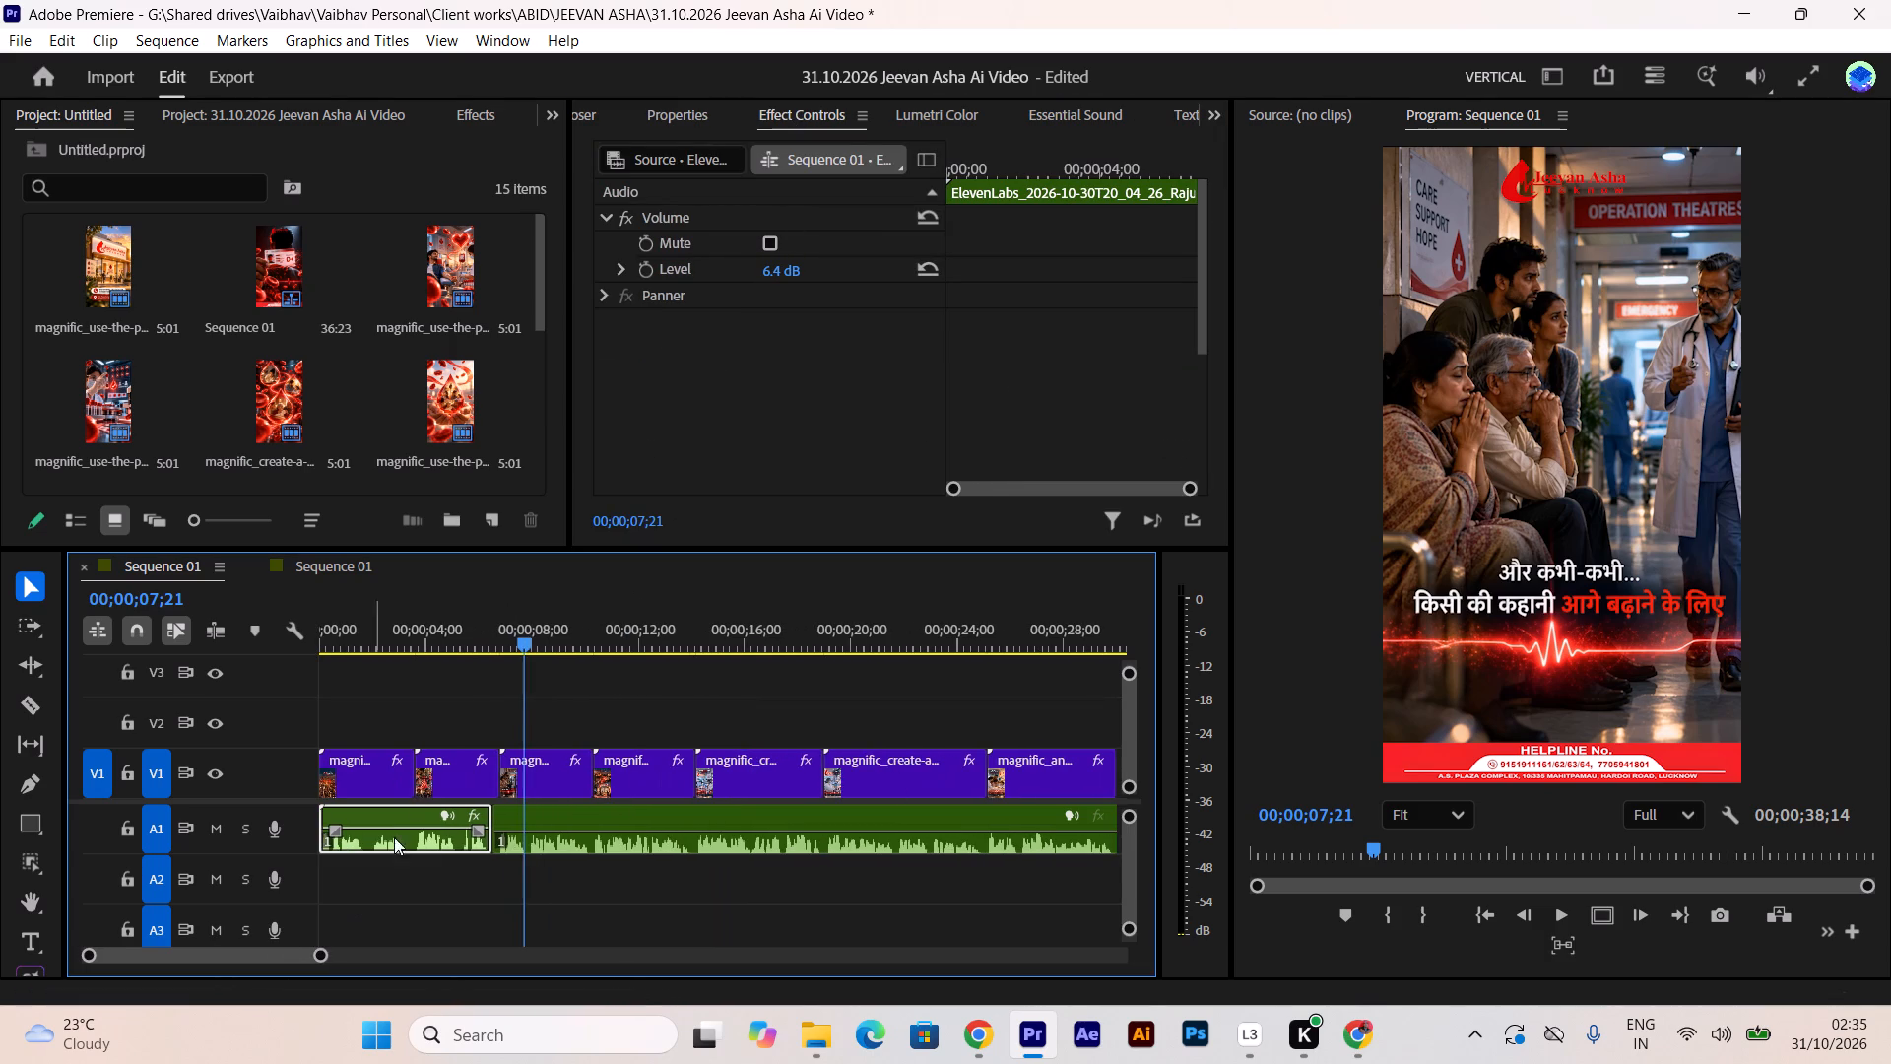
drag(452, 632, 120, 645)
key(space)
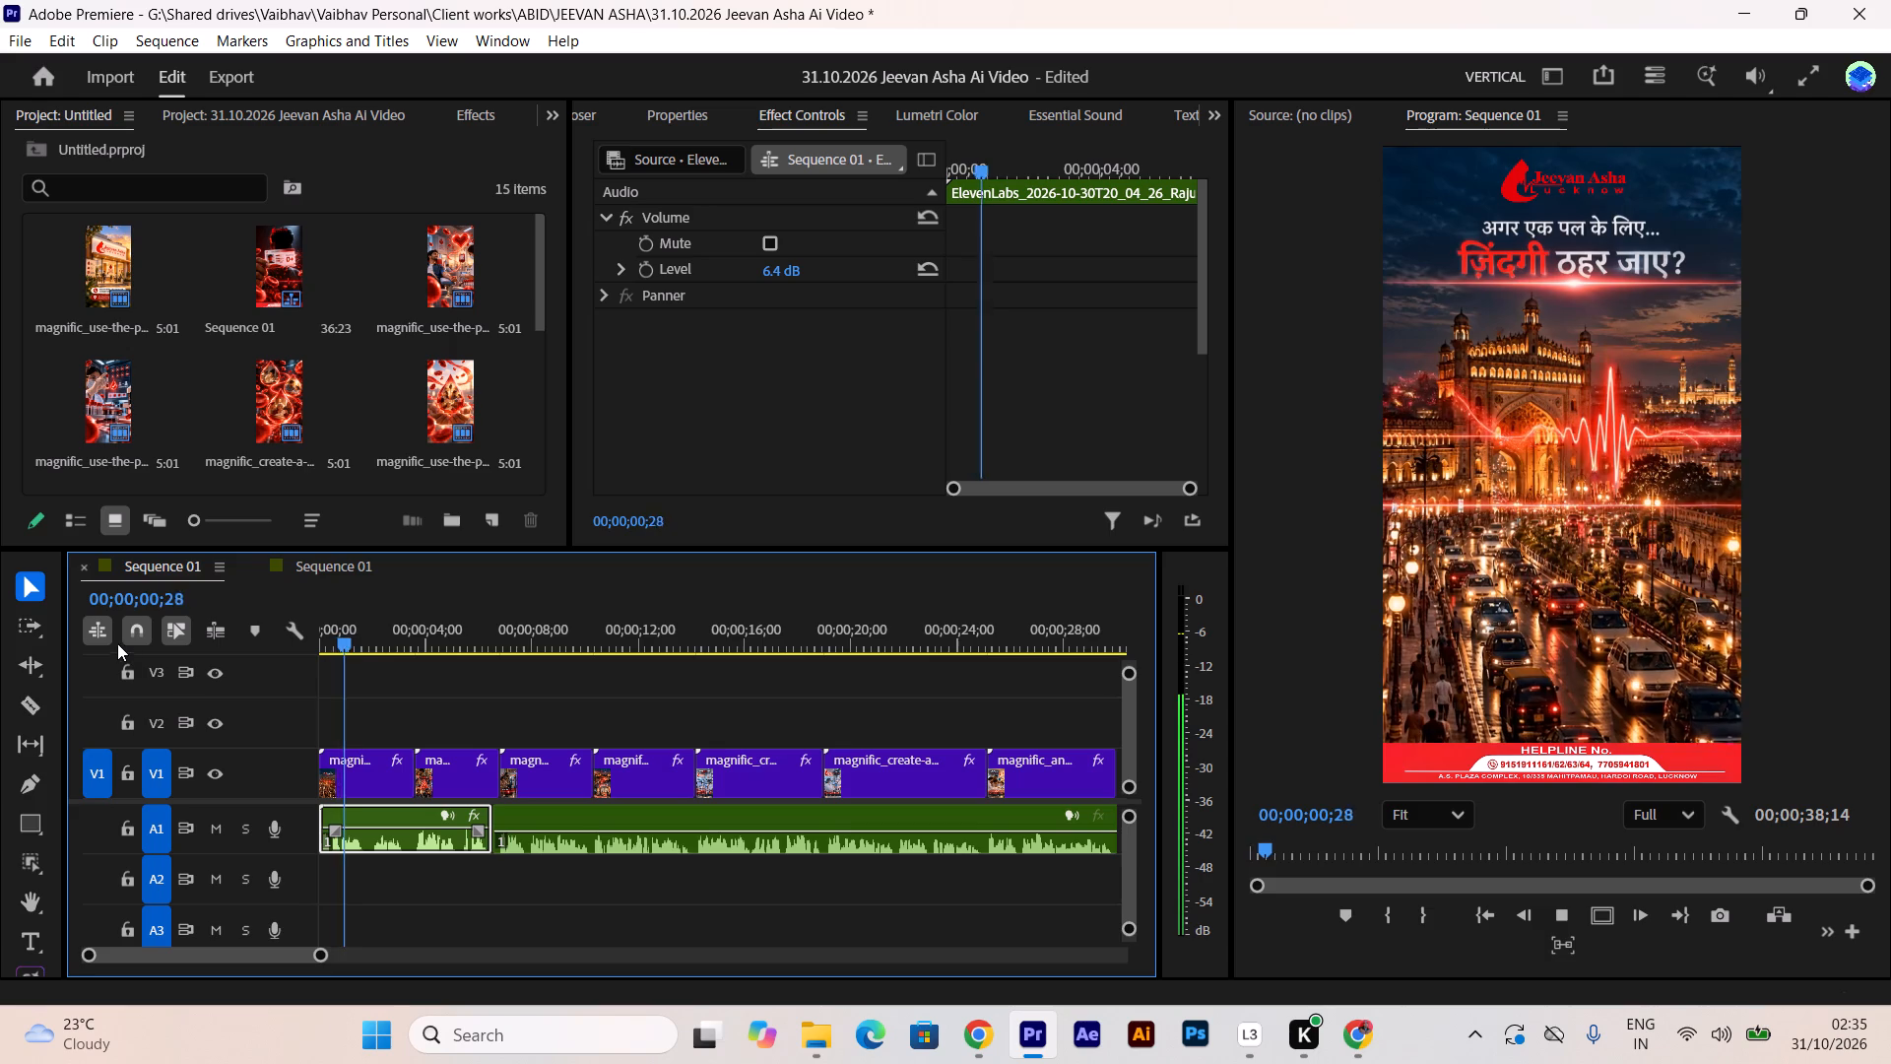
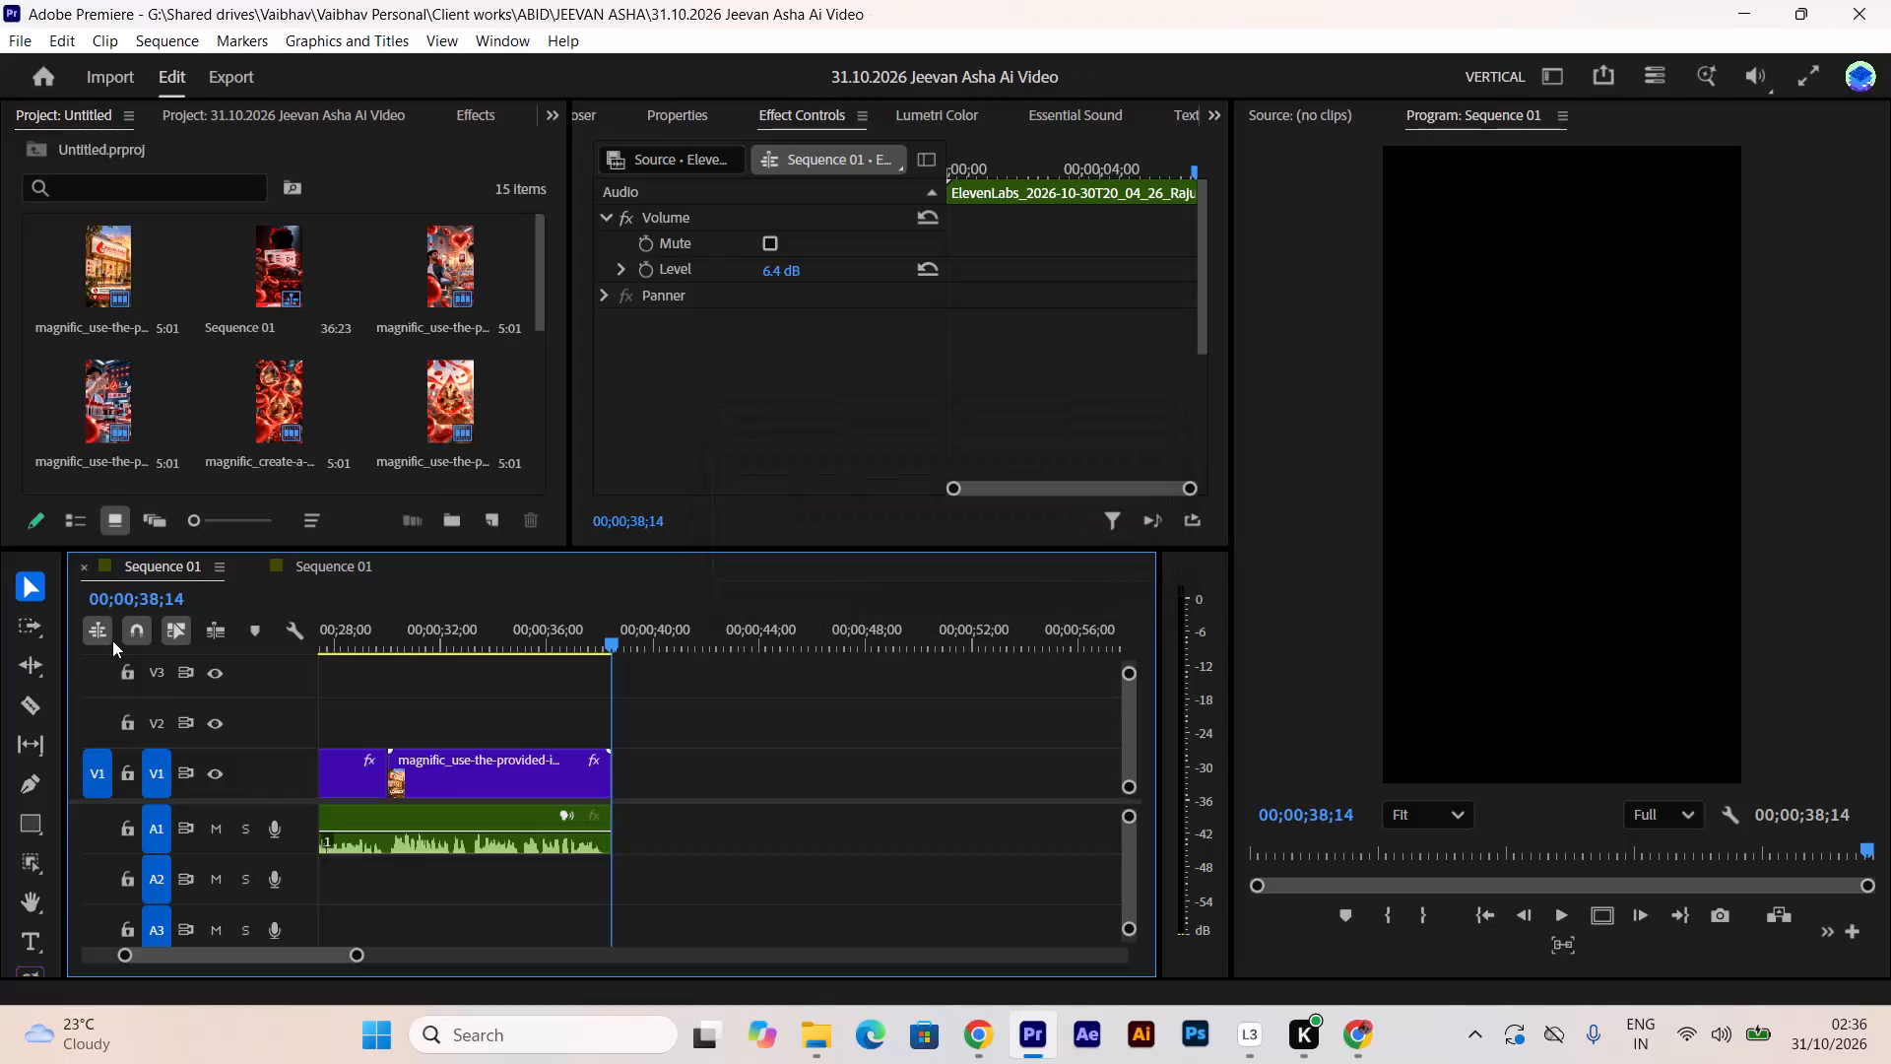
Play the whole sequence, and recheck the headline and logo placement between about 10 and 15 s.
key(space)
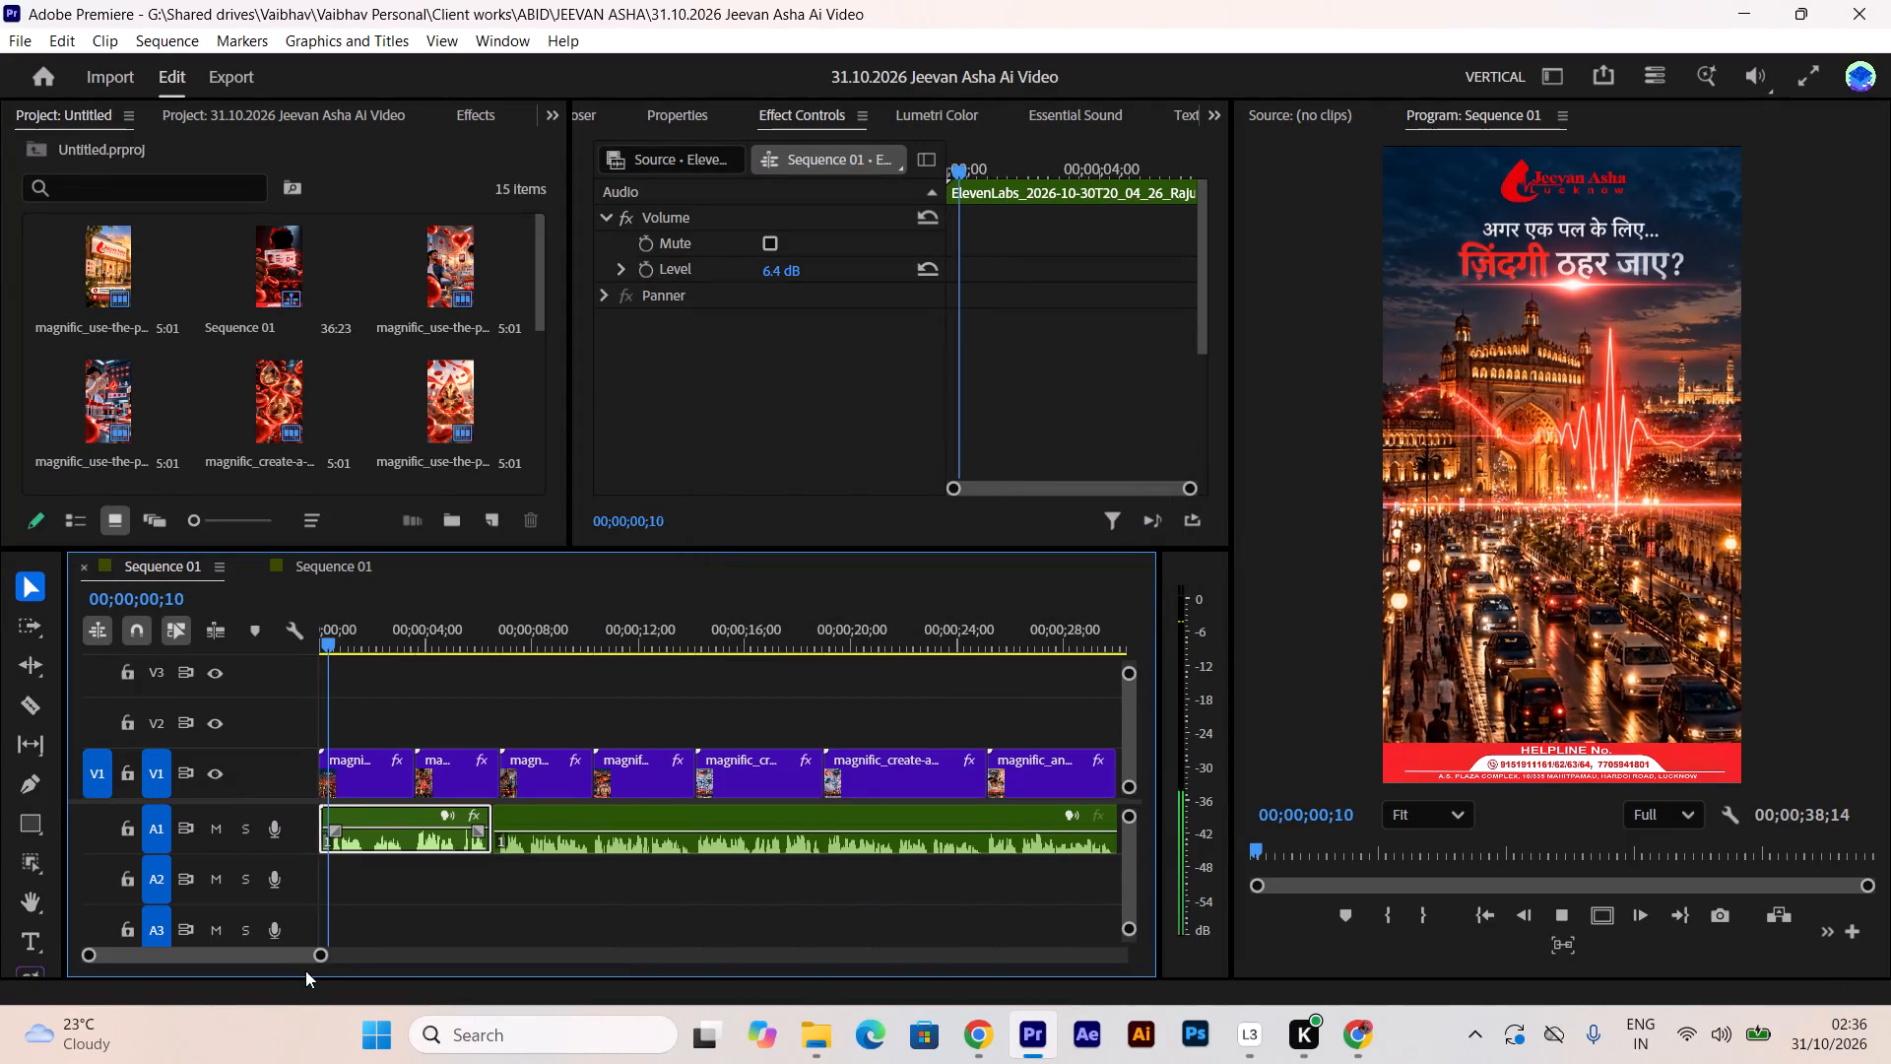
drag(317, 959, 448, 954)
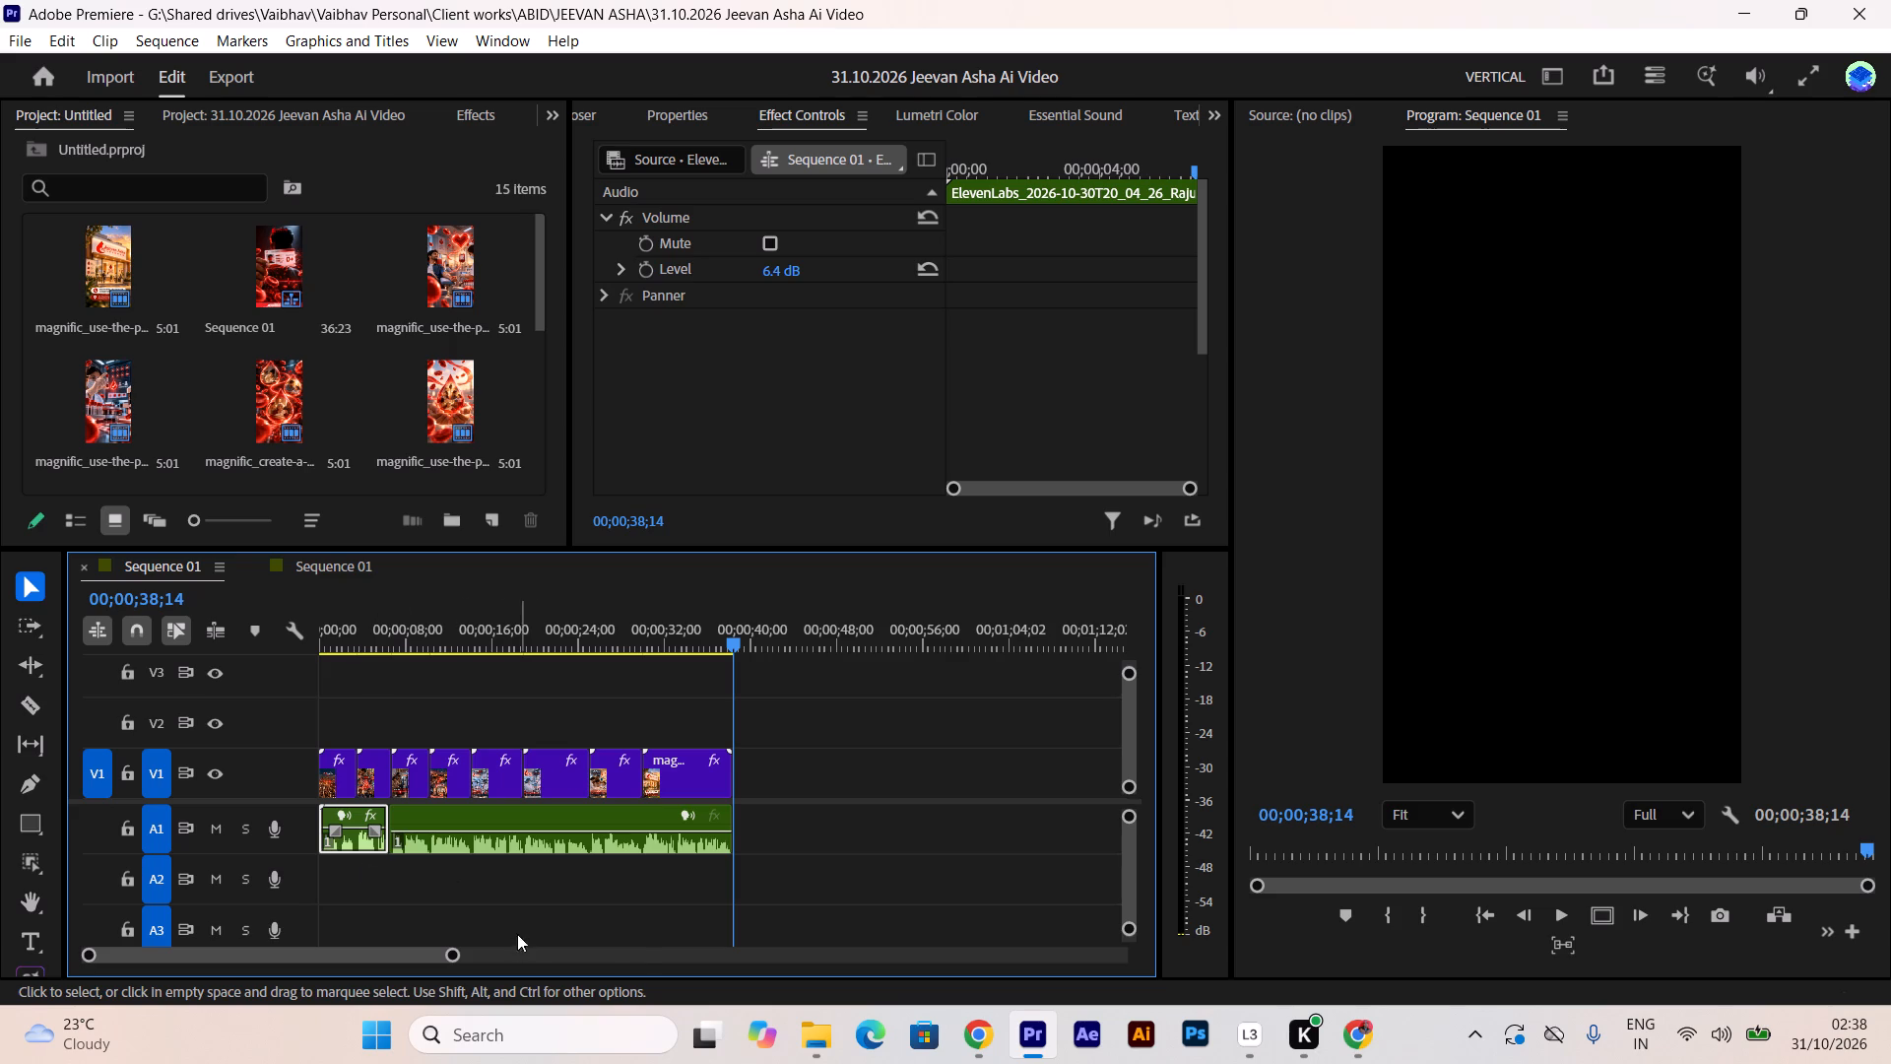
drag(579, 630, 463, 649)
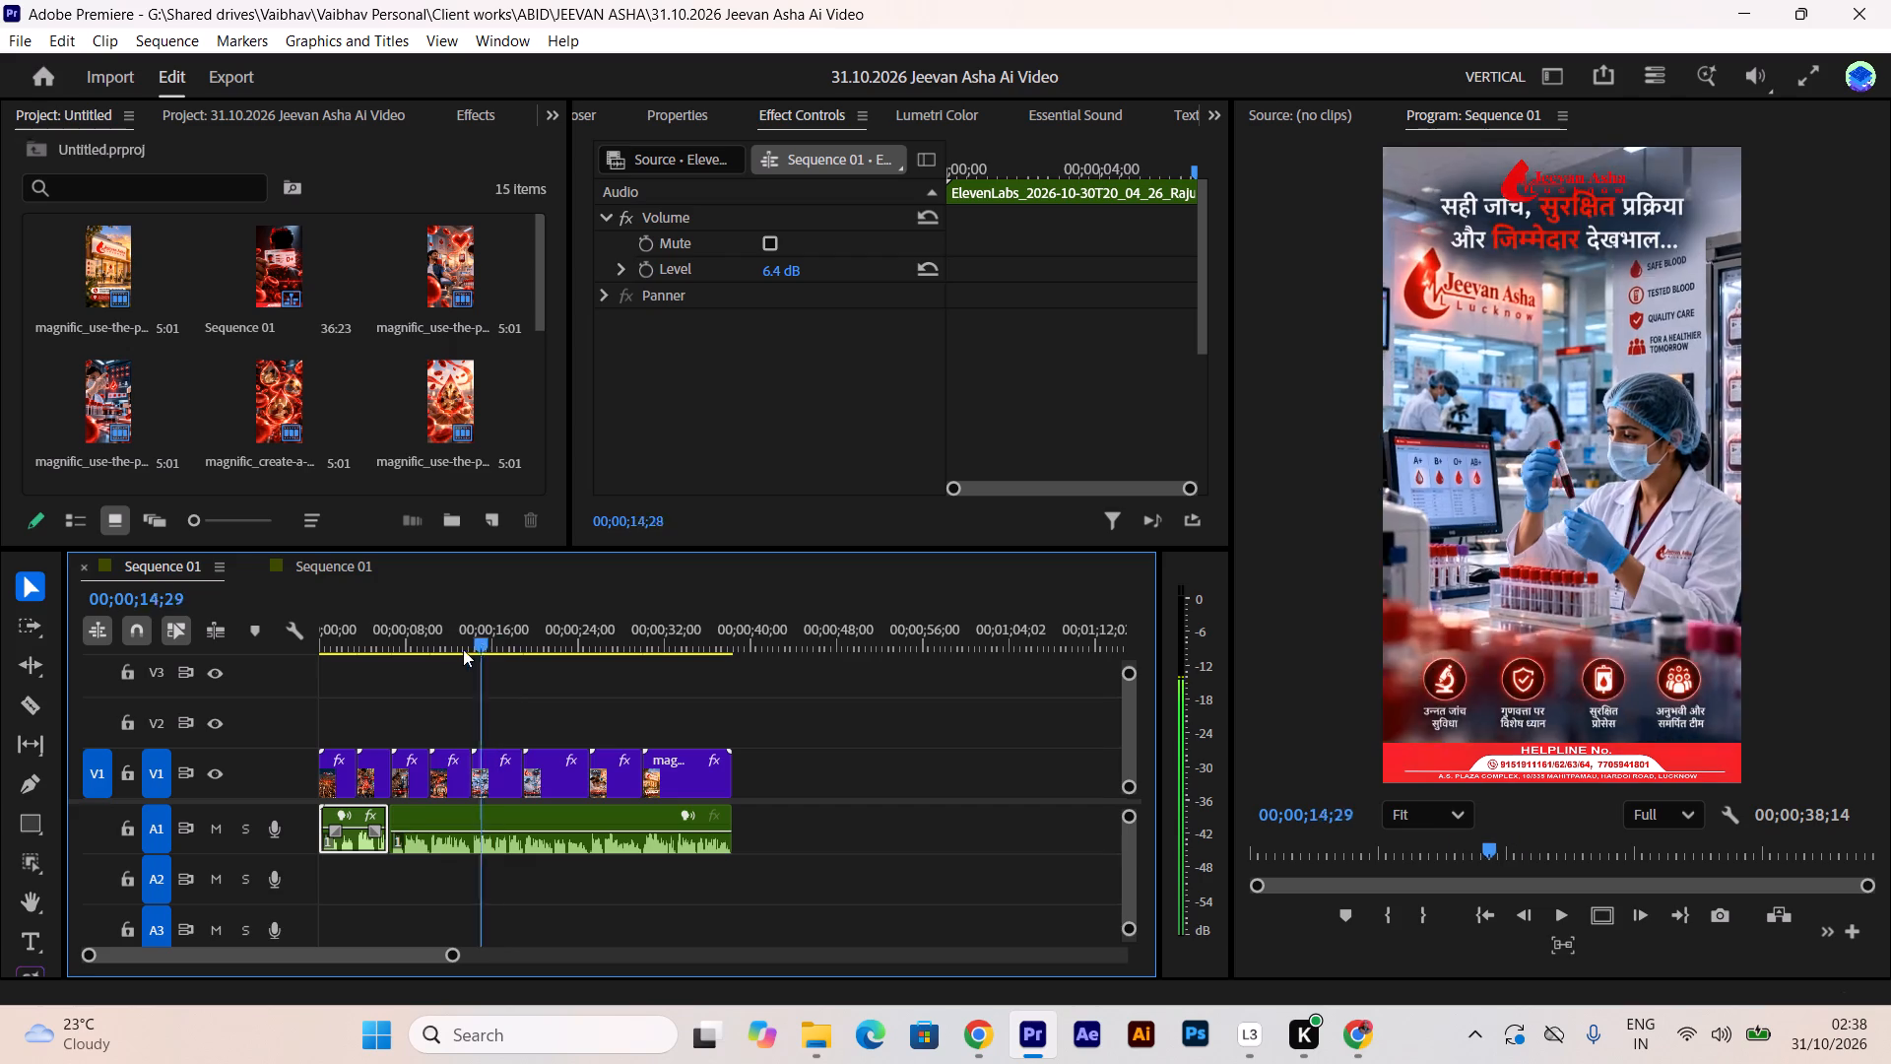
drag(463, 649, 437, 656)
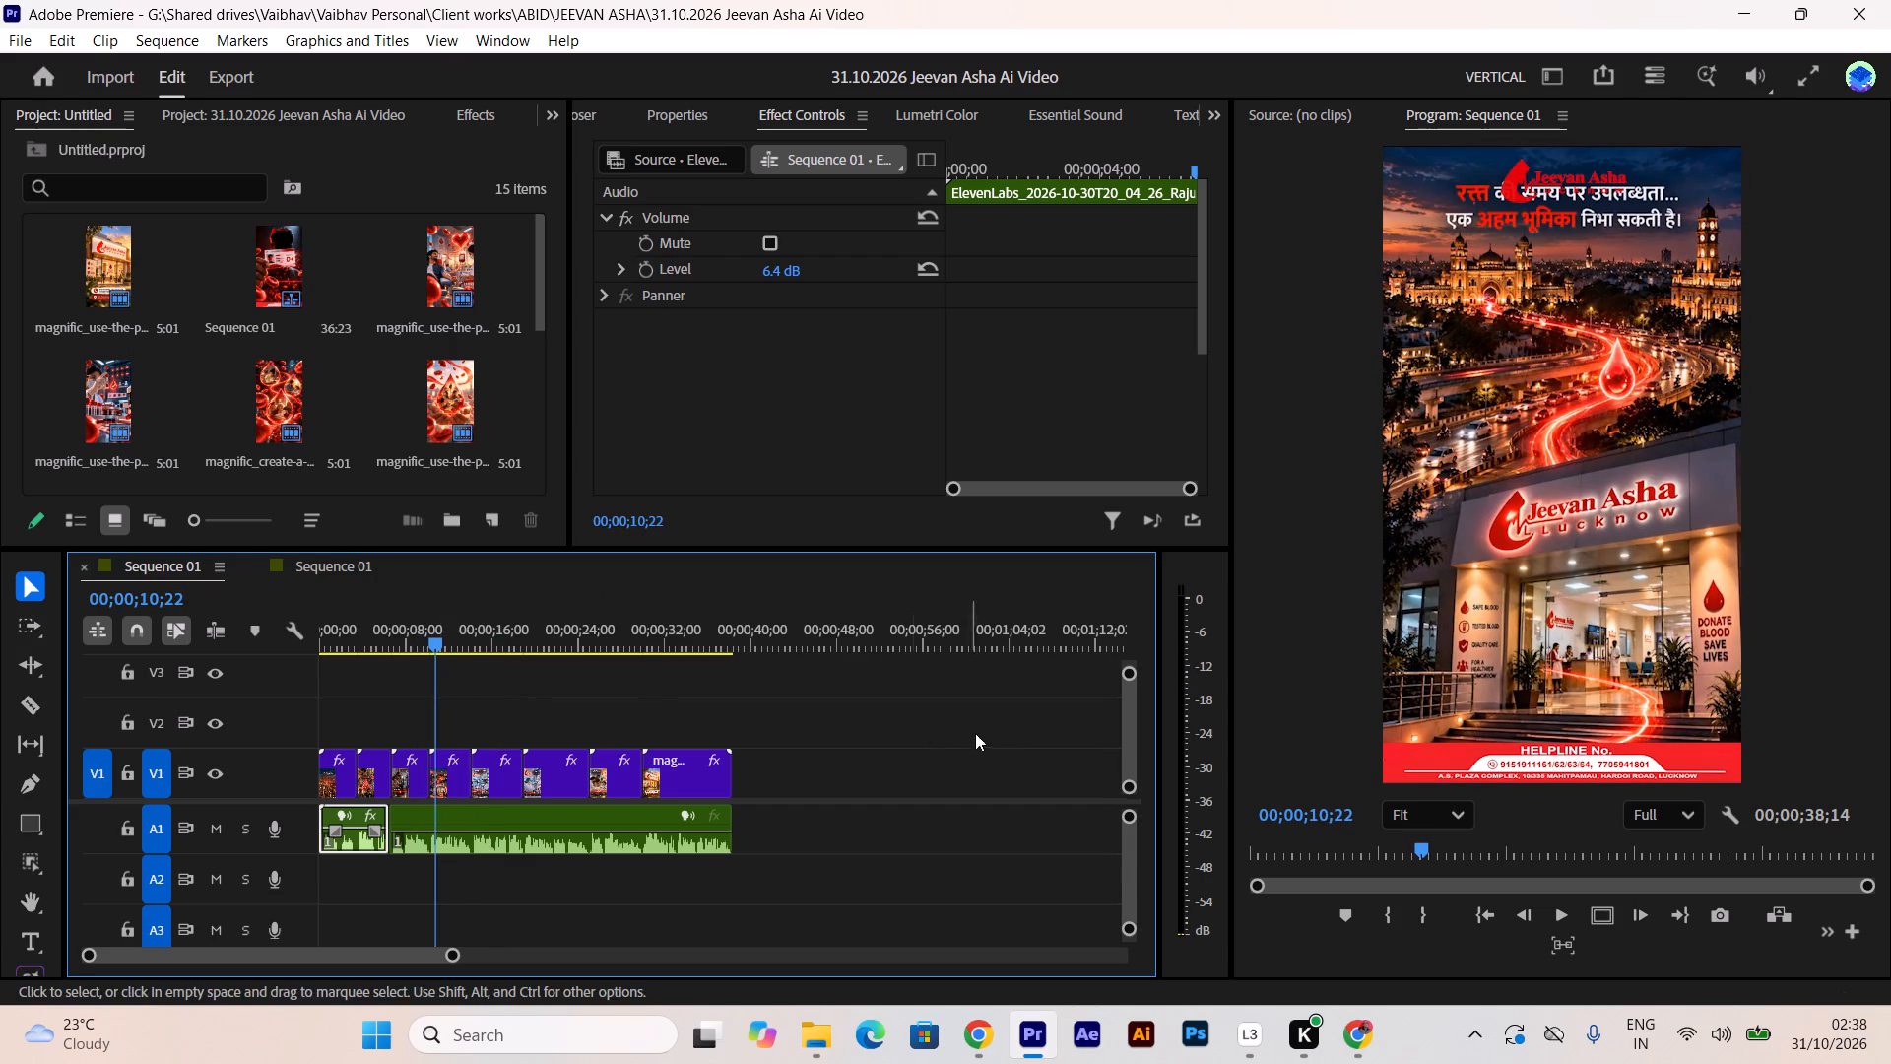
Open the nested overlay sequence on V4 and cut the Jeevan Asha Lucknow Logo.png clip out of it.
drag(1127, 678, 1134, 649)
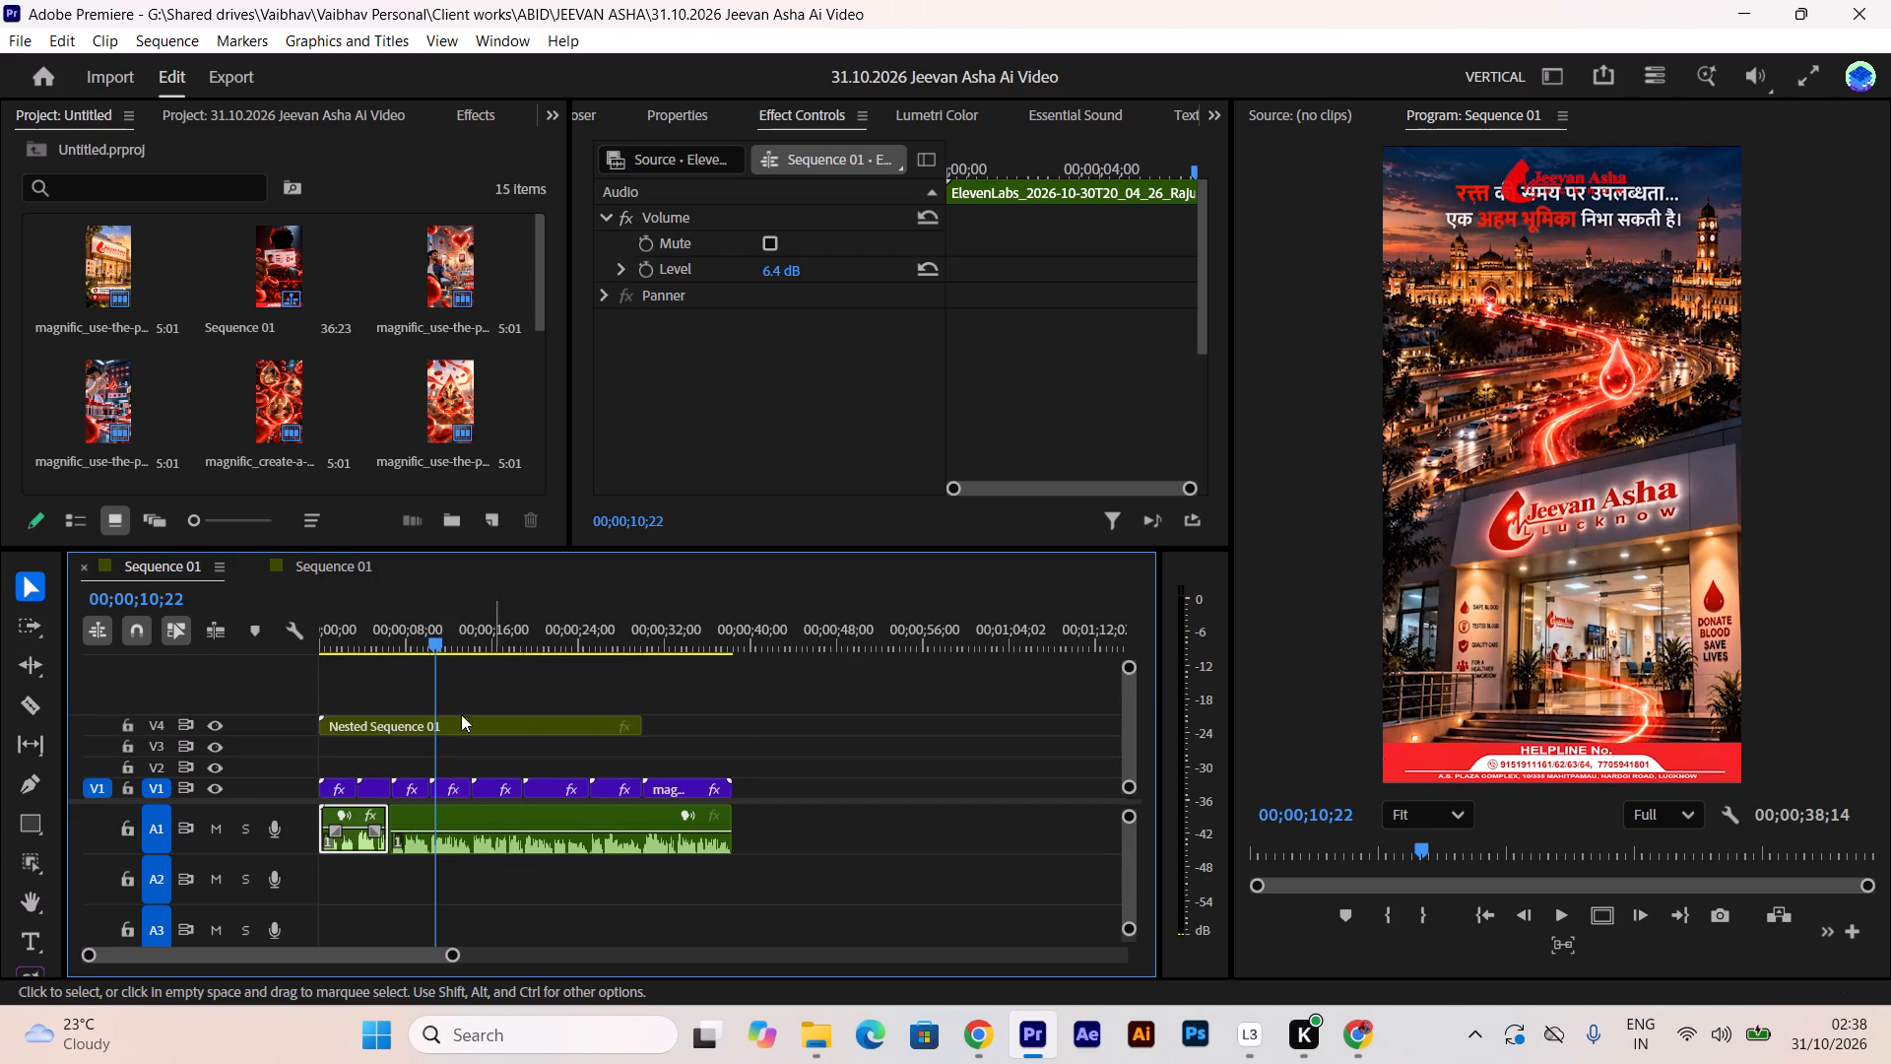
double_click(446, 721)
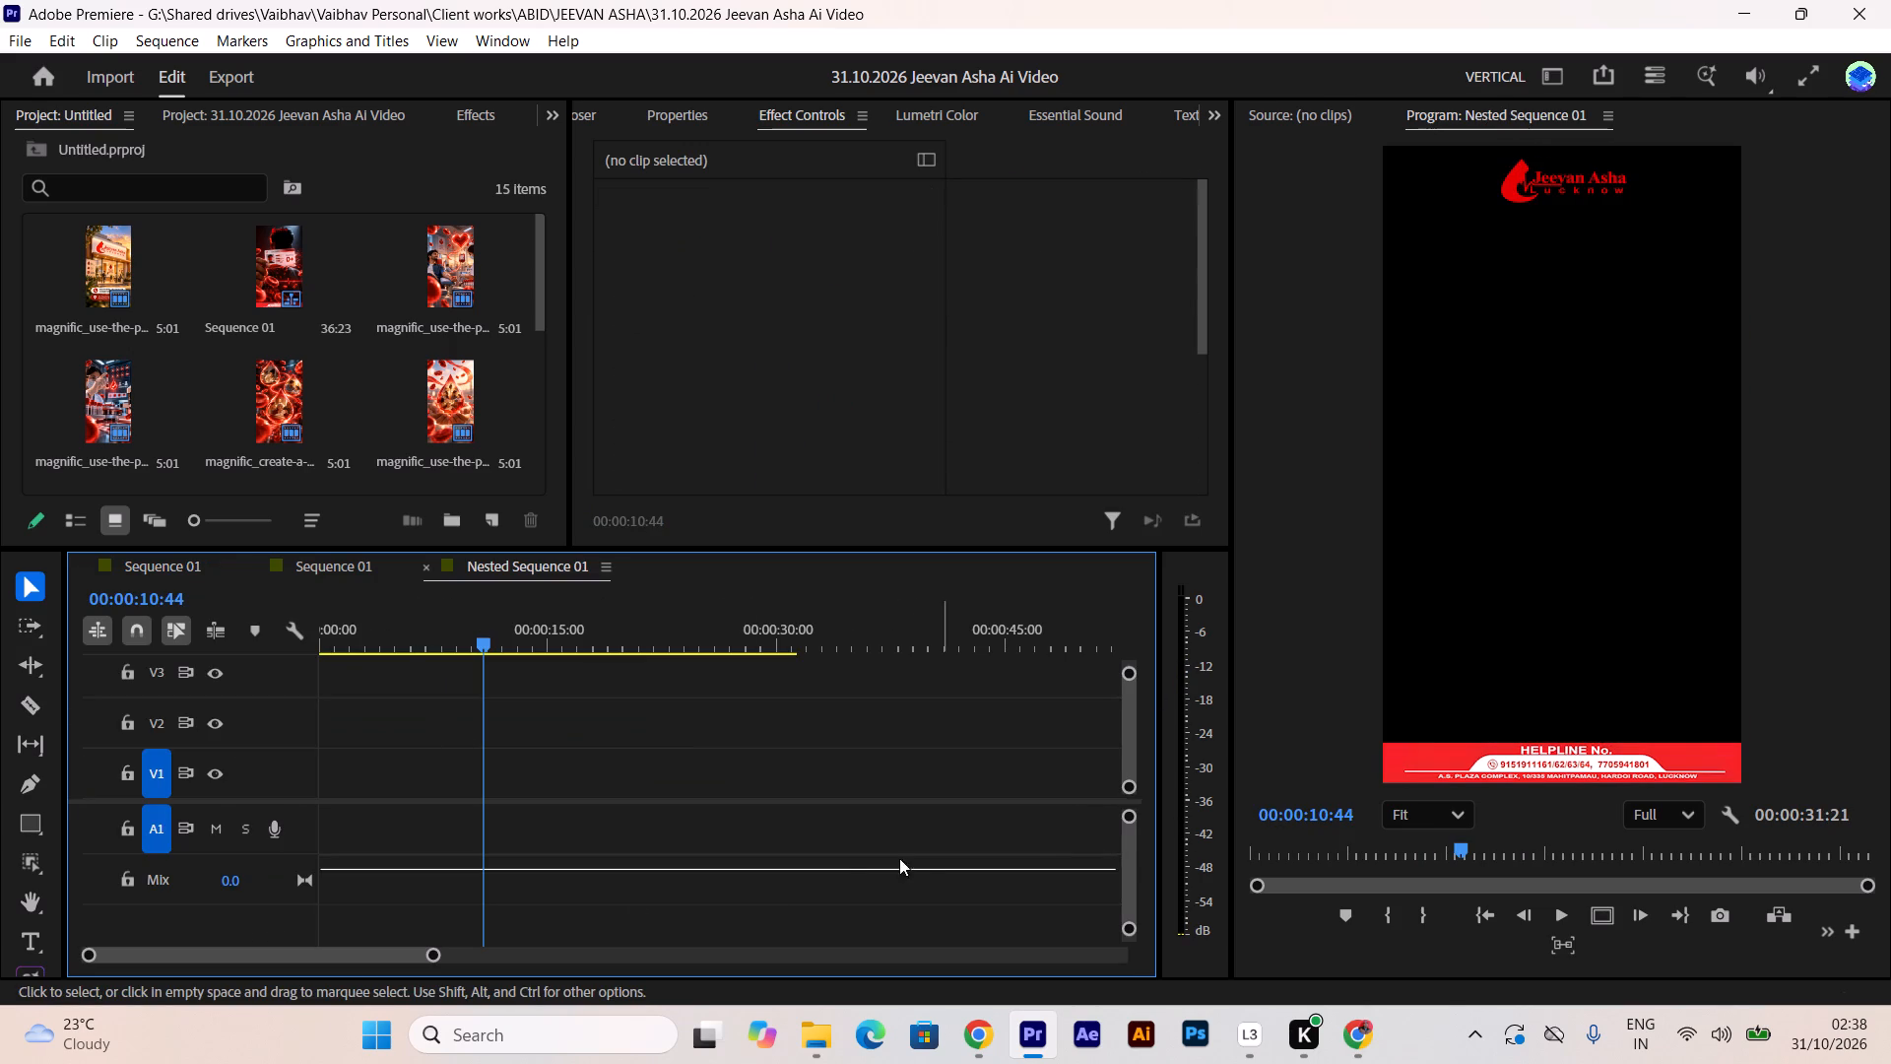
drag(260, 952, 155, 950)
drag(1124, 669, 1126, 648)
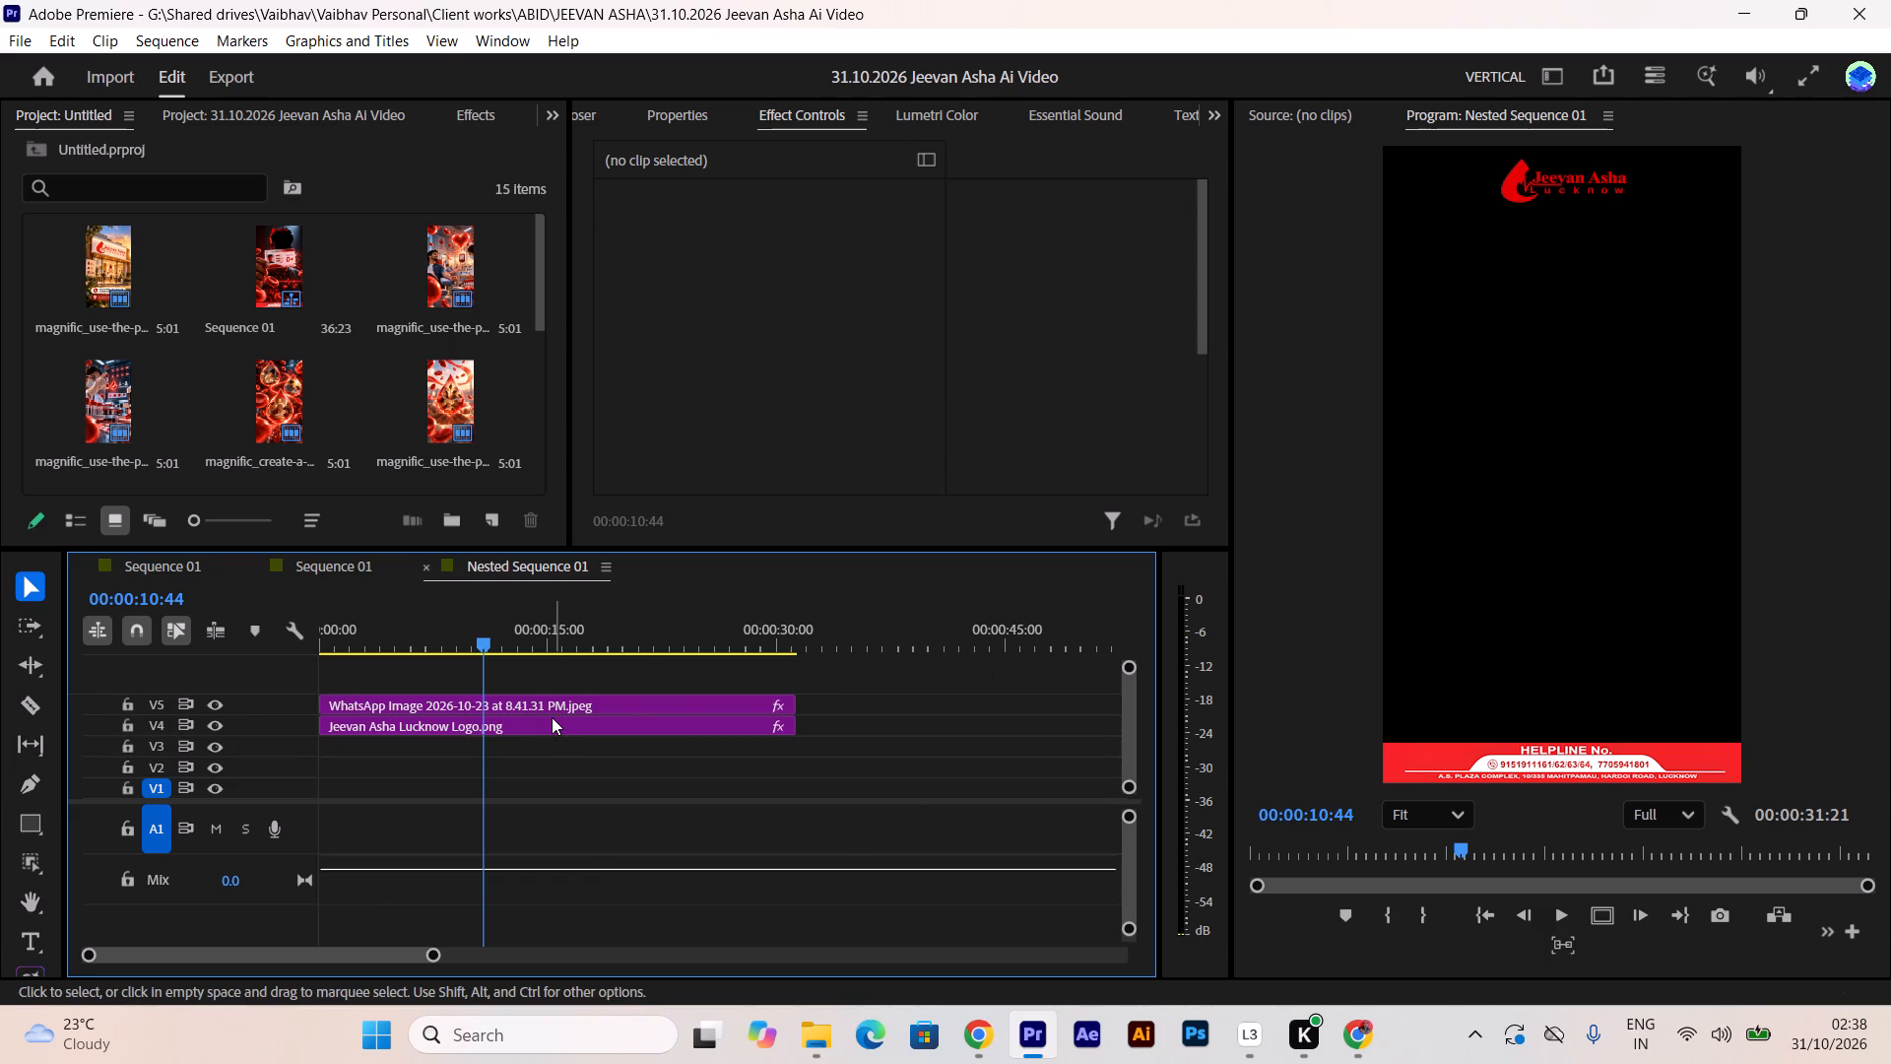
click(552, 717)
drag(520, 722, 307, 576)
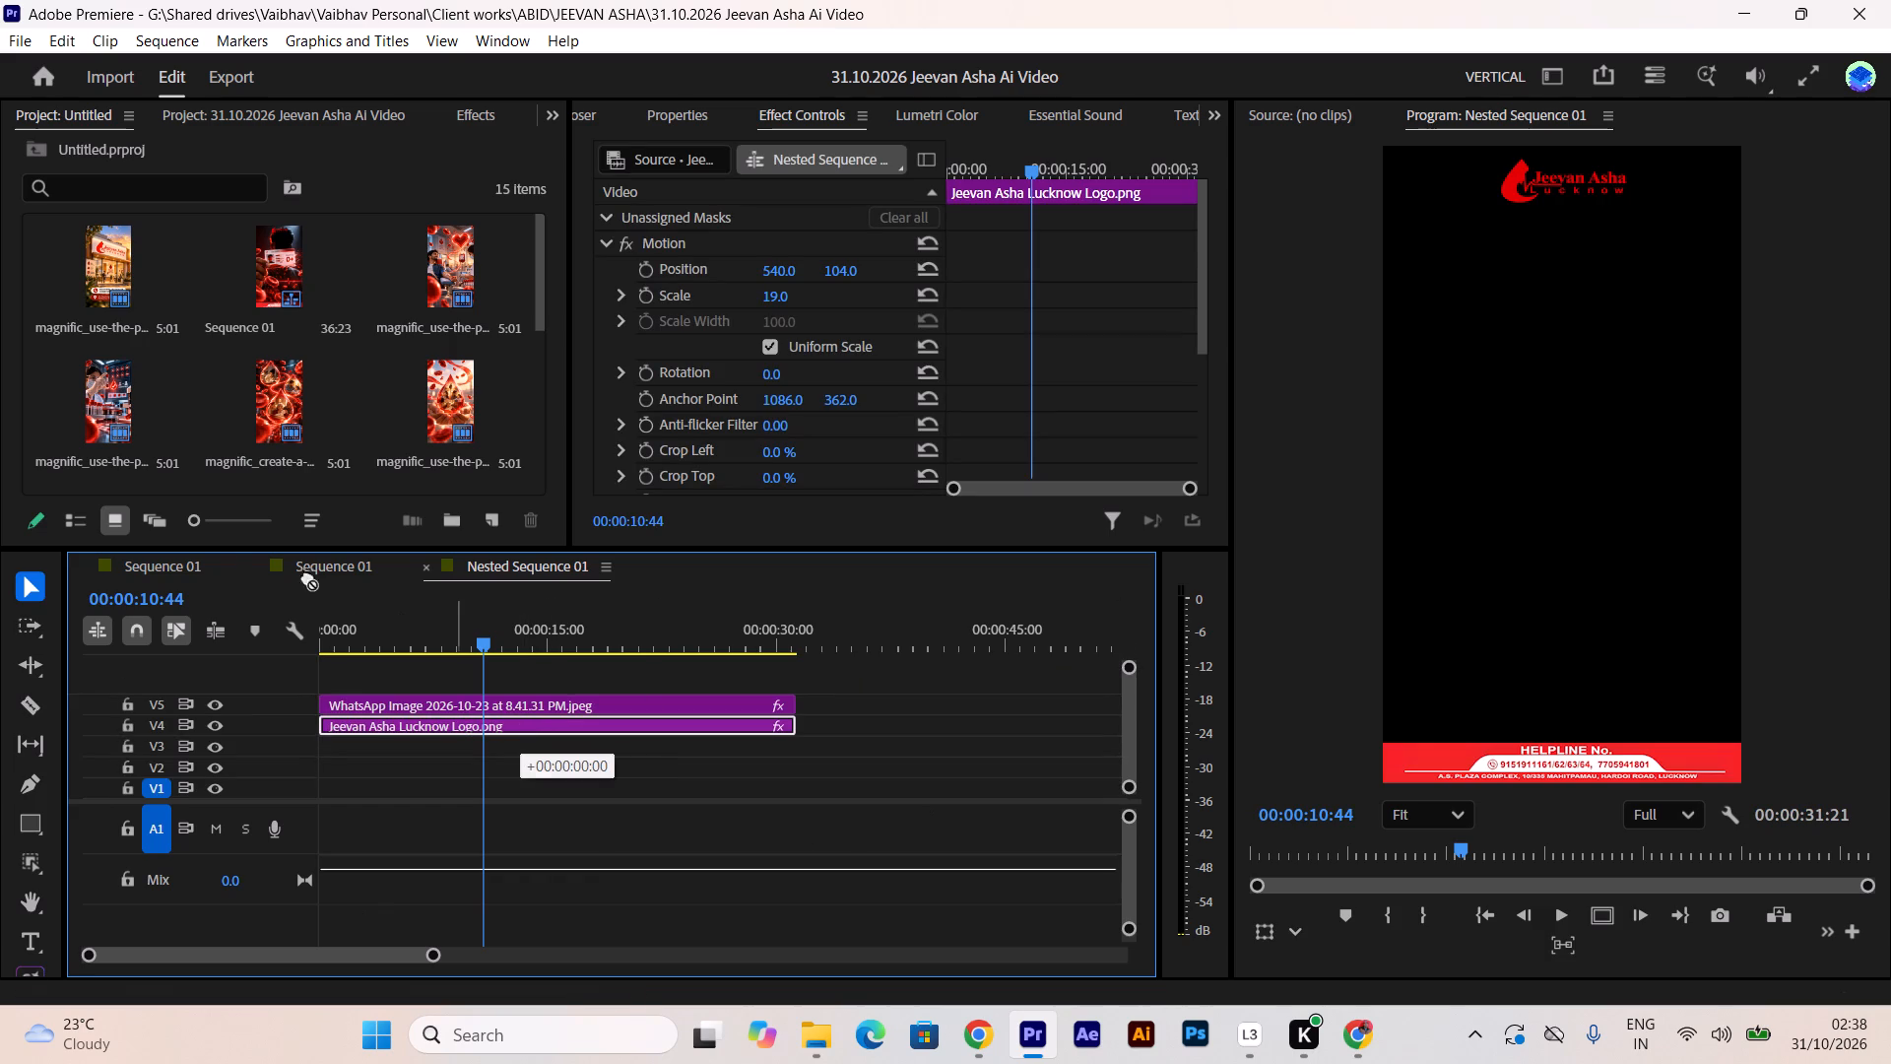
drag(307, 576, 217, 560)
key(ctrl+x)
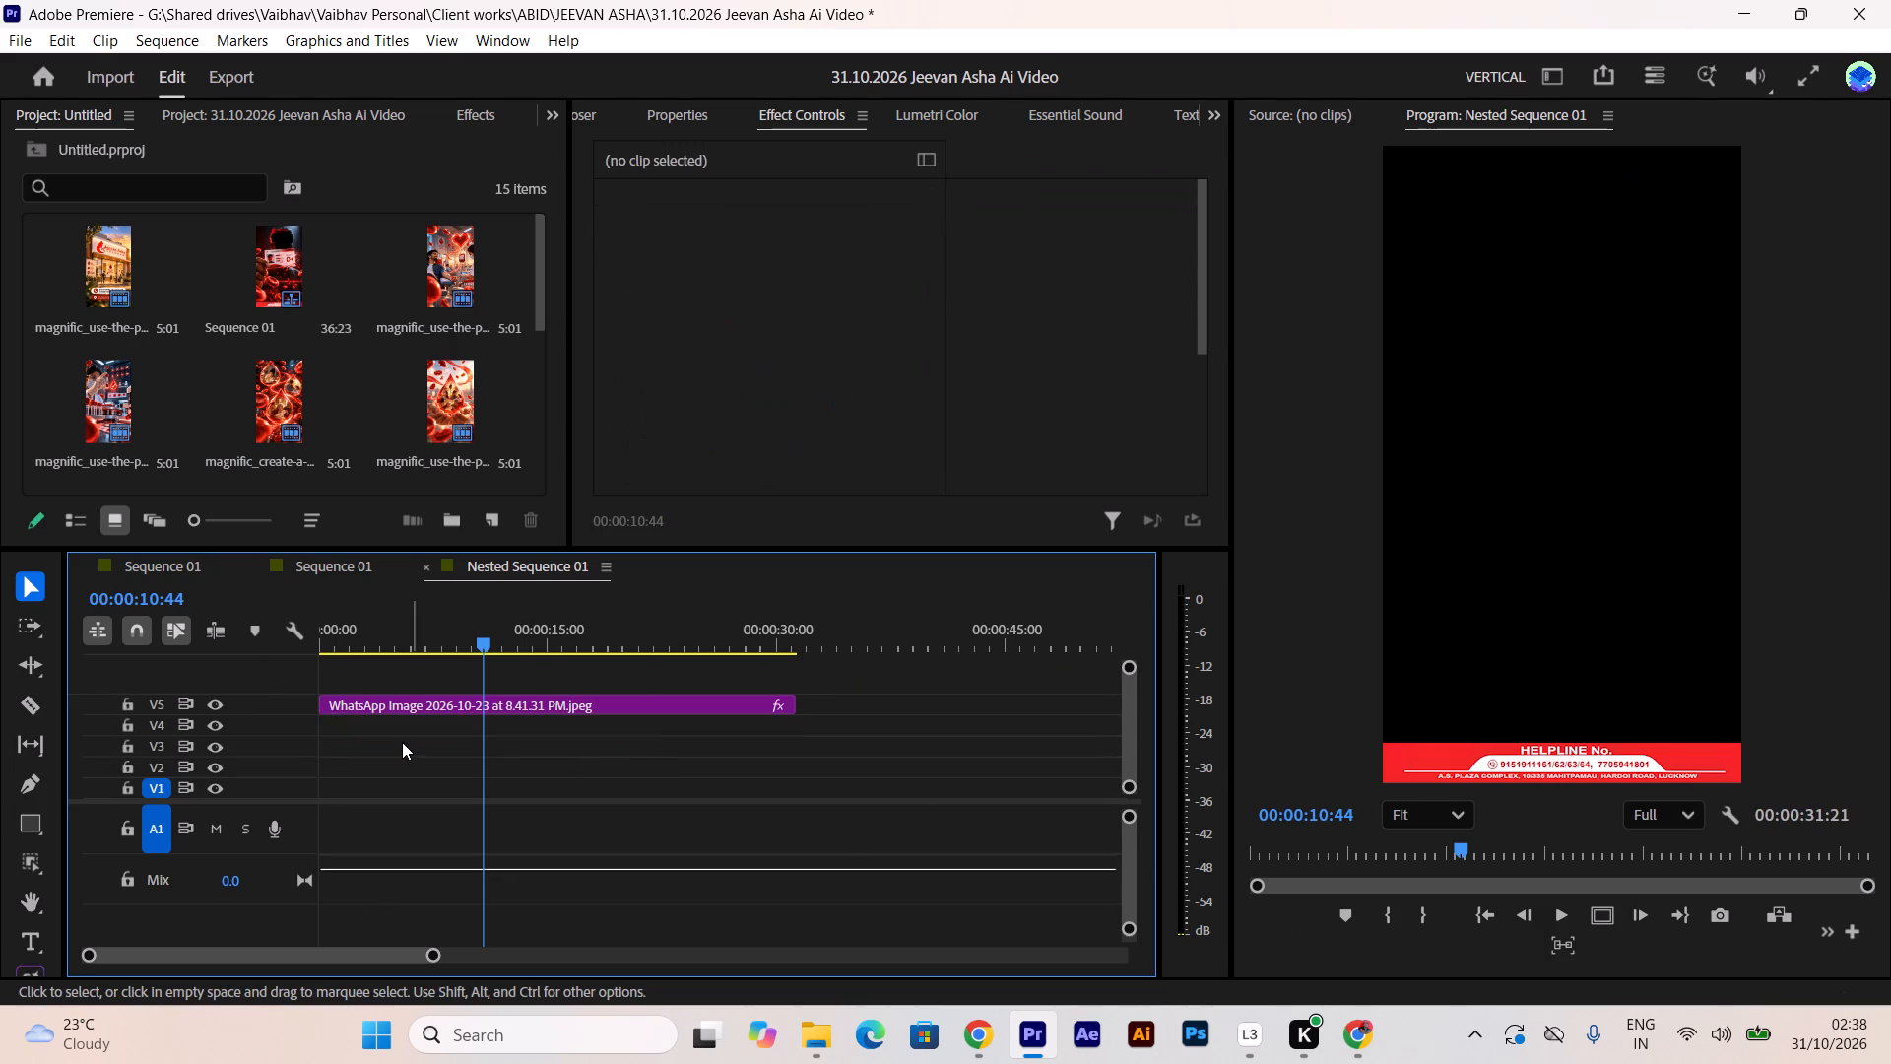
Paste the logo clip into the main Sequence 01 and place it on a new V5 track from the sequence start.
click(187, 567)
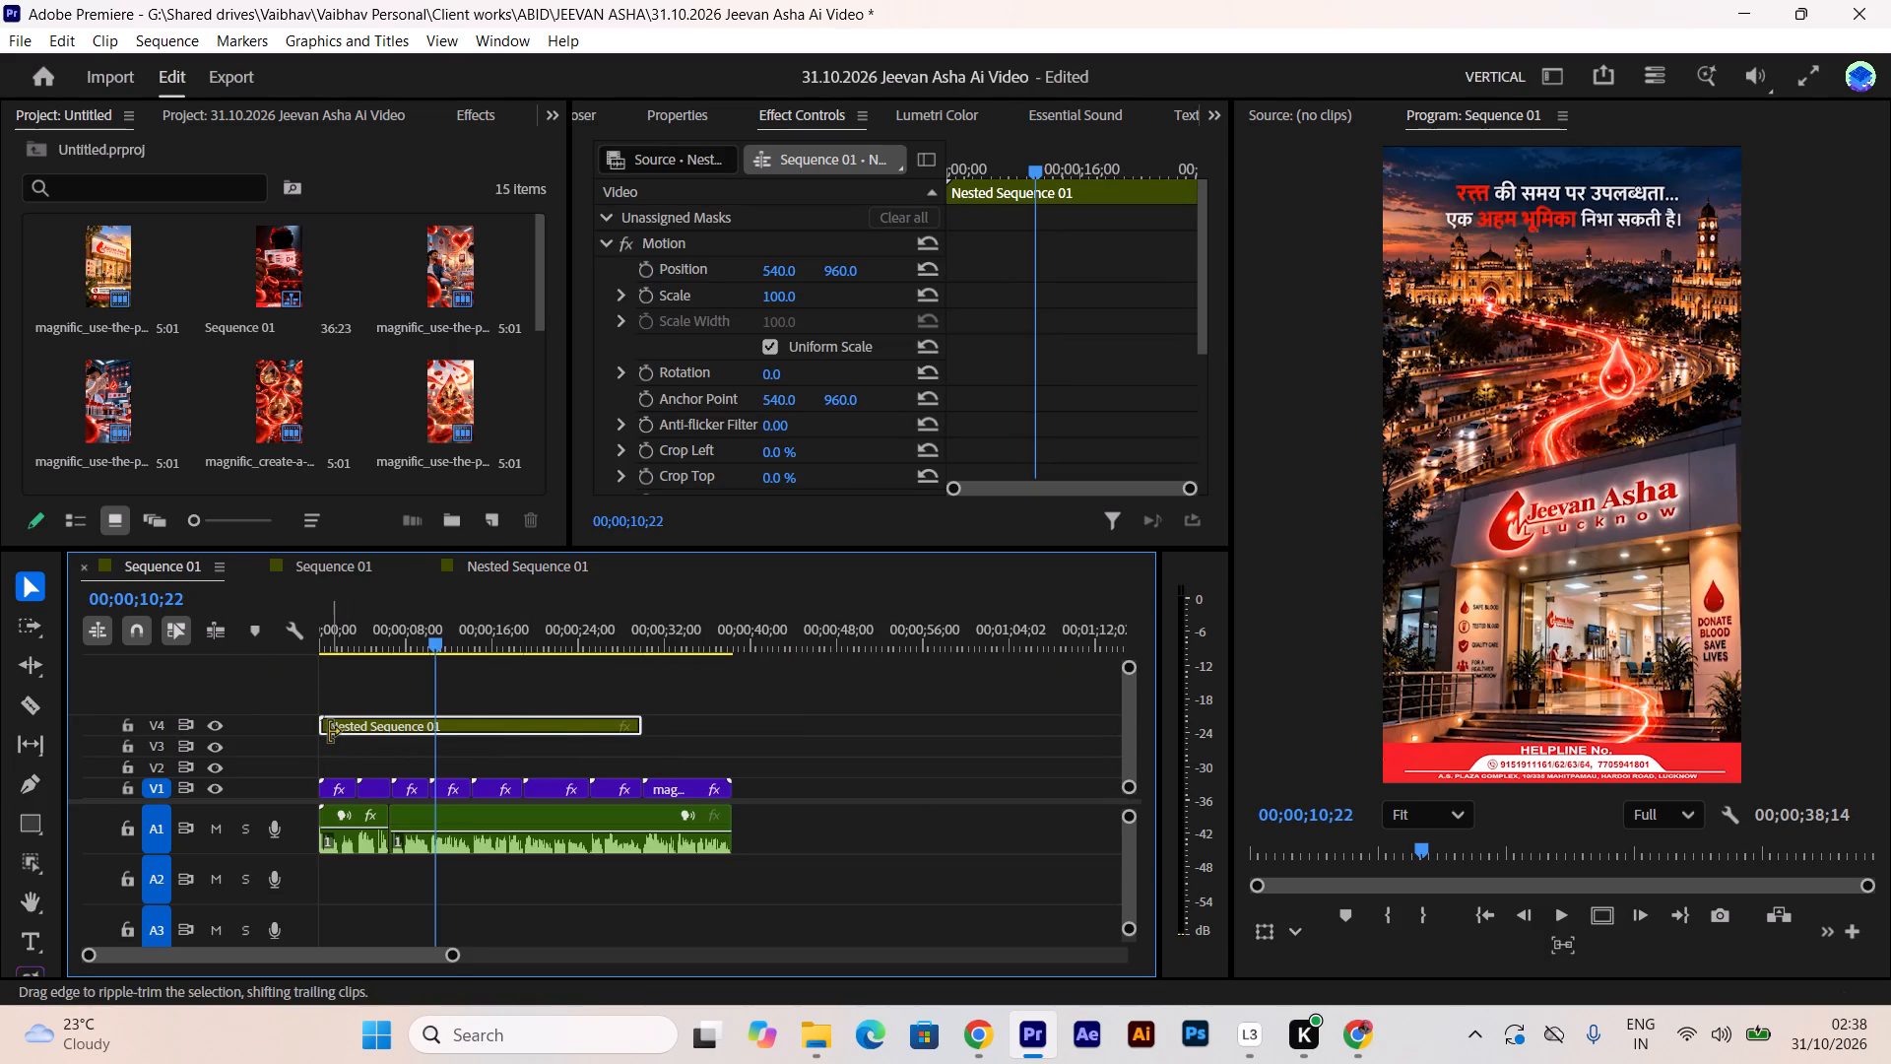
key(ctrl+v)
drag(543, 727, 386, 695)
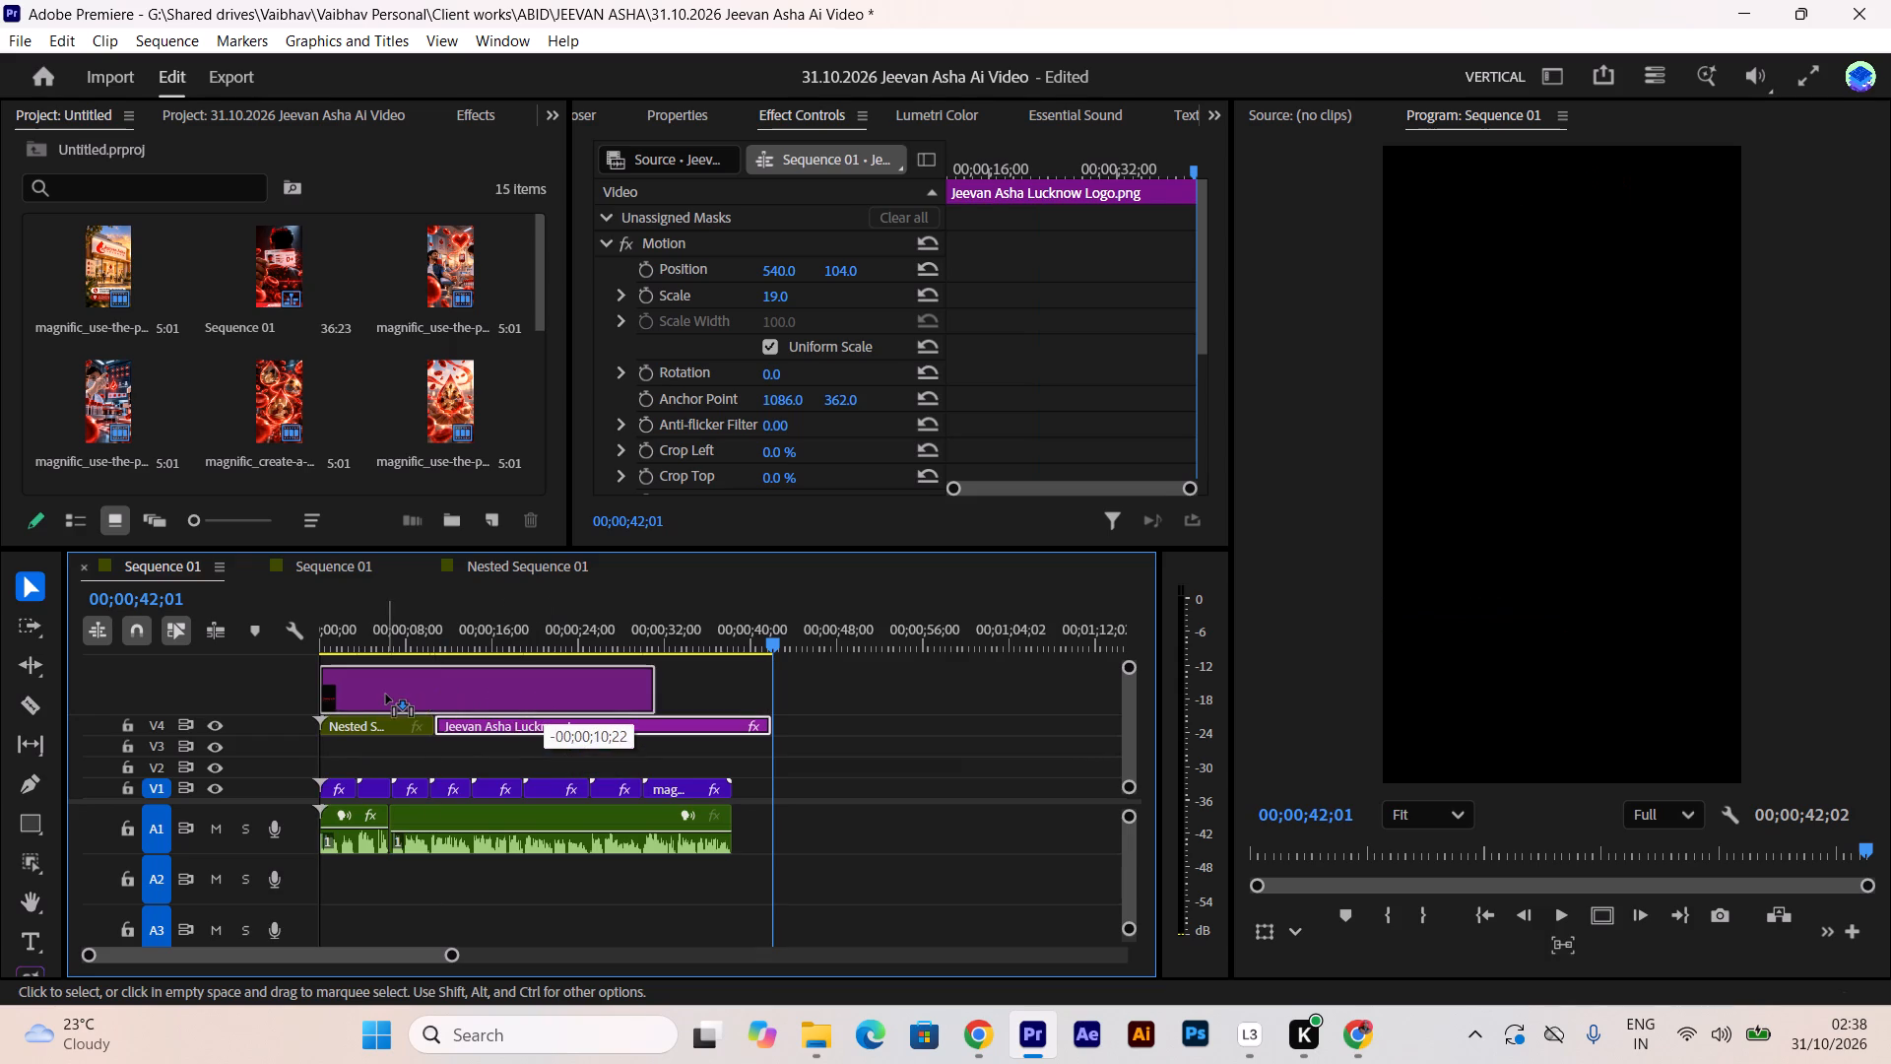
drag(386, 695, 386, 694)
Extend the shortened nested overlay clip on V4 to its media limit, about 31 s long.
drag(438, 731, 657, 748)
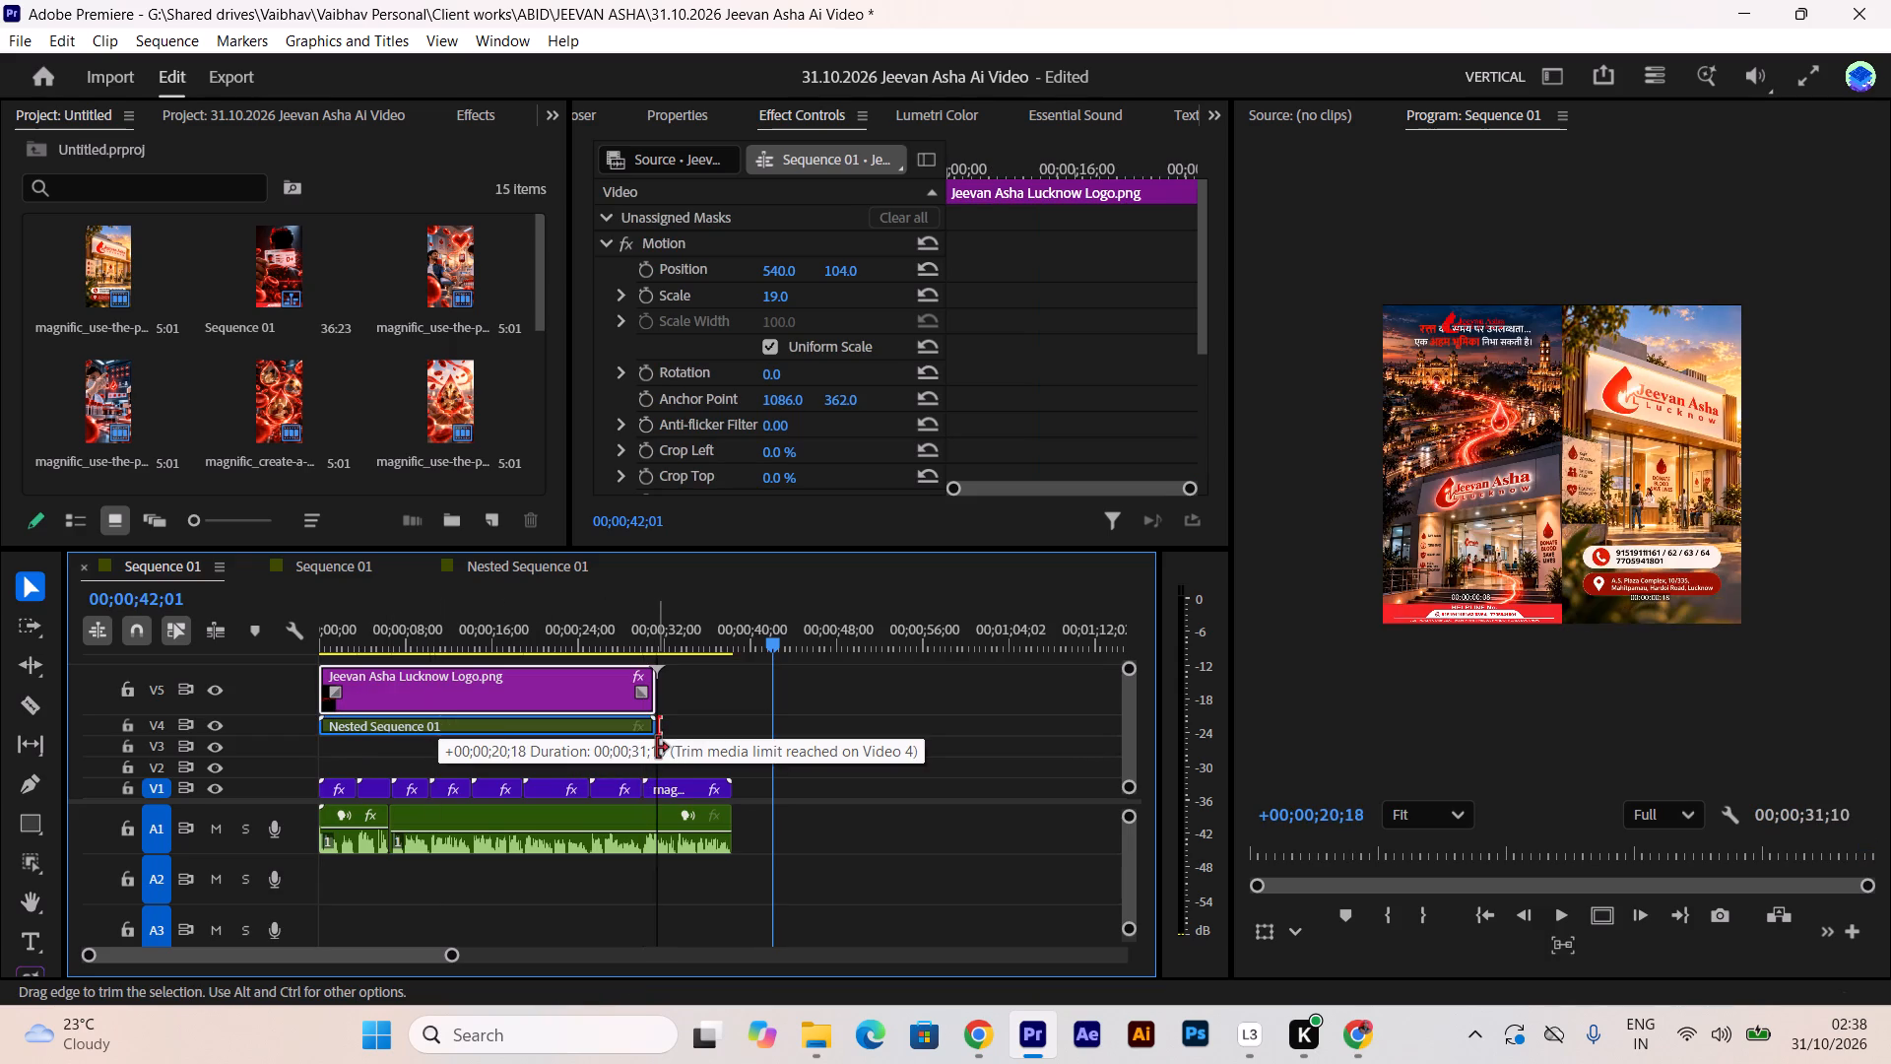
drag(657, 748, 657, 745)
Enlarge the glowing-road Jeevan Asha building clip on V1 at about 11 s to scale 181 and set its vertical position to 1034.
drag(633, 619, 443, 647)
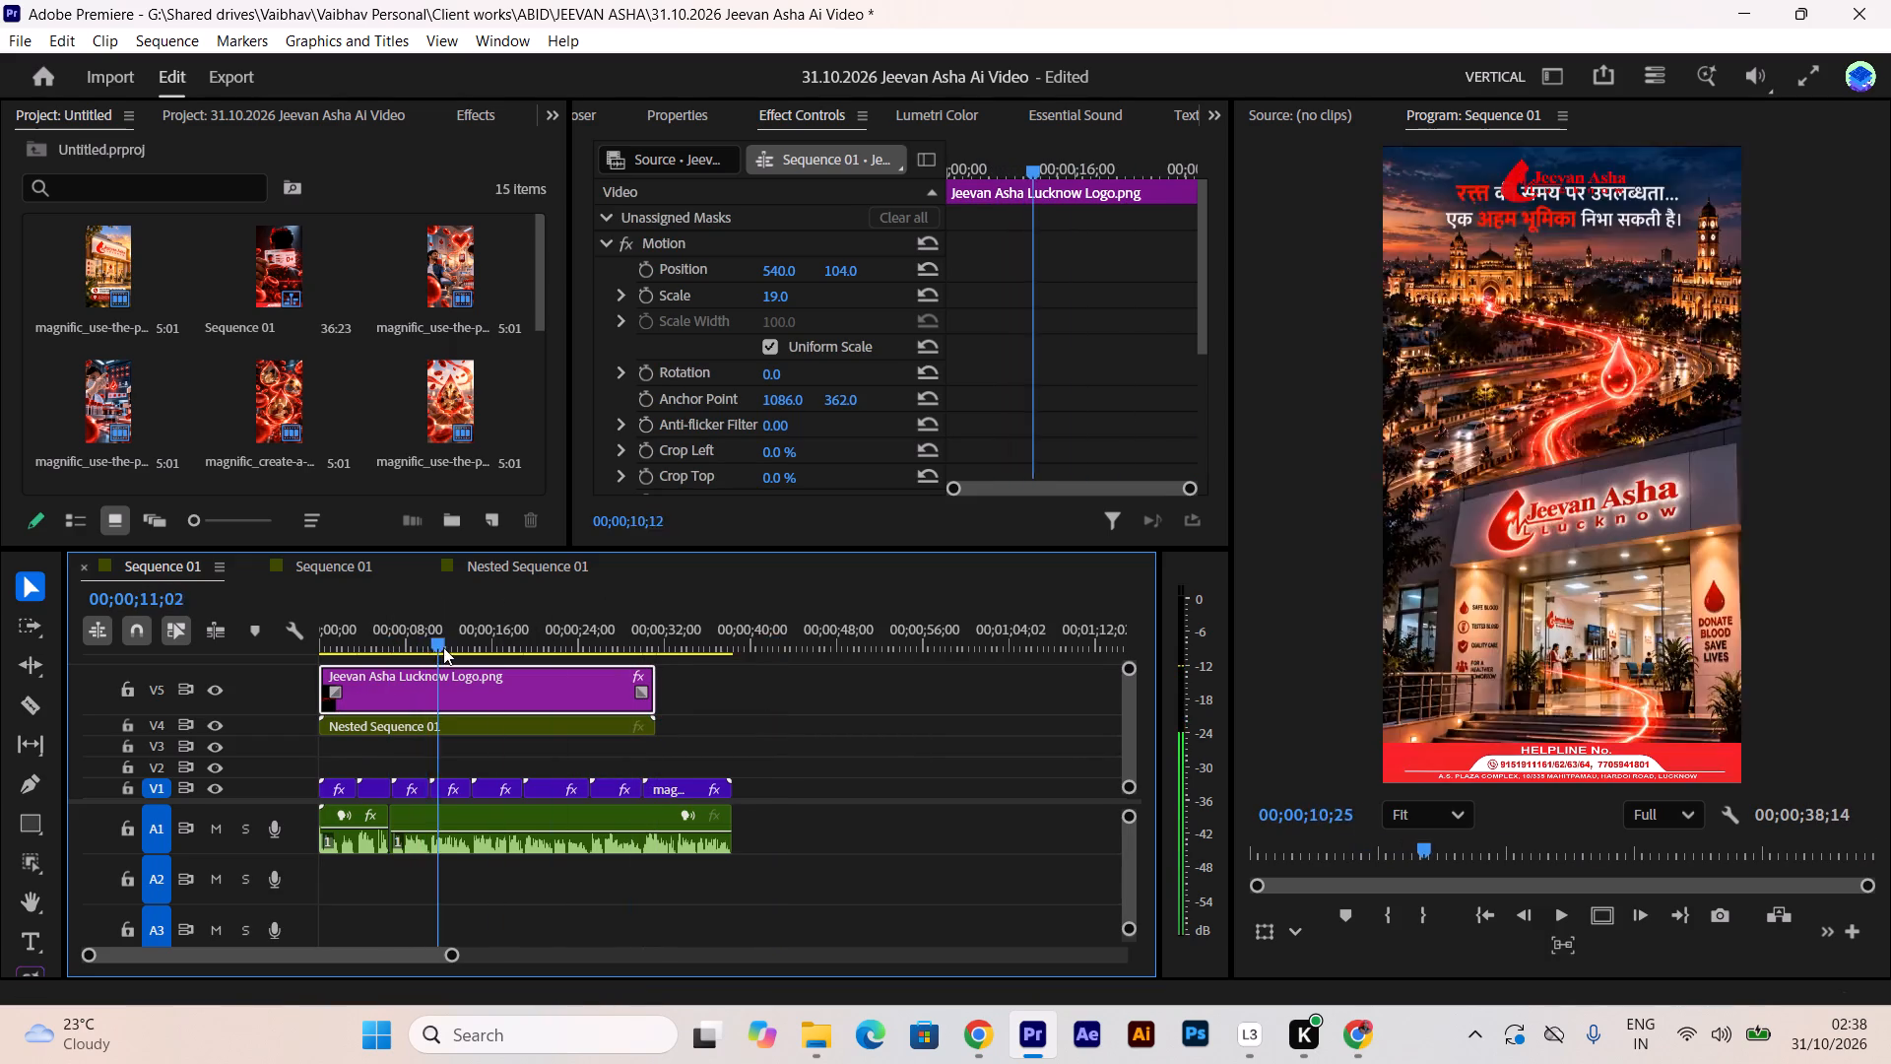
drag(443, 647, 419, 647)
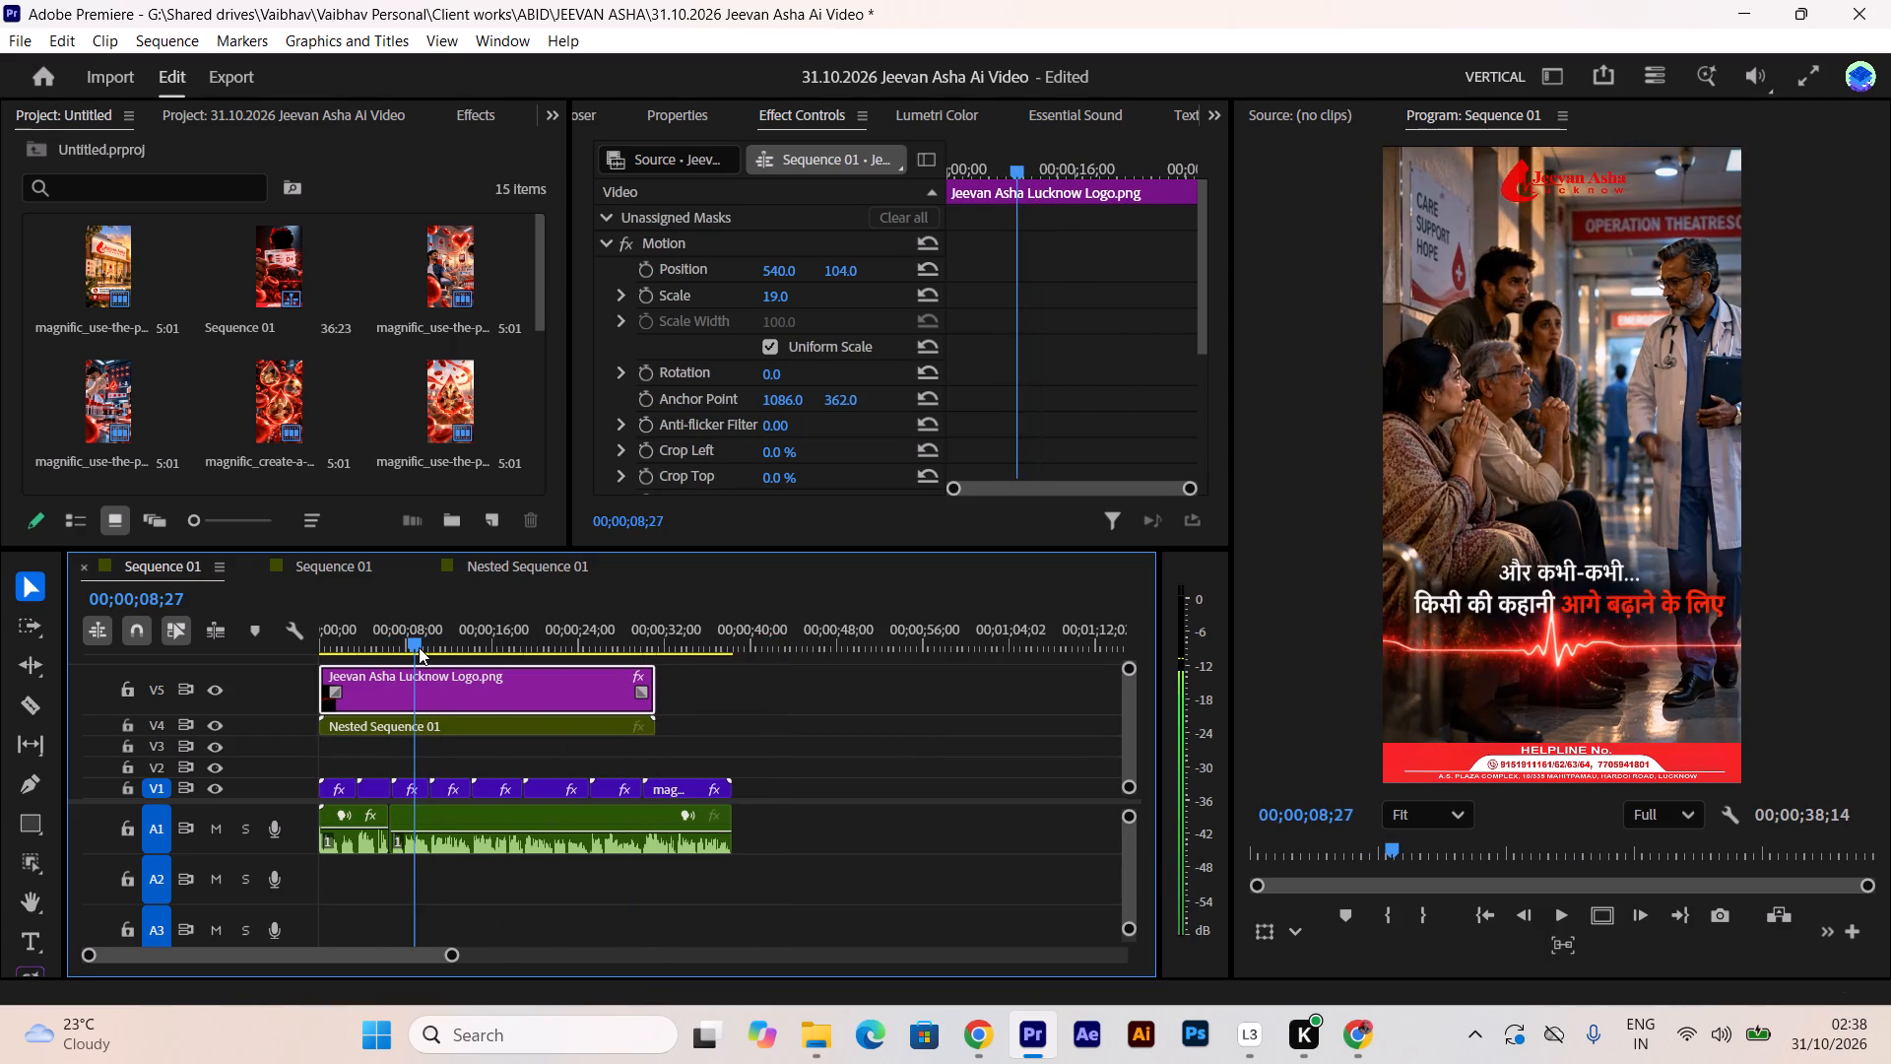
drag(419, 647, 424, 647)
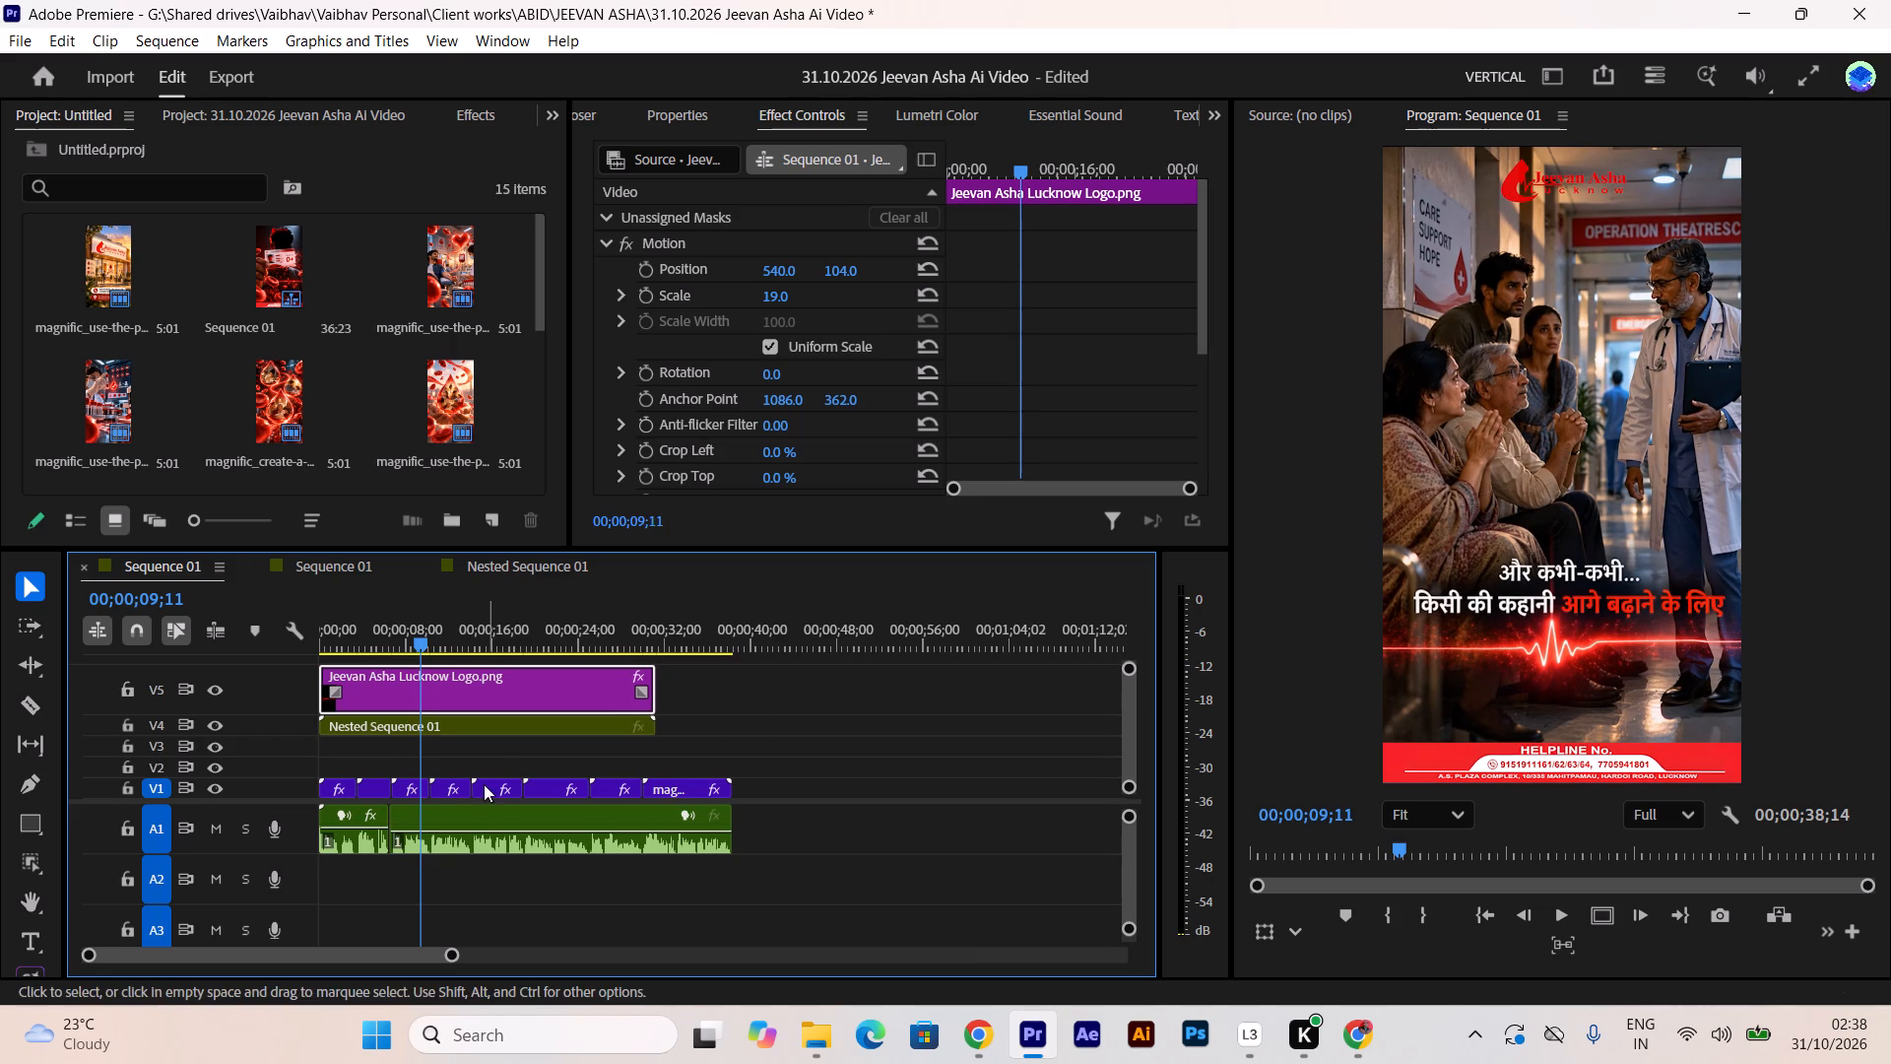
key(space)
key(space)
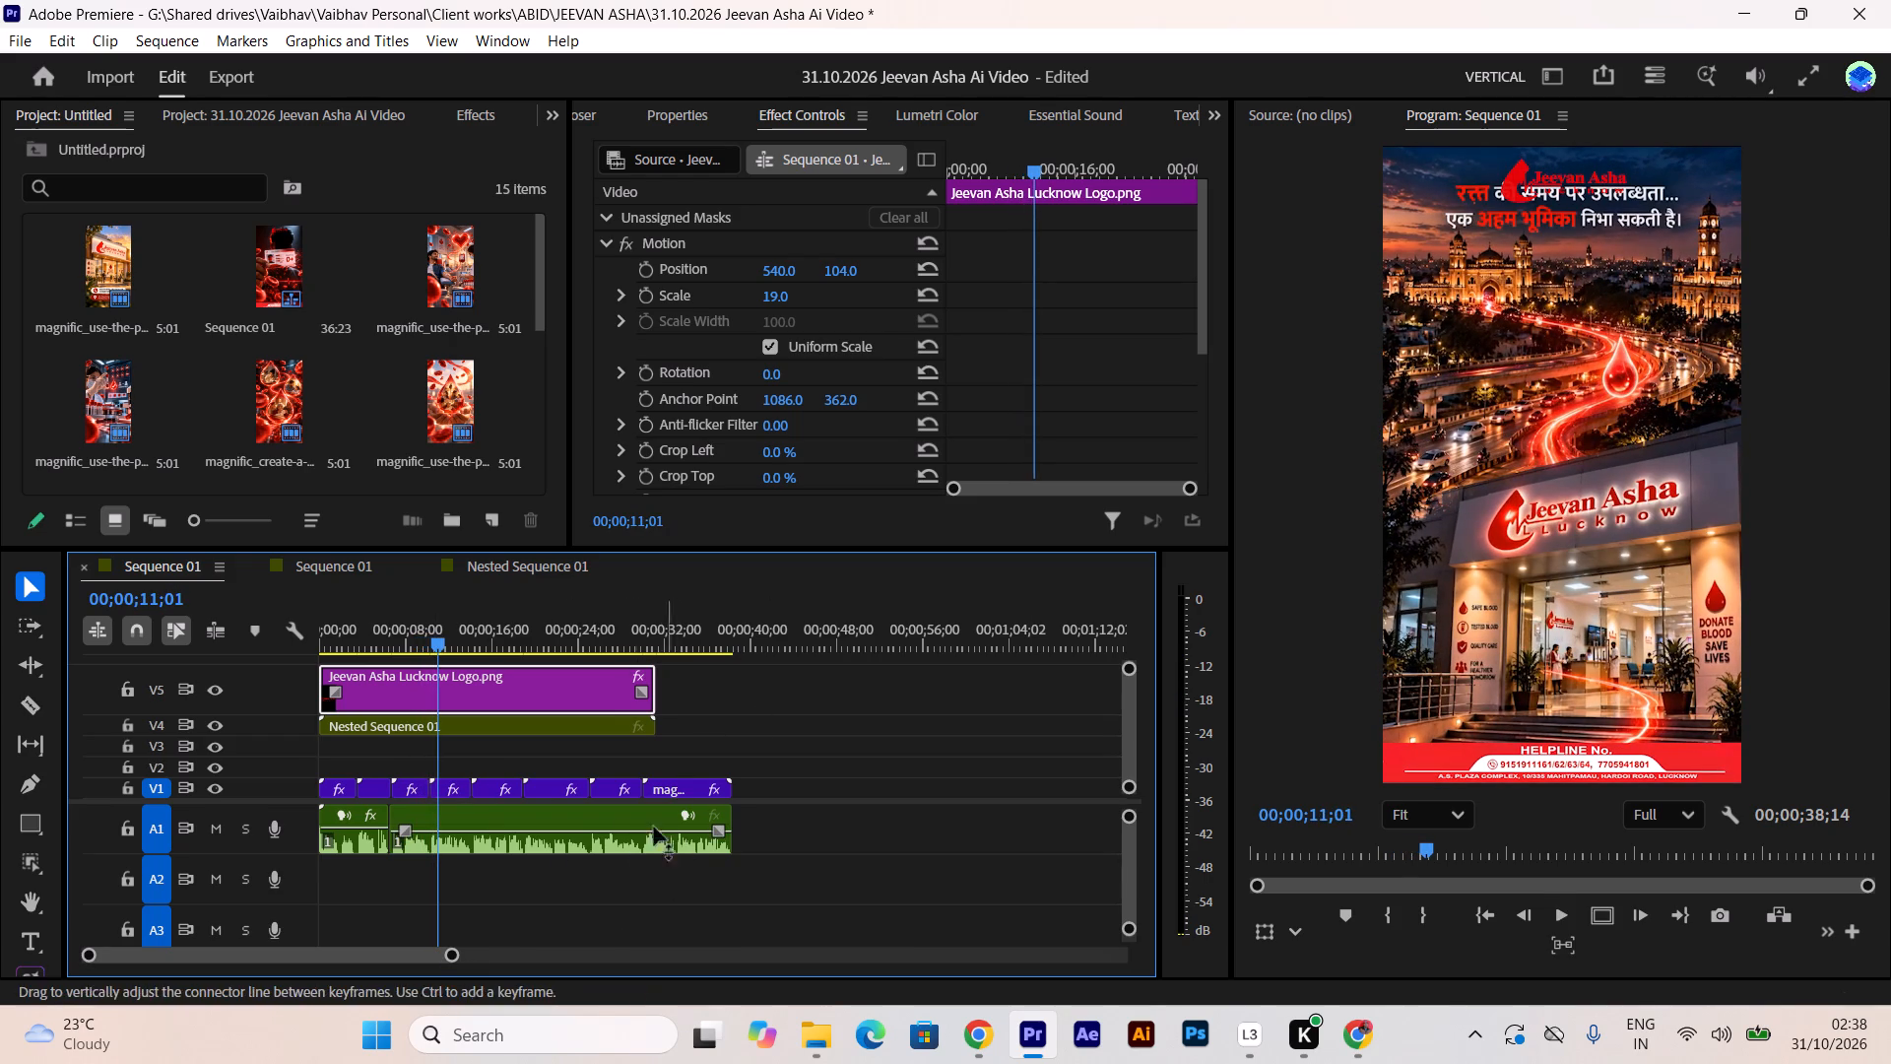
scroll(456, 787, up, 5)
alt+scroll(445, 786, up, 11)
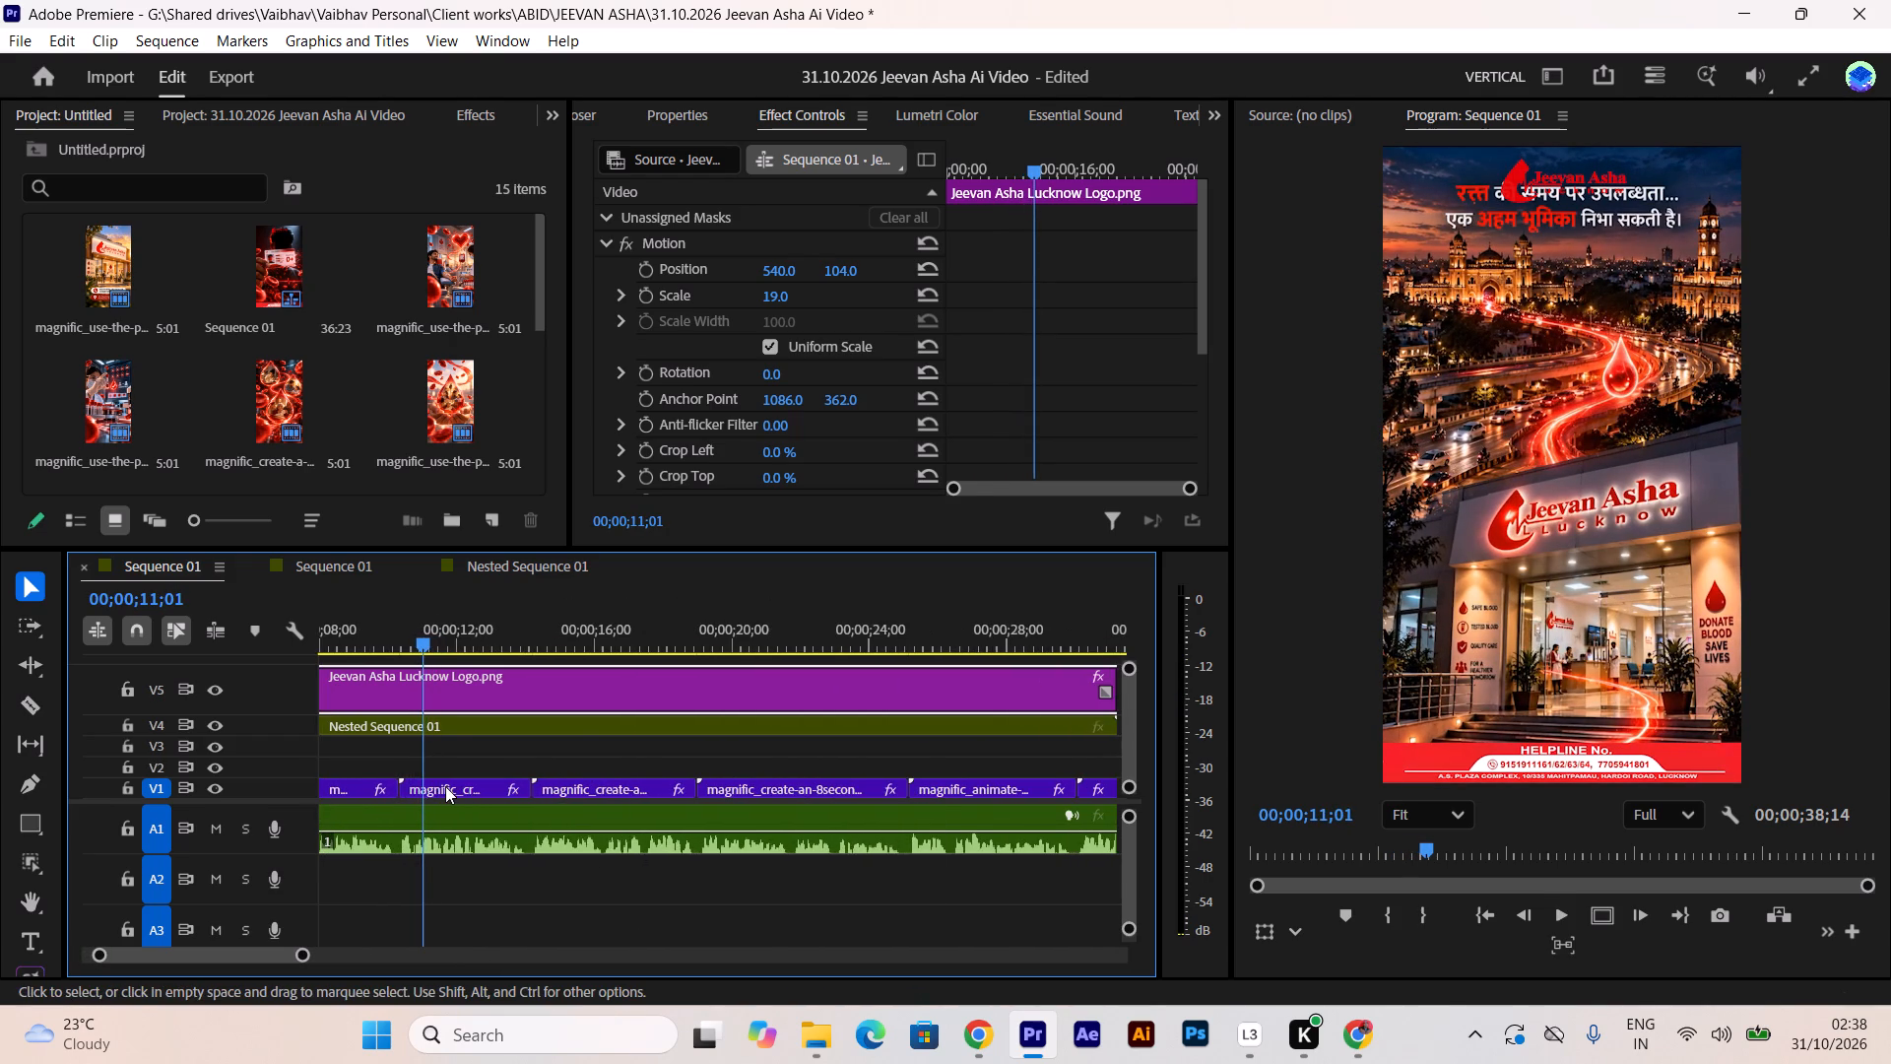
click(445, 786)
drag(770, 302, 796, 315)
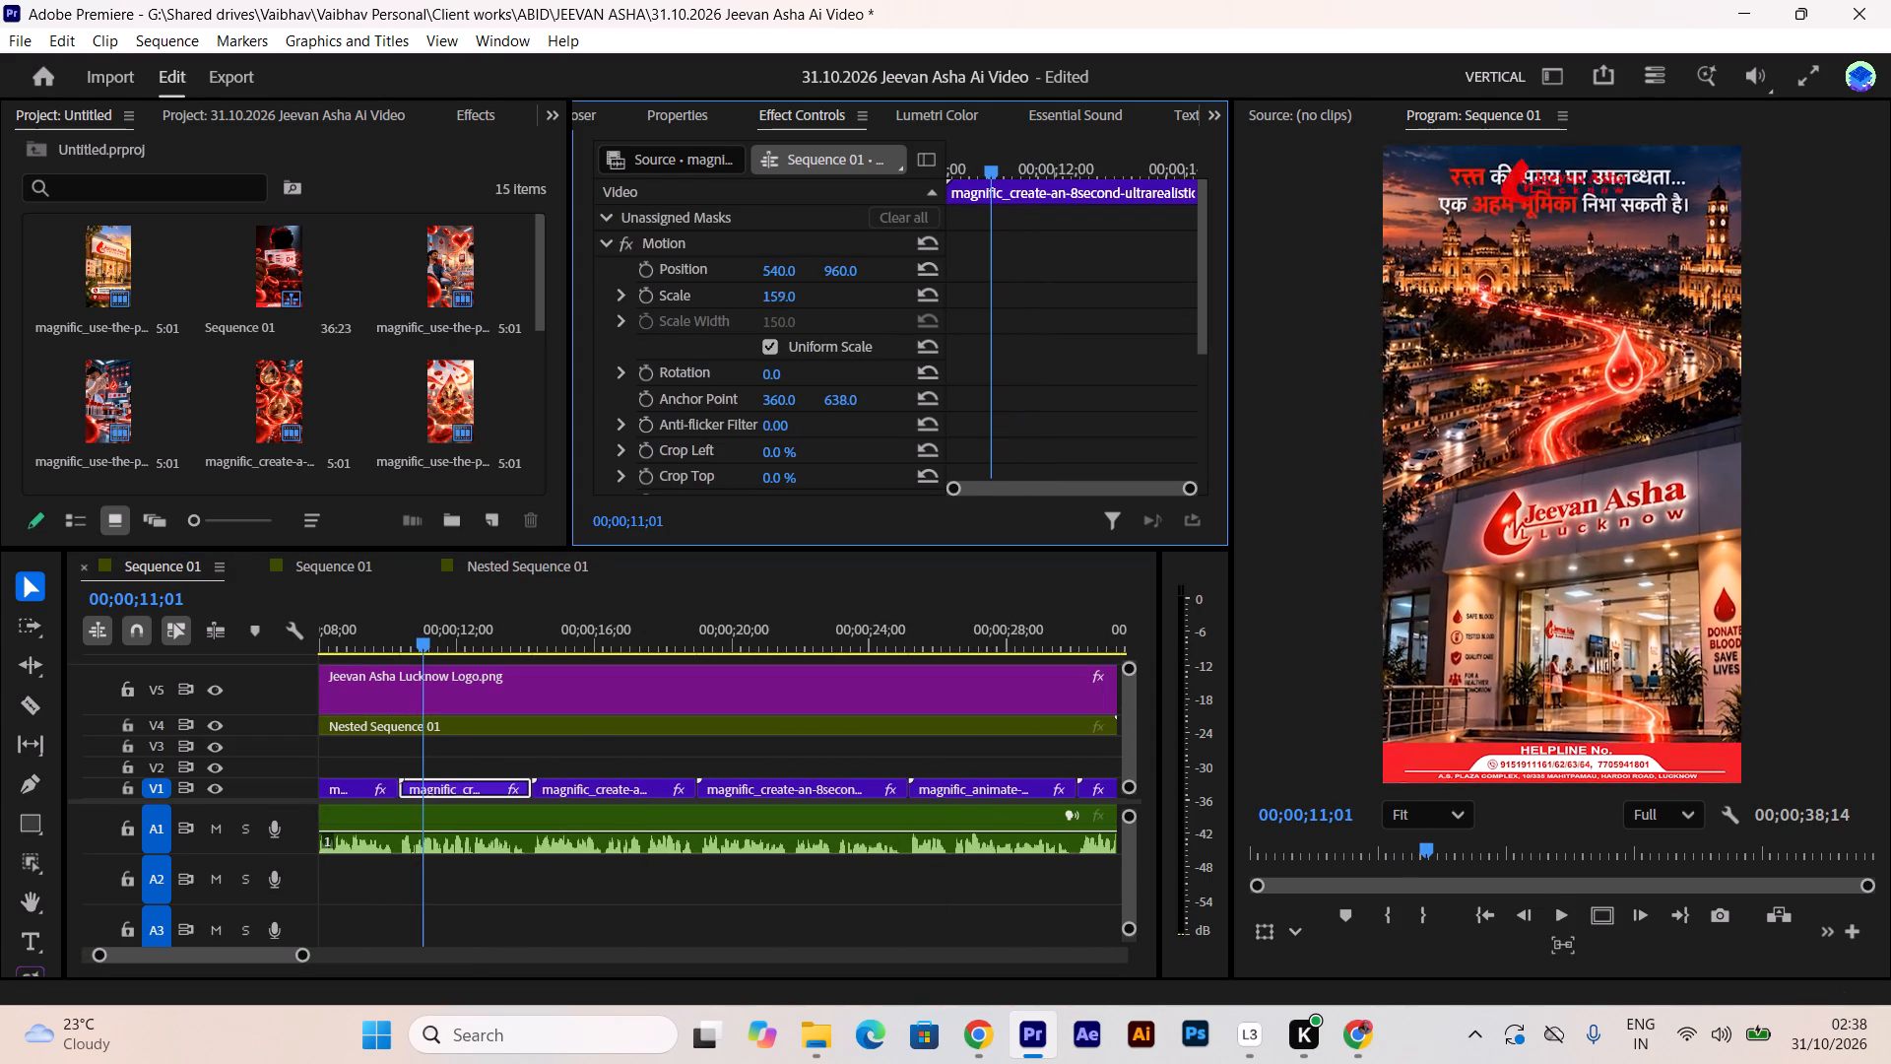
drag(796, 315, 806, 317)
drag(838, 261, 999, 274)
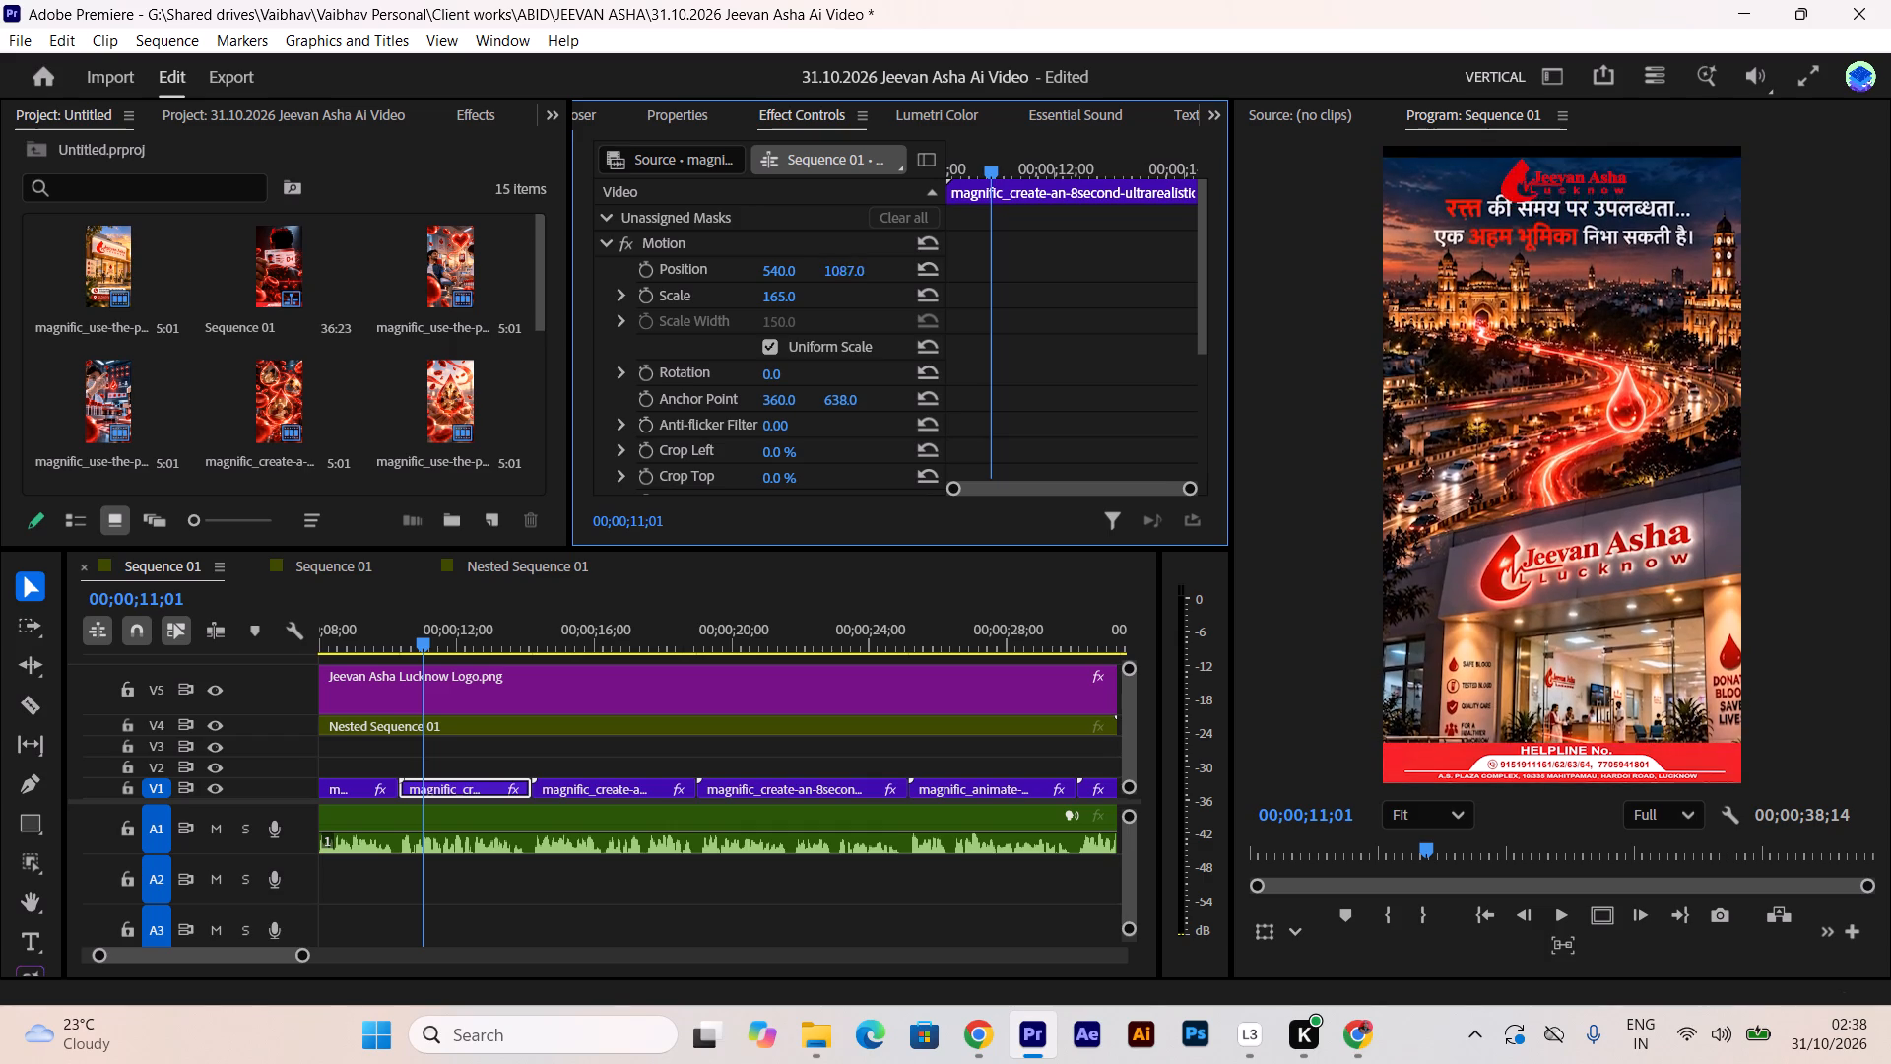
drag(999, 274, 935, 281)
drag(781, 299, 815, 311)
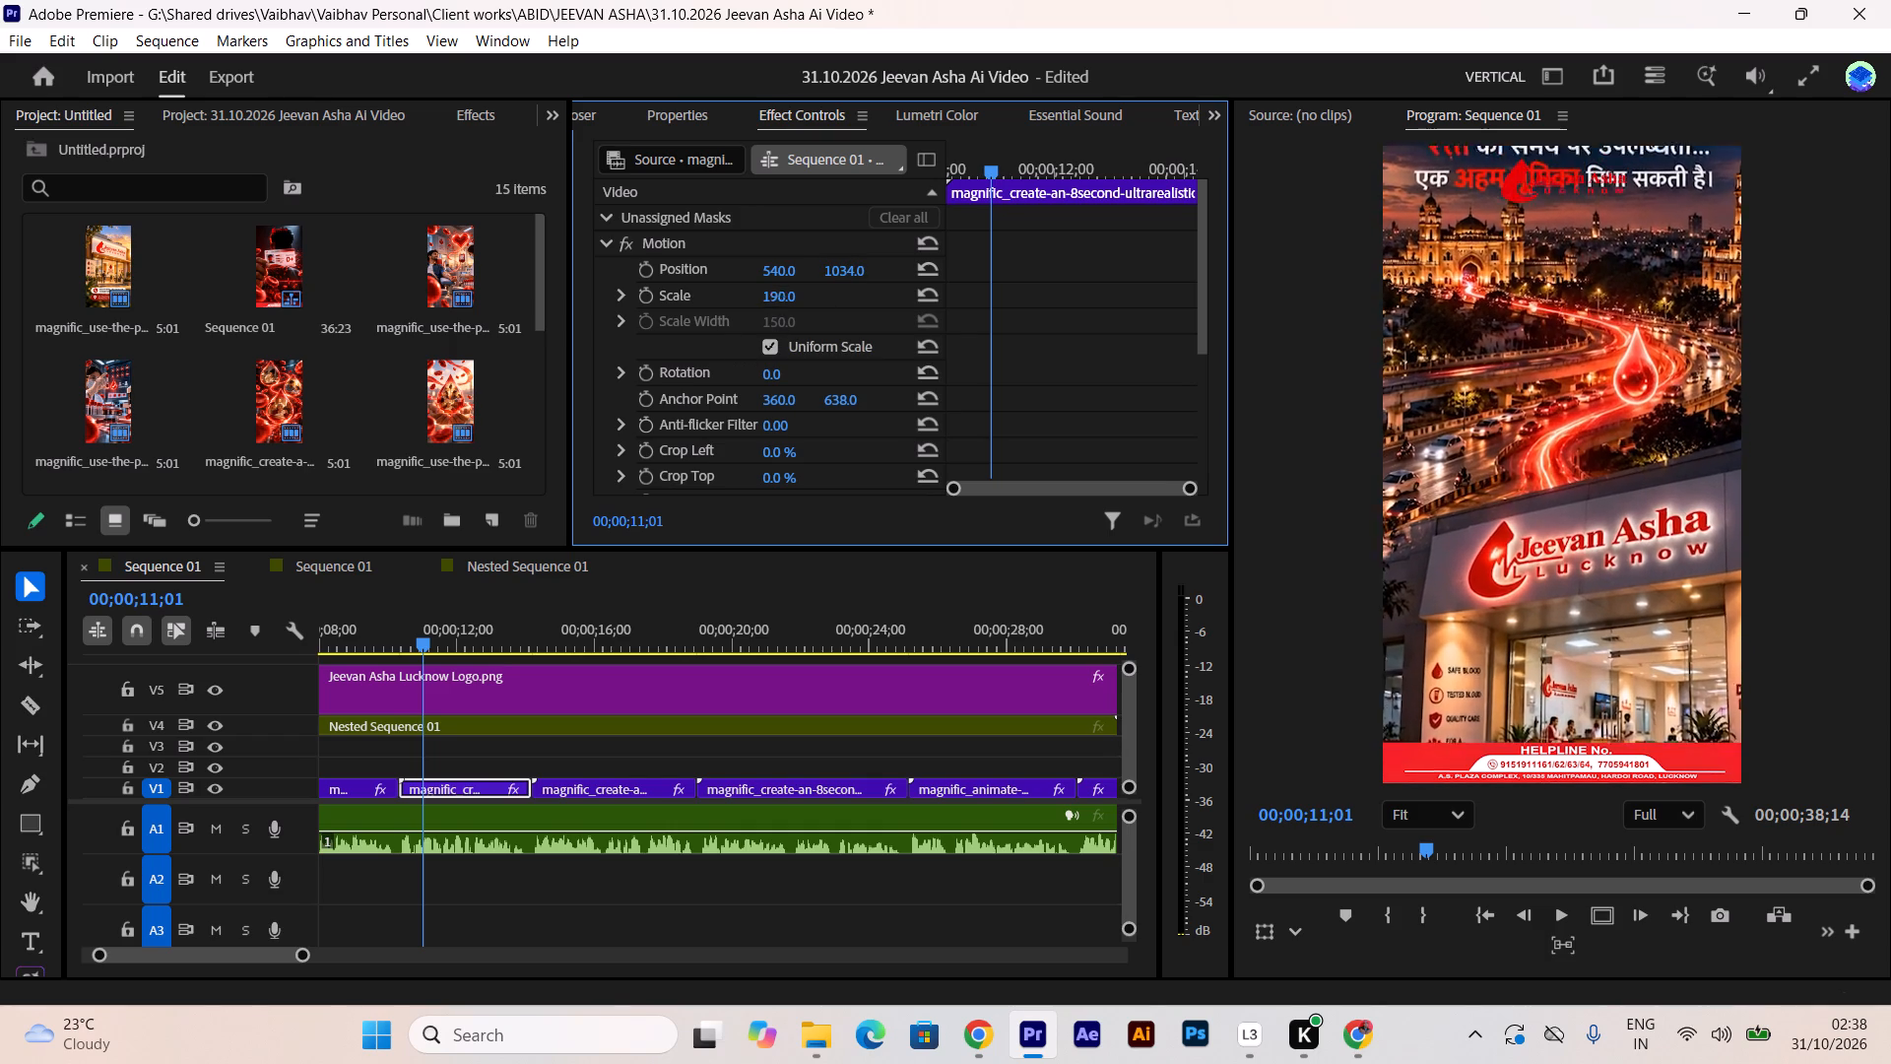
drag(815, 311, 801, 308)
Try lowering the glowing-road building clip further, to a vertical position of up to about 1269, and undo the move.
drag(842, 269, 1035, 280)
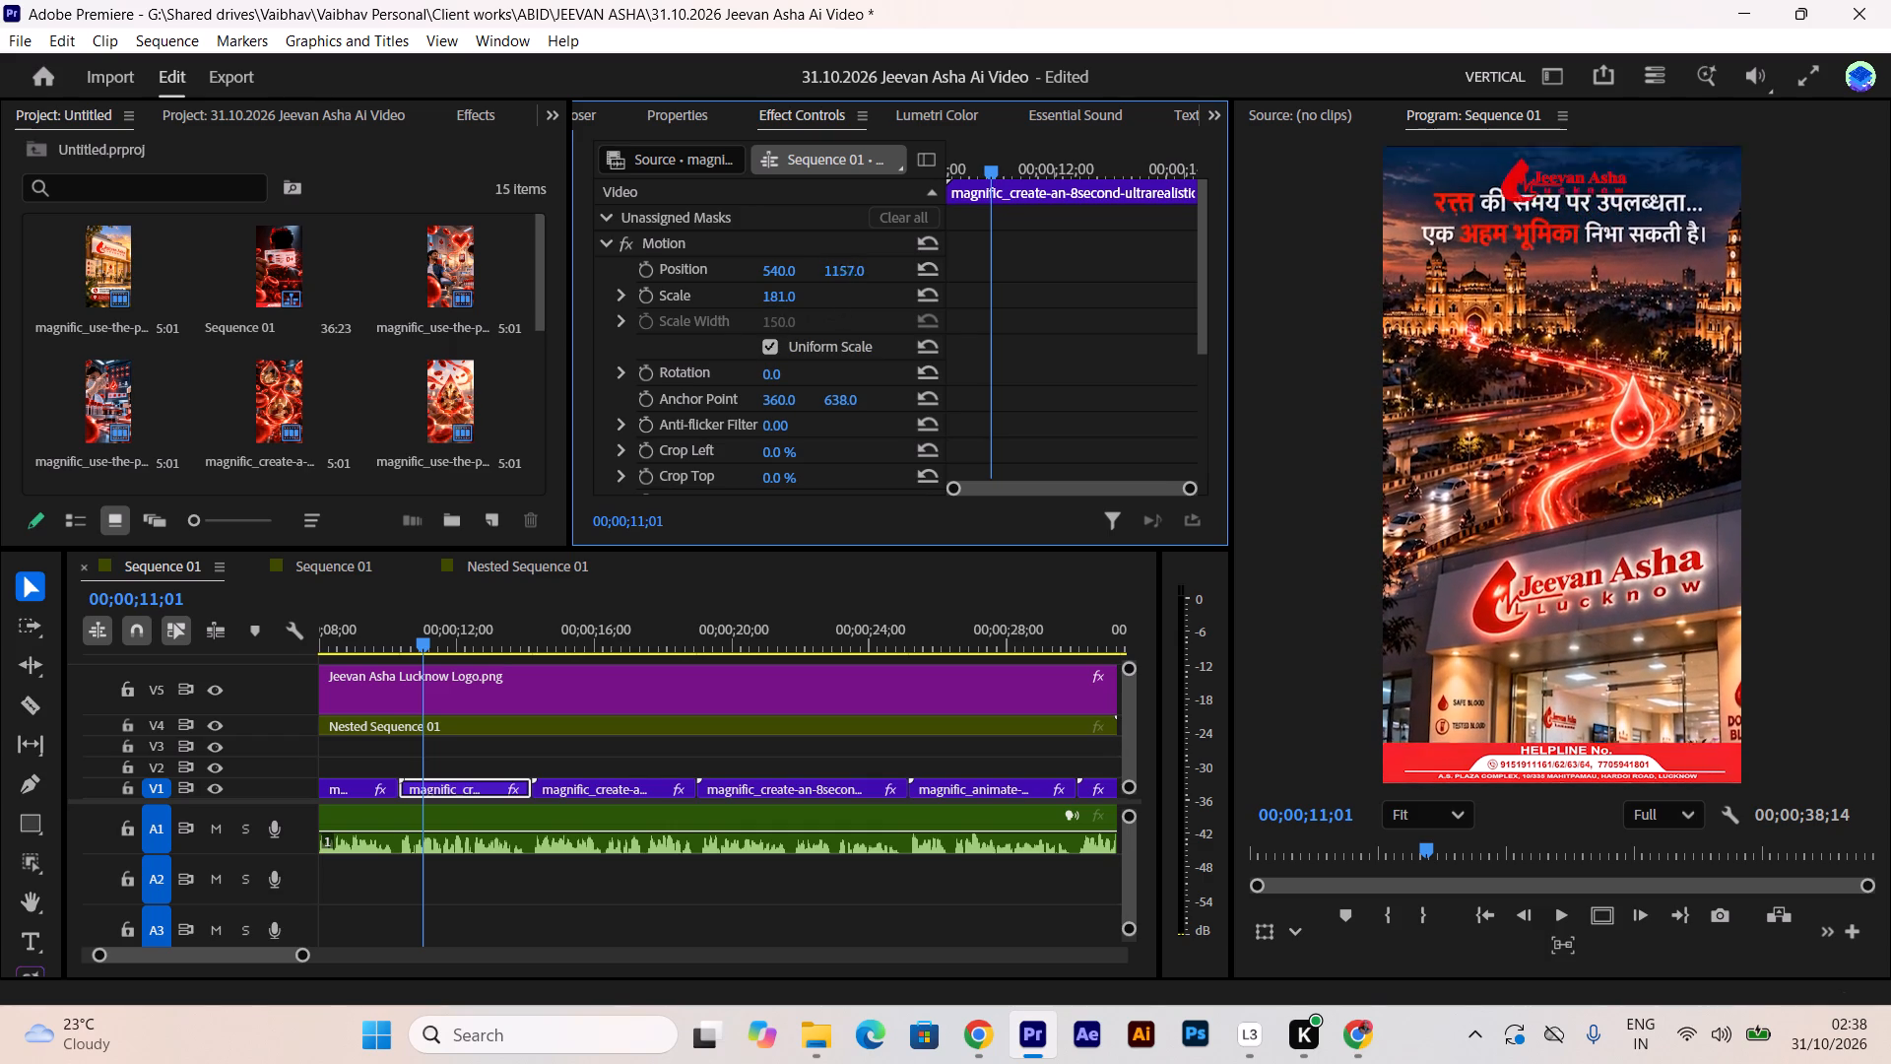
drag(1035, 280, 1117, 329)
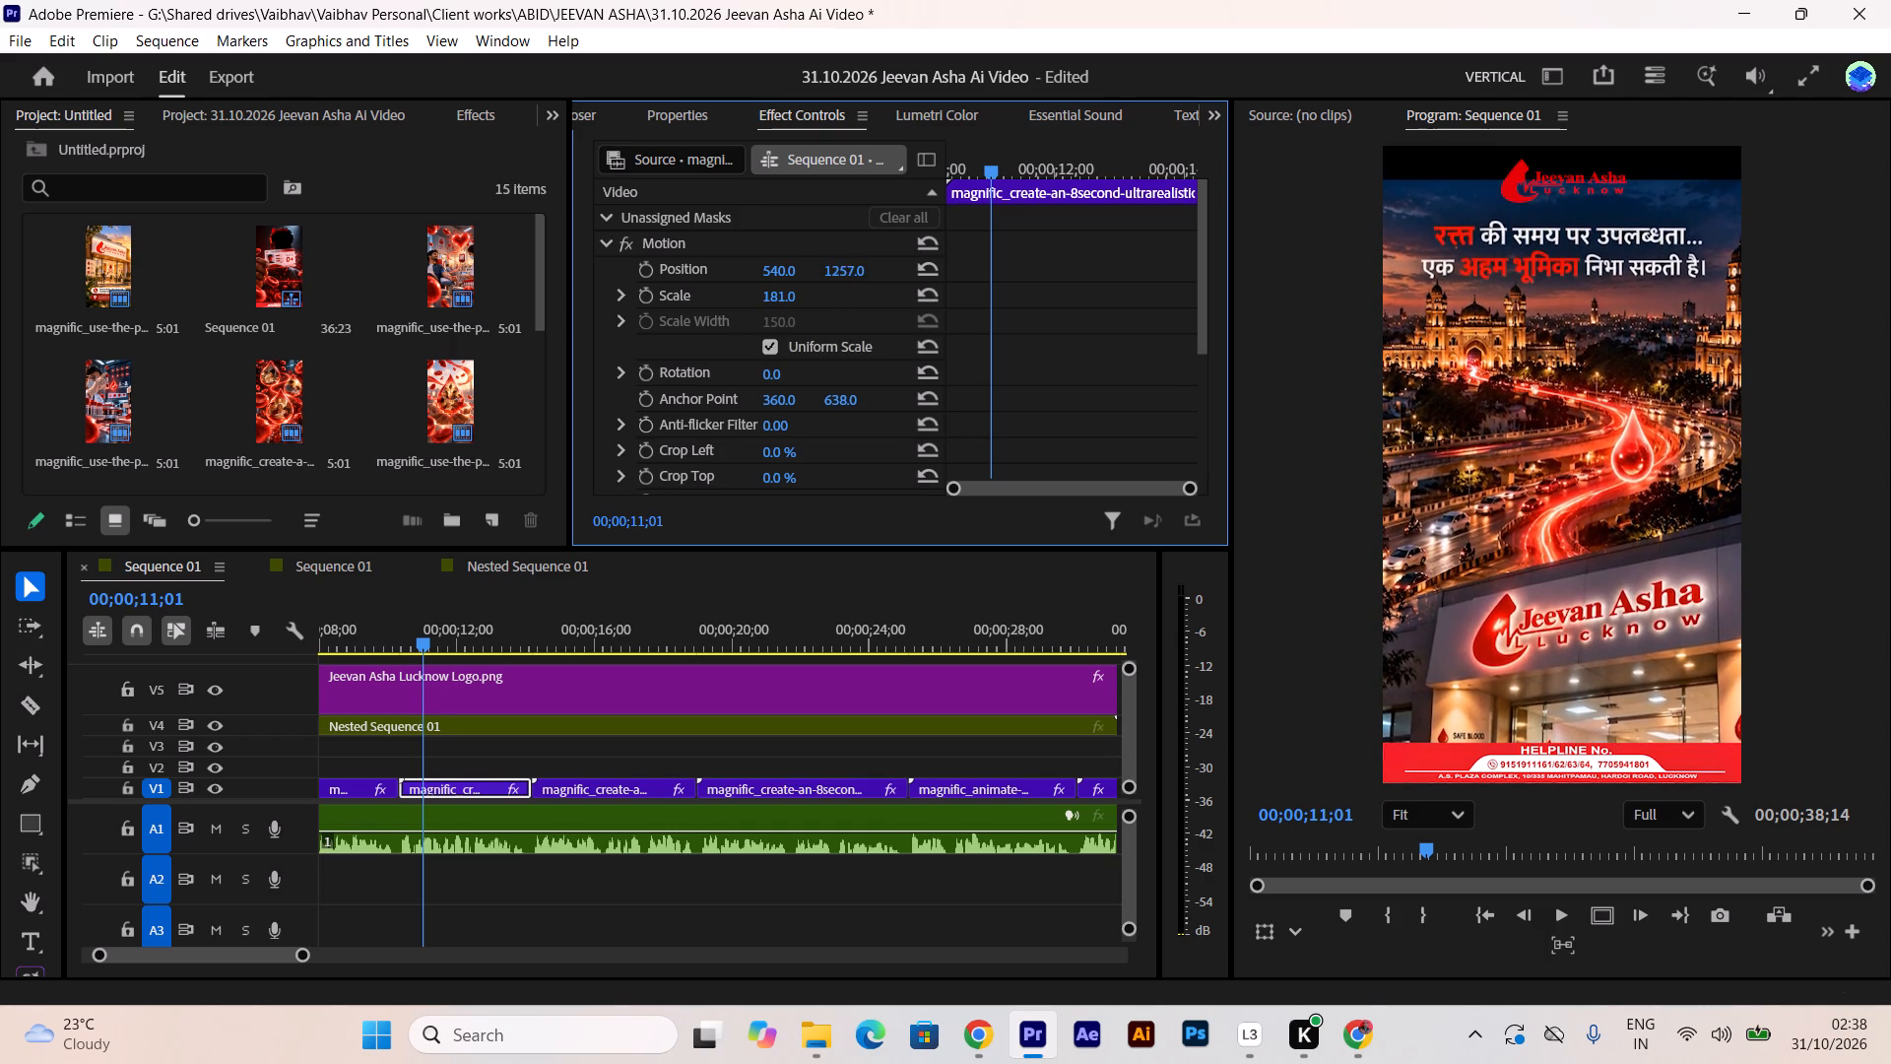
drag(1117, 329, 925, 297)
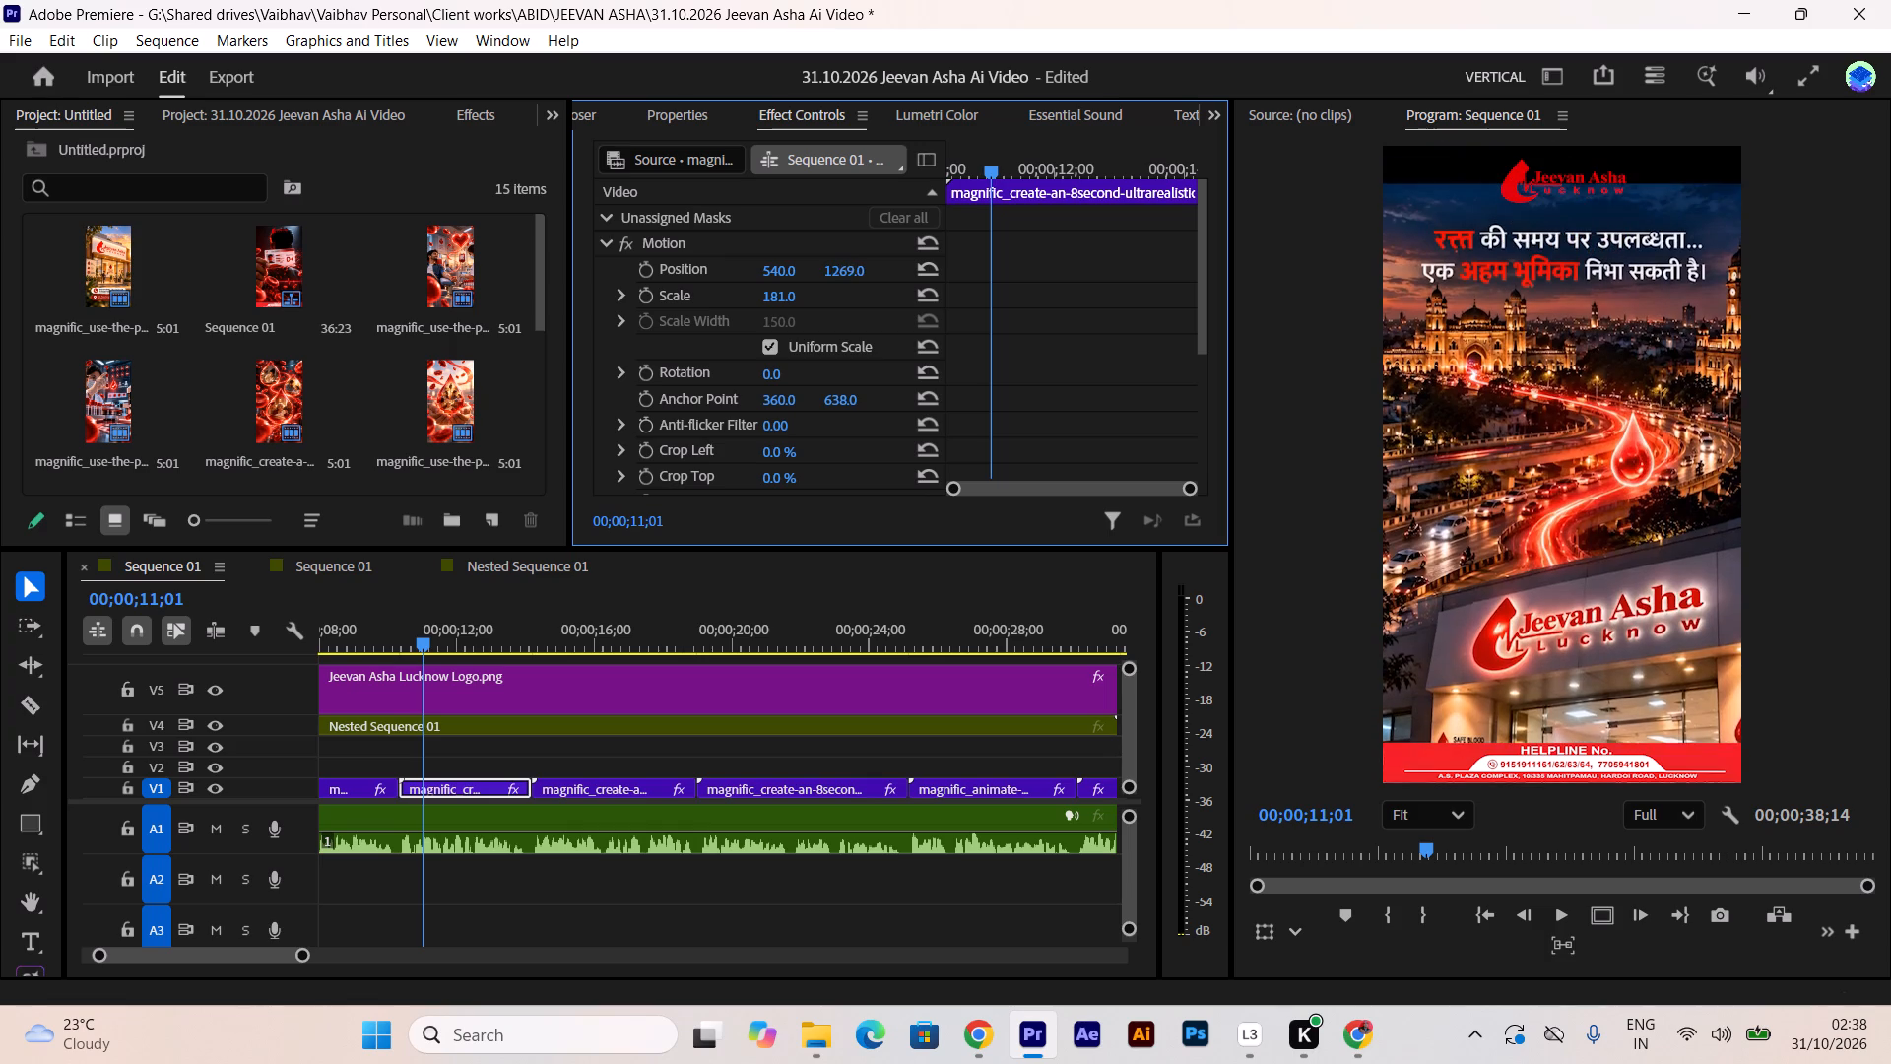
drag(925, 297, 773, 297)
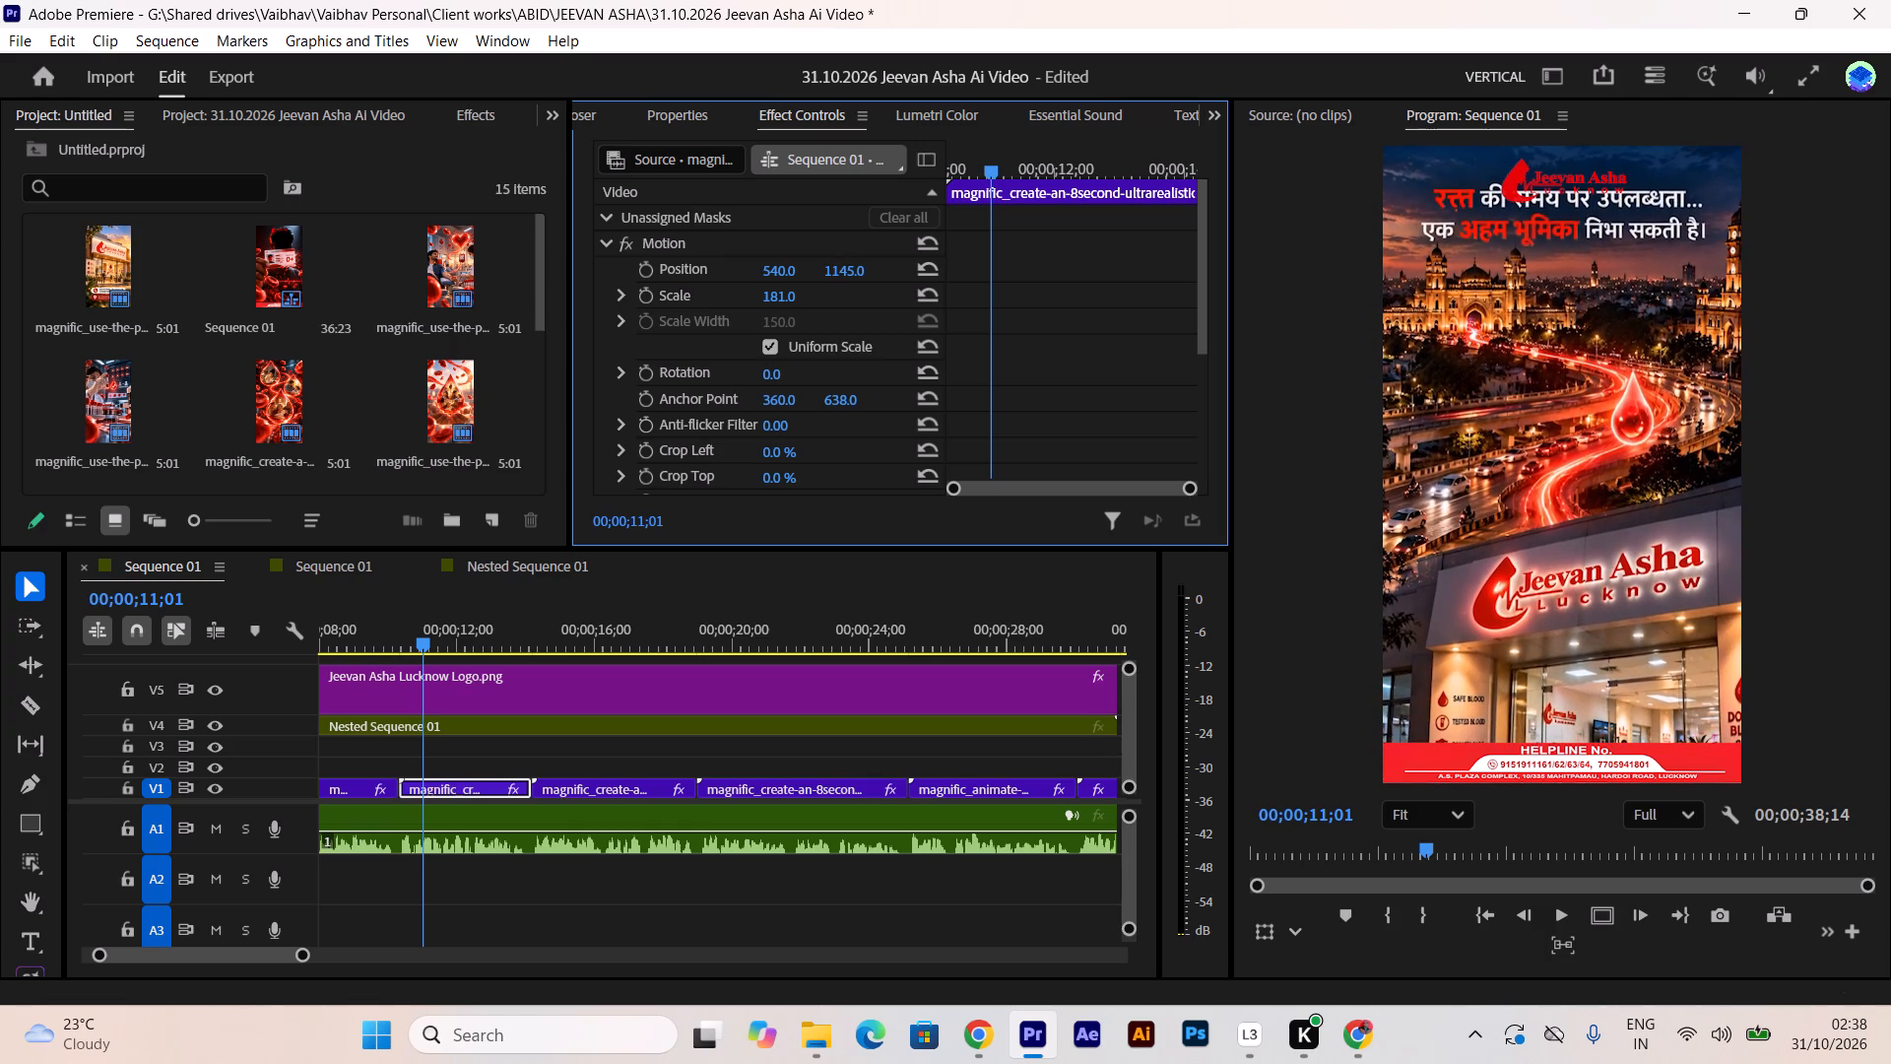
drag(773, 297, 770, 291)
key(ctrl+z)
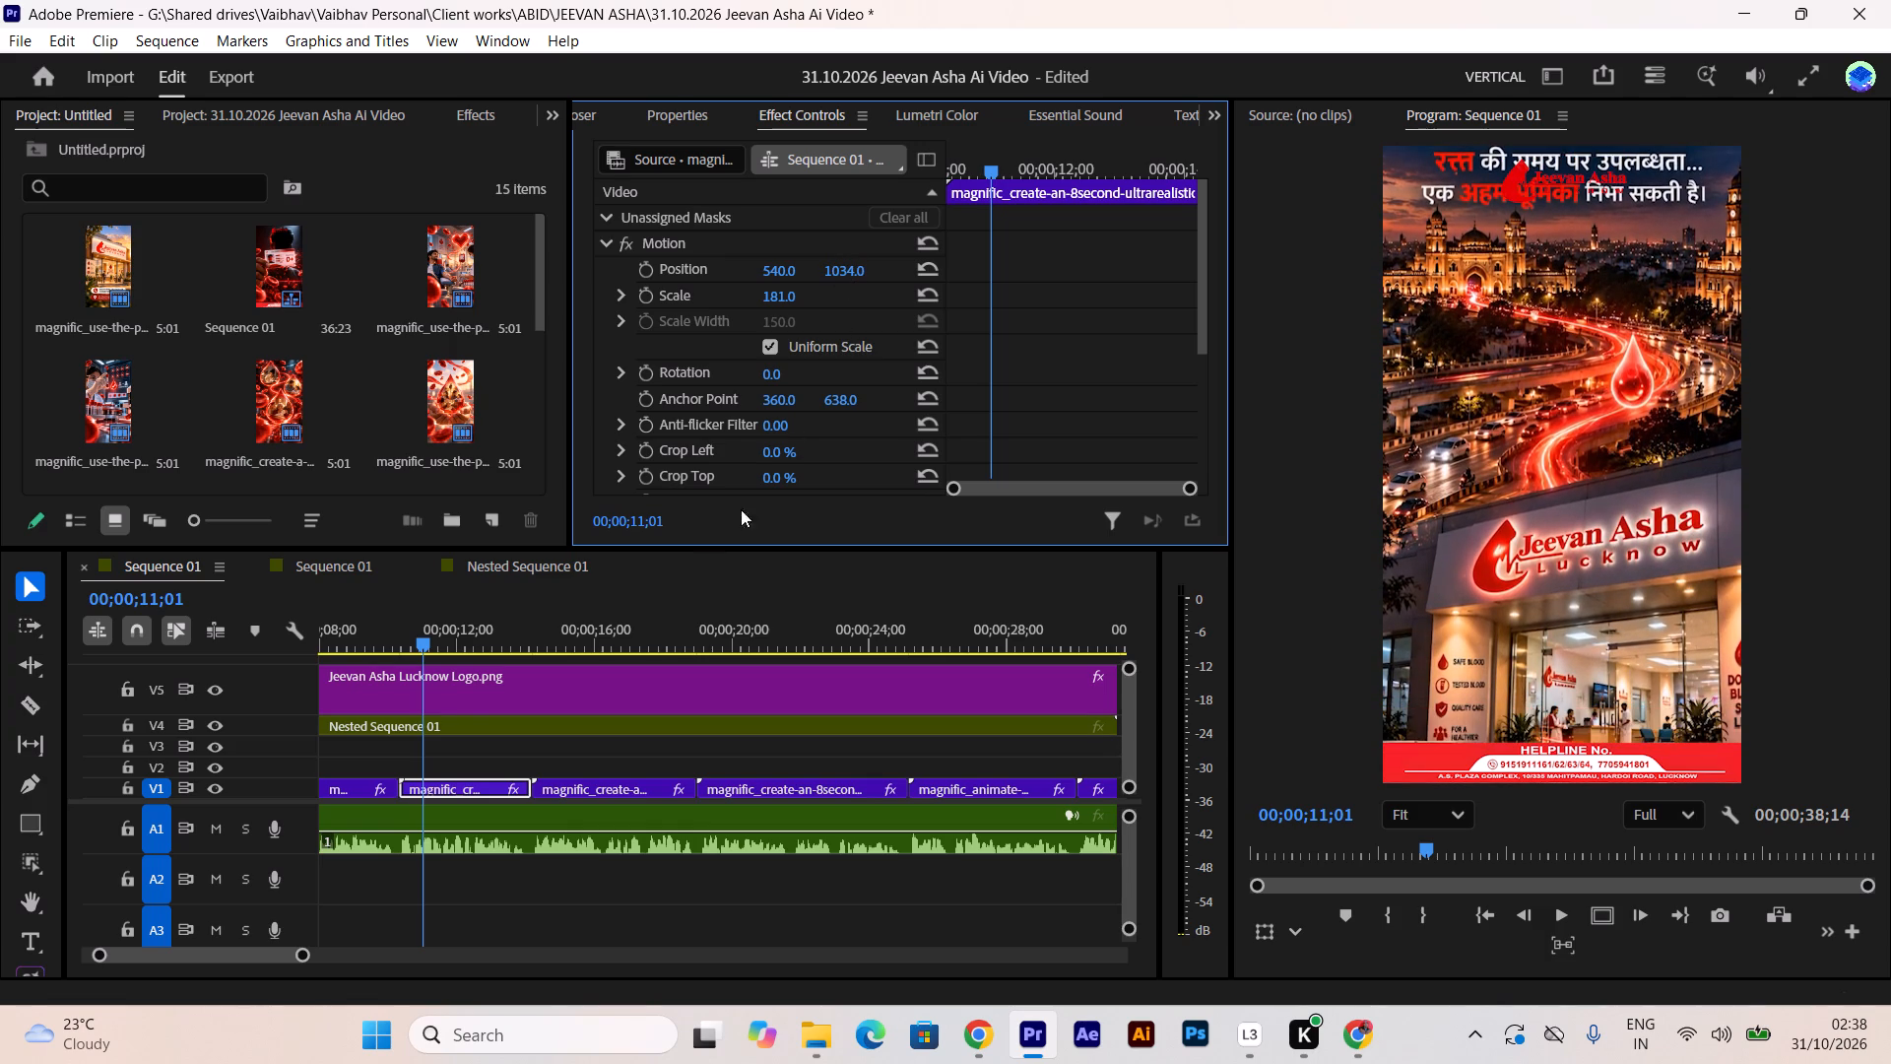
Split the logo on V5 where the glowing-road building clip starts, at about 10 s, and delete the portion after the cut.
key(c)
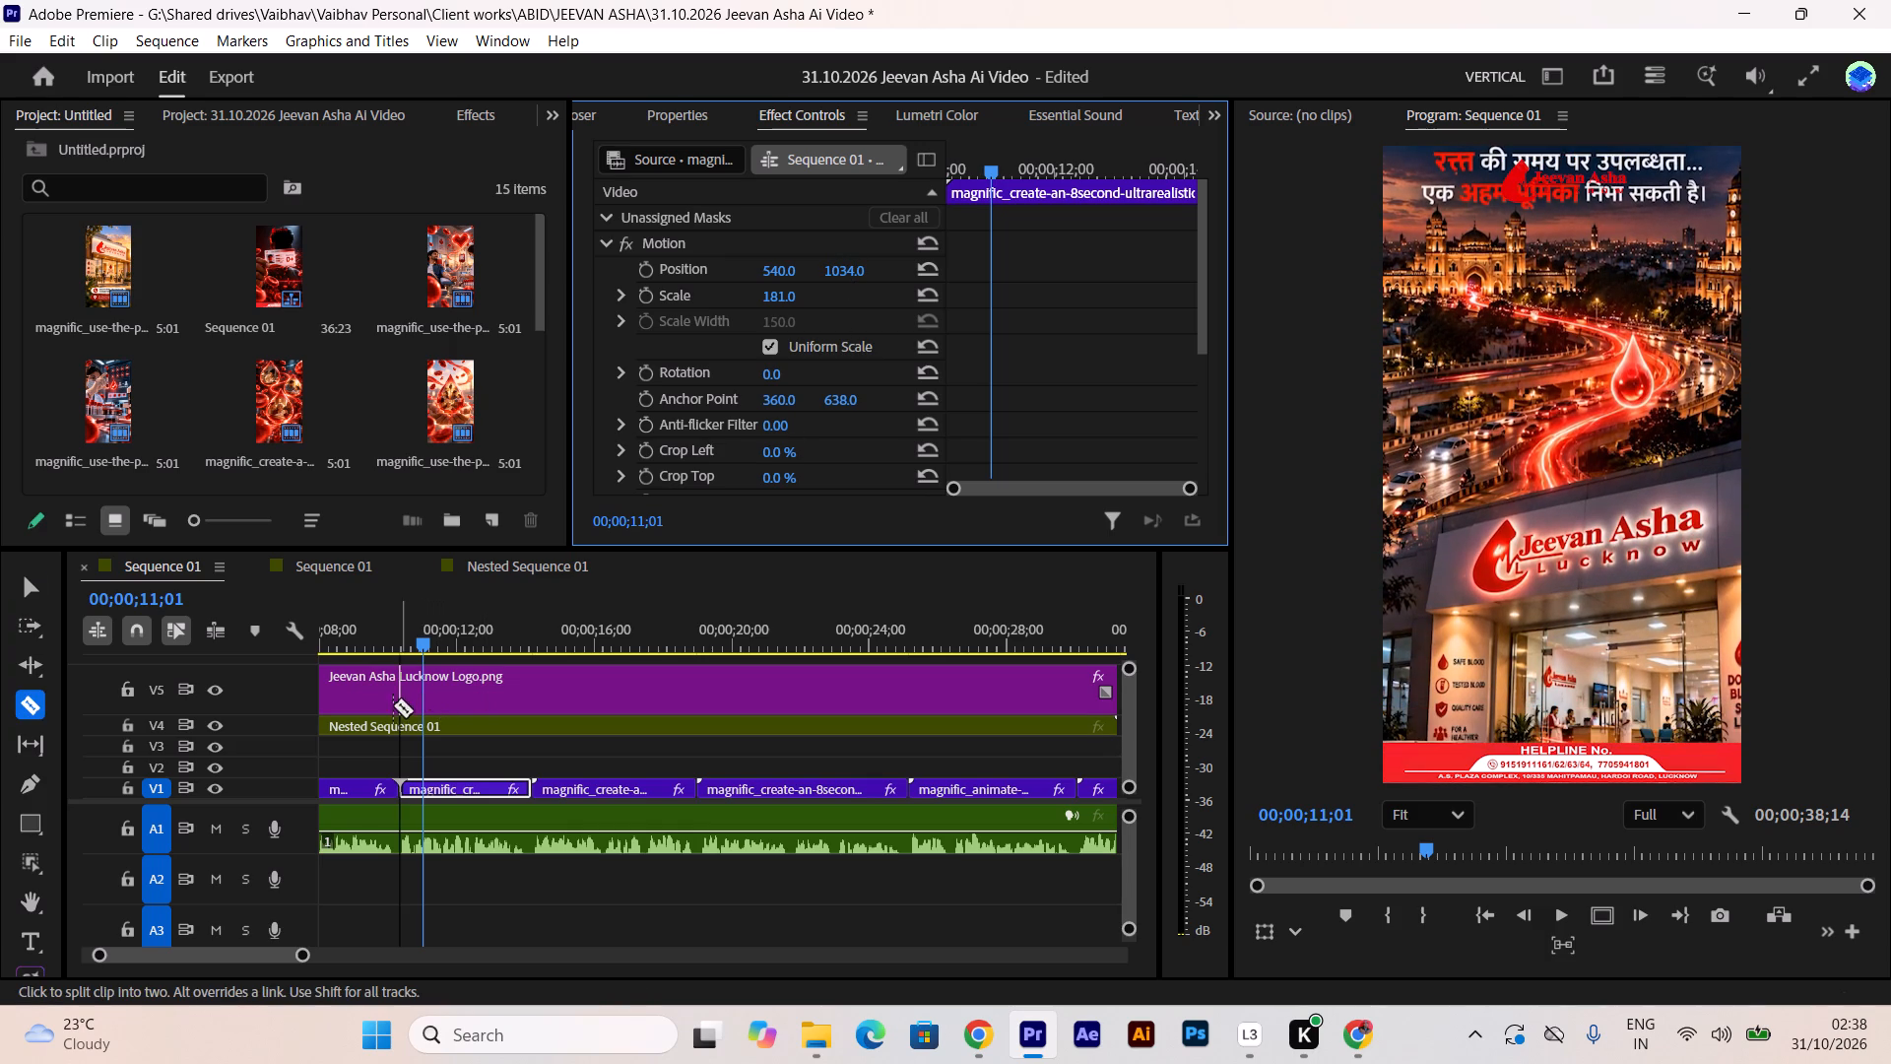
click(397, 671)
key(space)
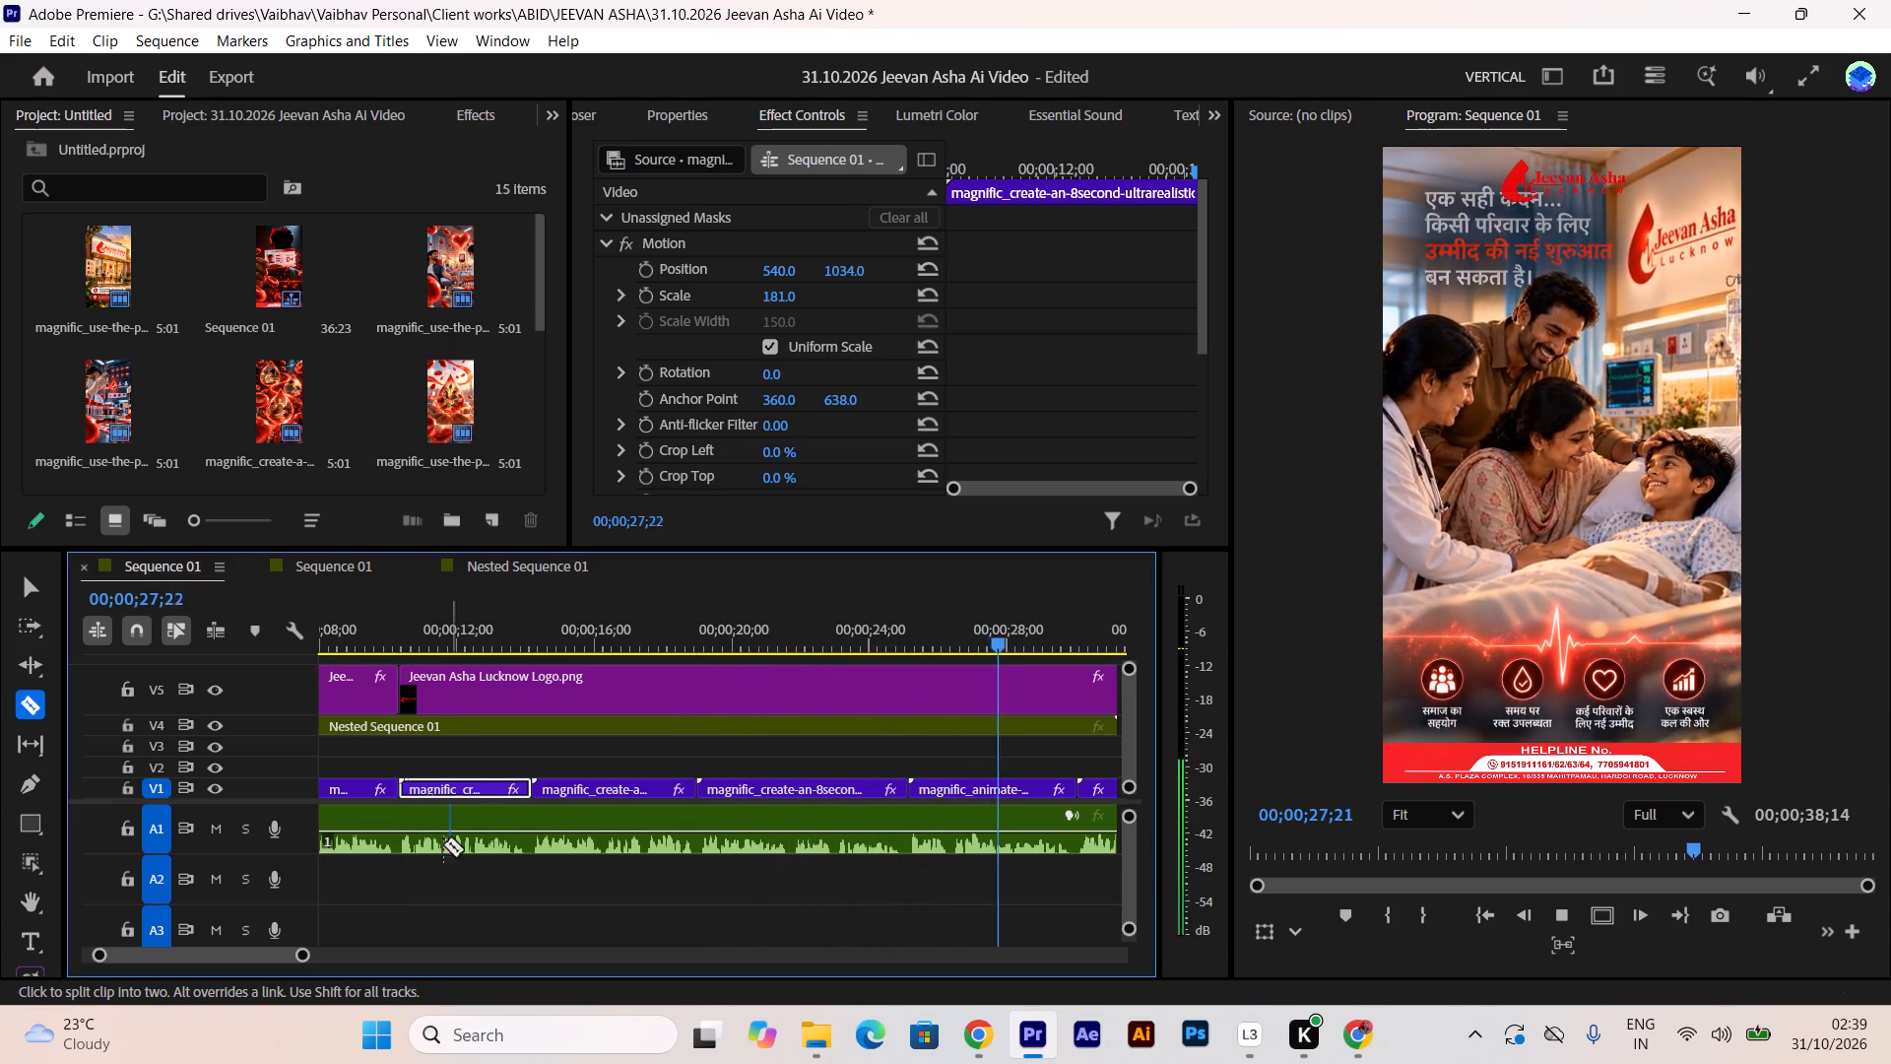
scroll(932, 731, down, 8)
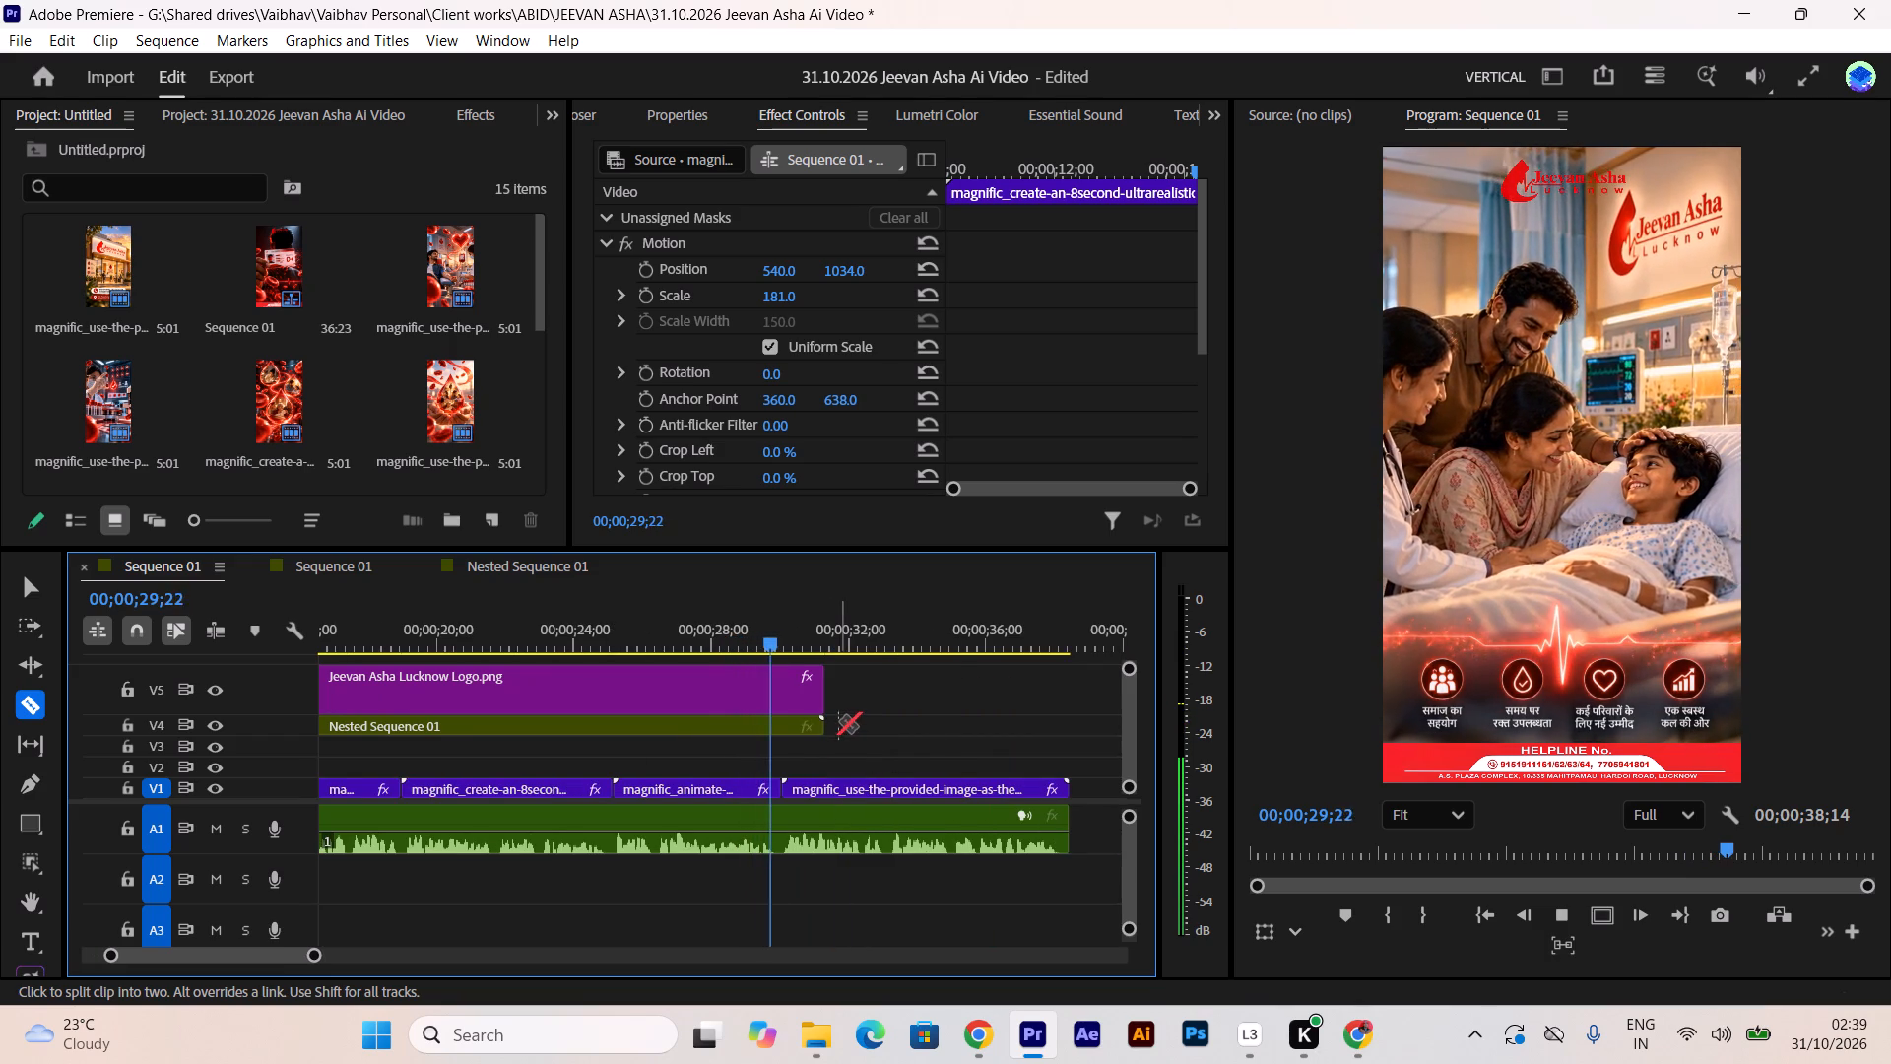
key(space)
key(v)
click(800, 692)
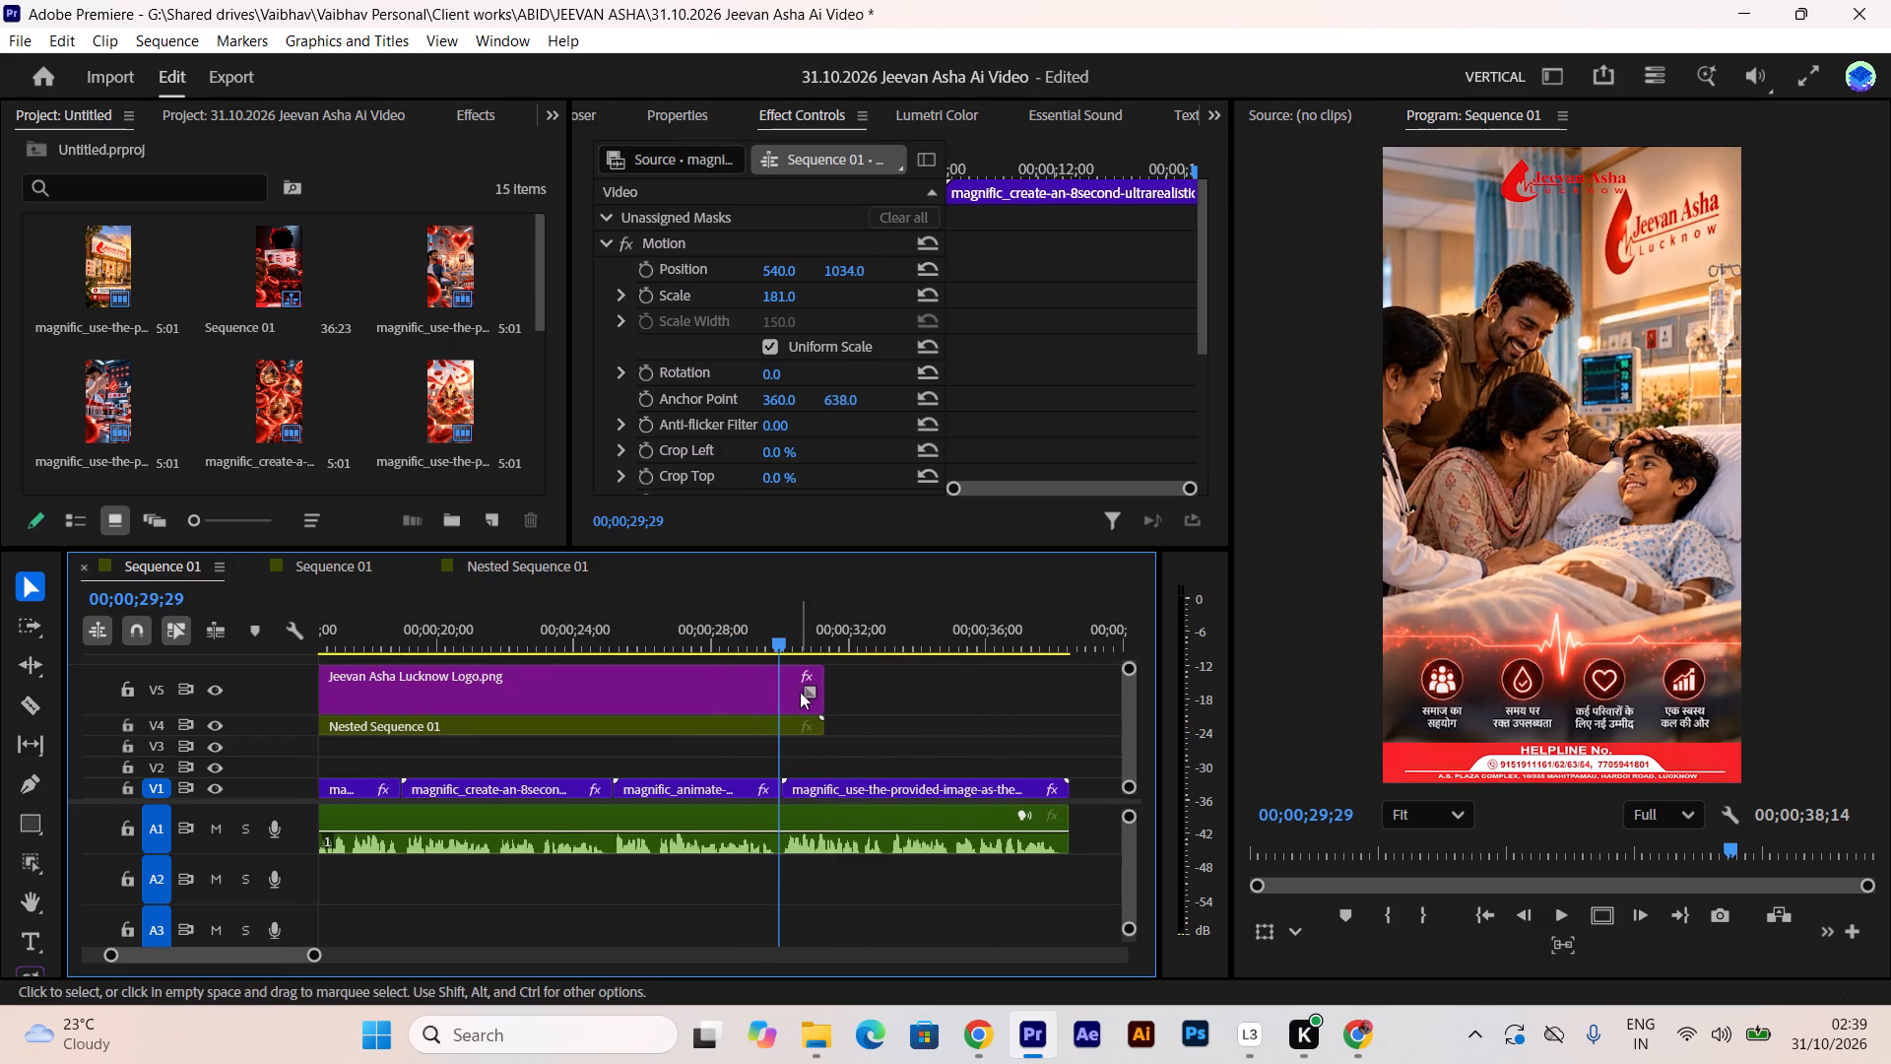
key(Delete)
Review the logo's new end point from about 8 s, and set the glowing-road building clip's scale to 150.
drag(714, 634, 713, 634)
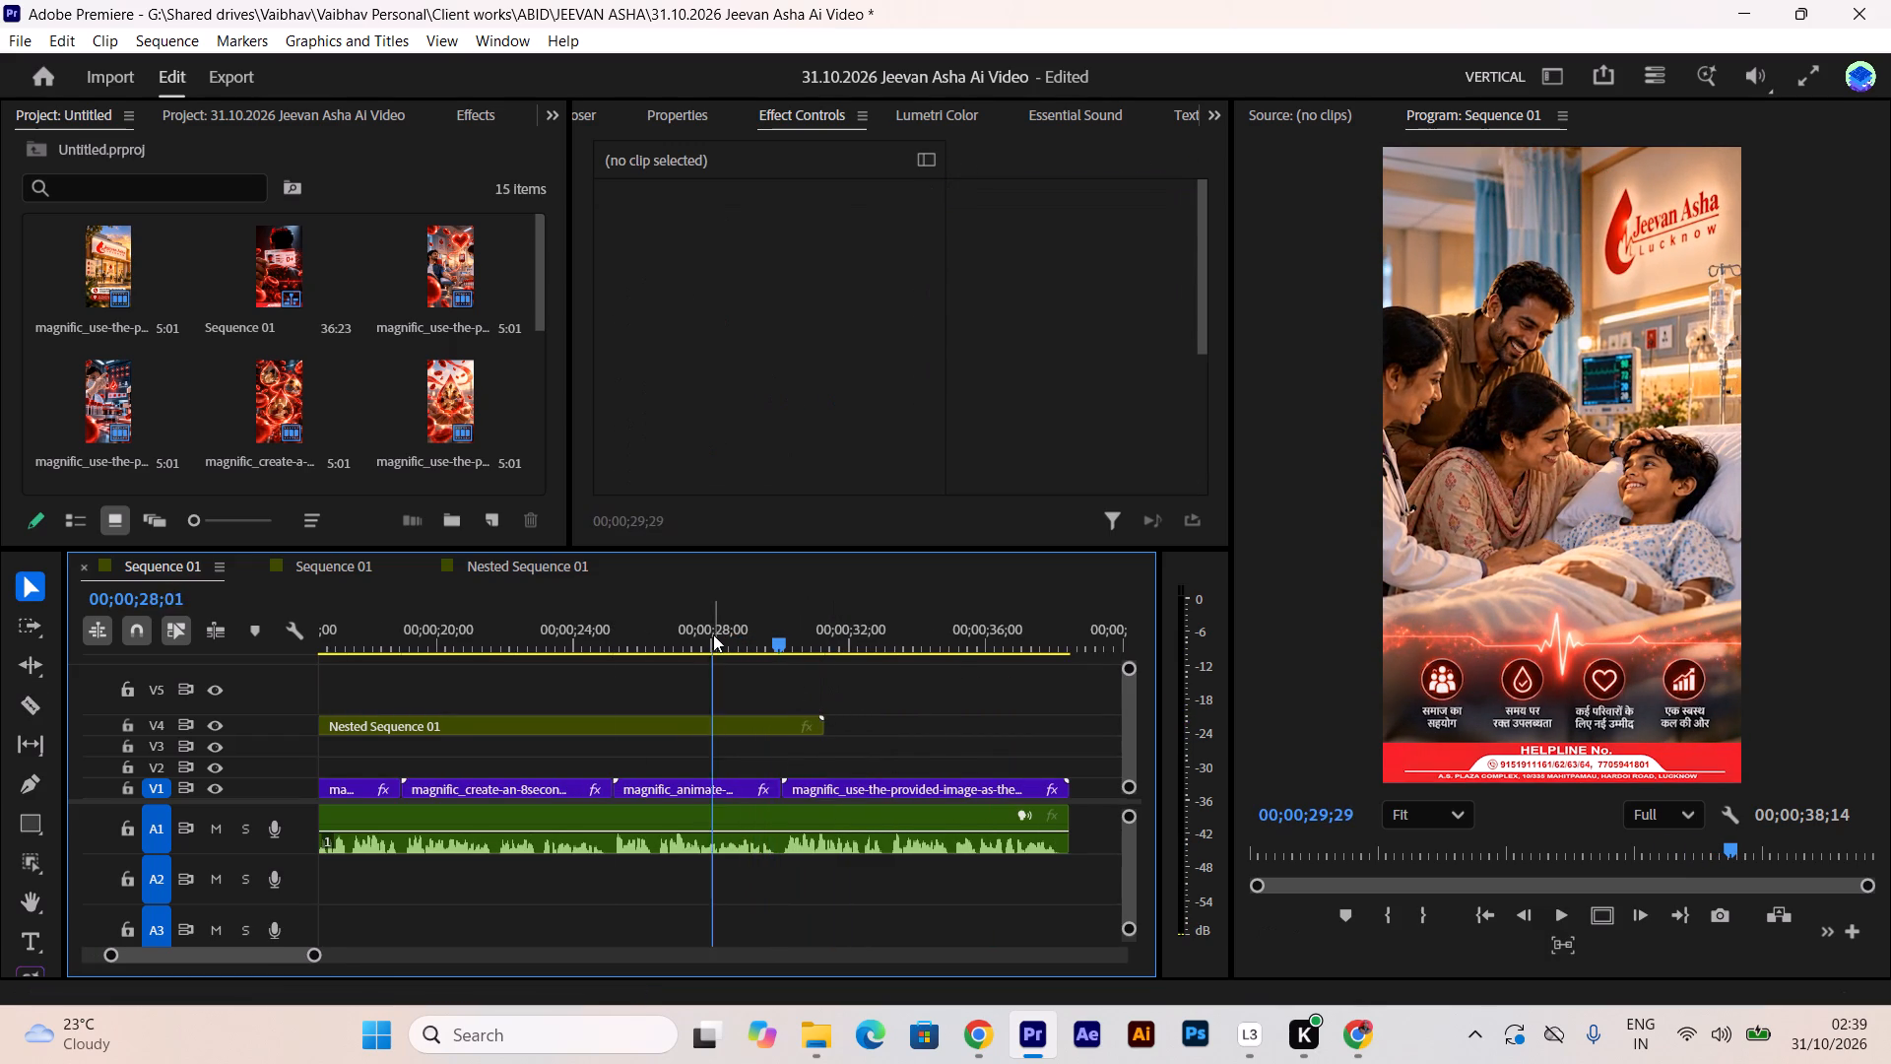
drag(713, 634, 606, 740)
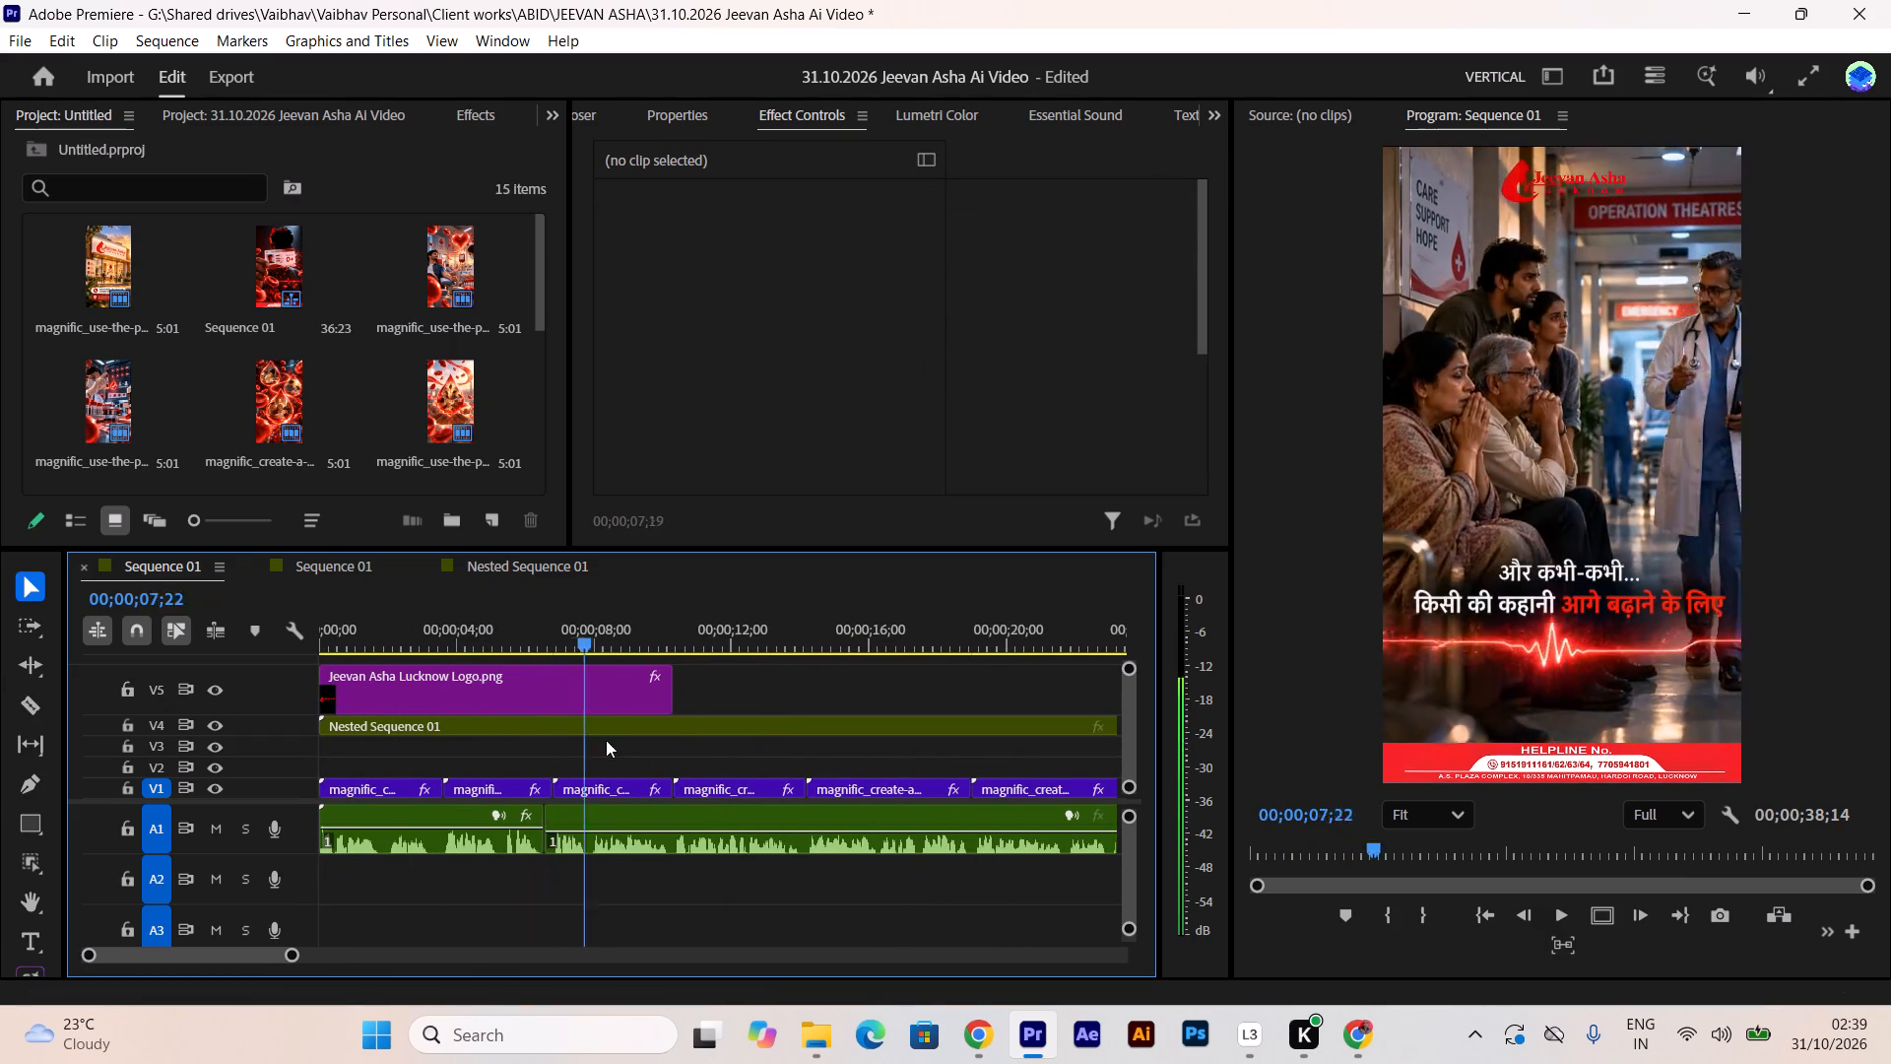
drag(606, 740, 685, 745)
key(space)
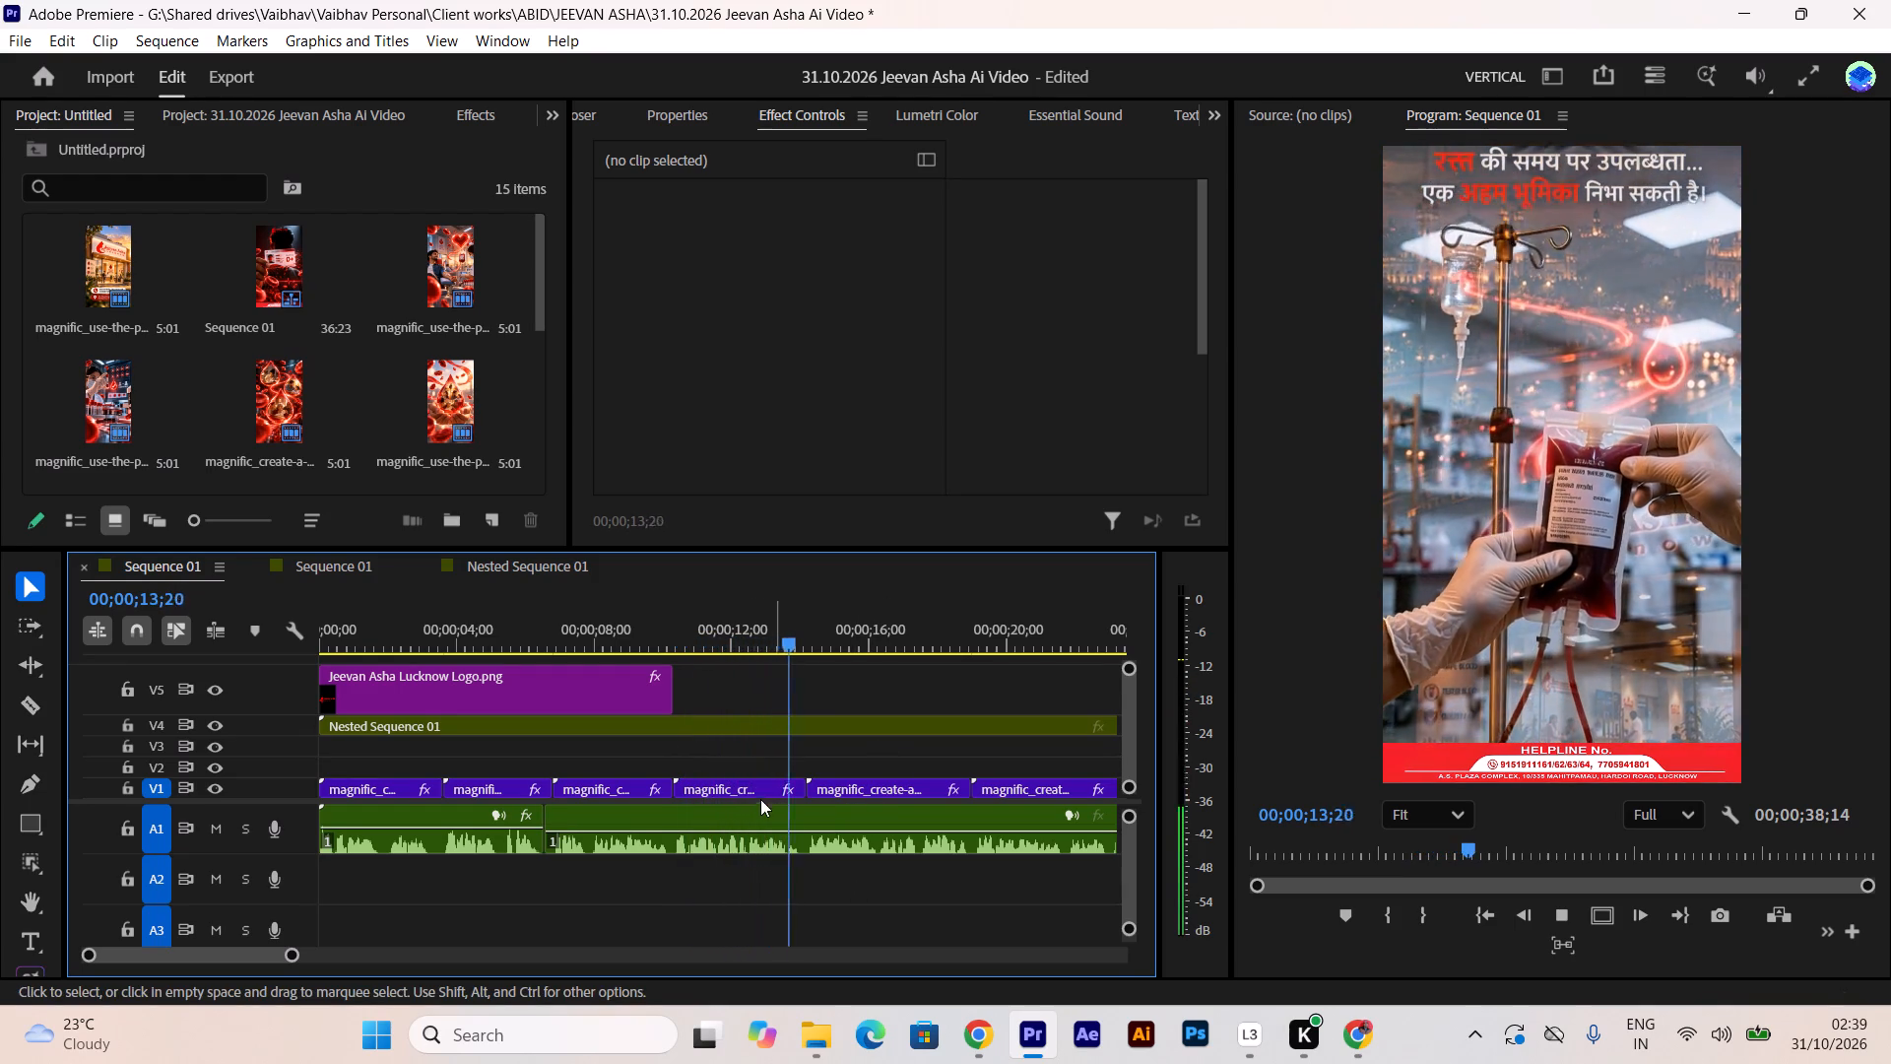
click(750, 790)
click(772, 297)
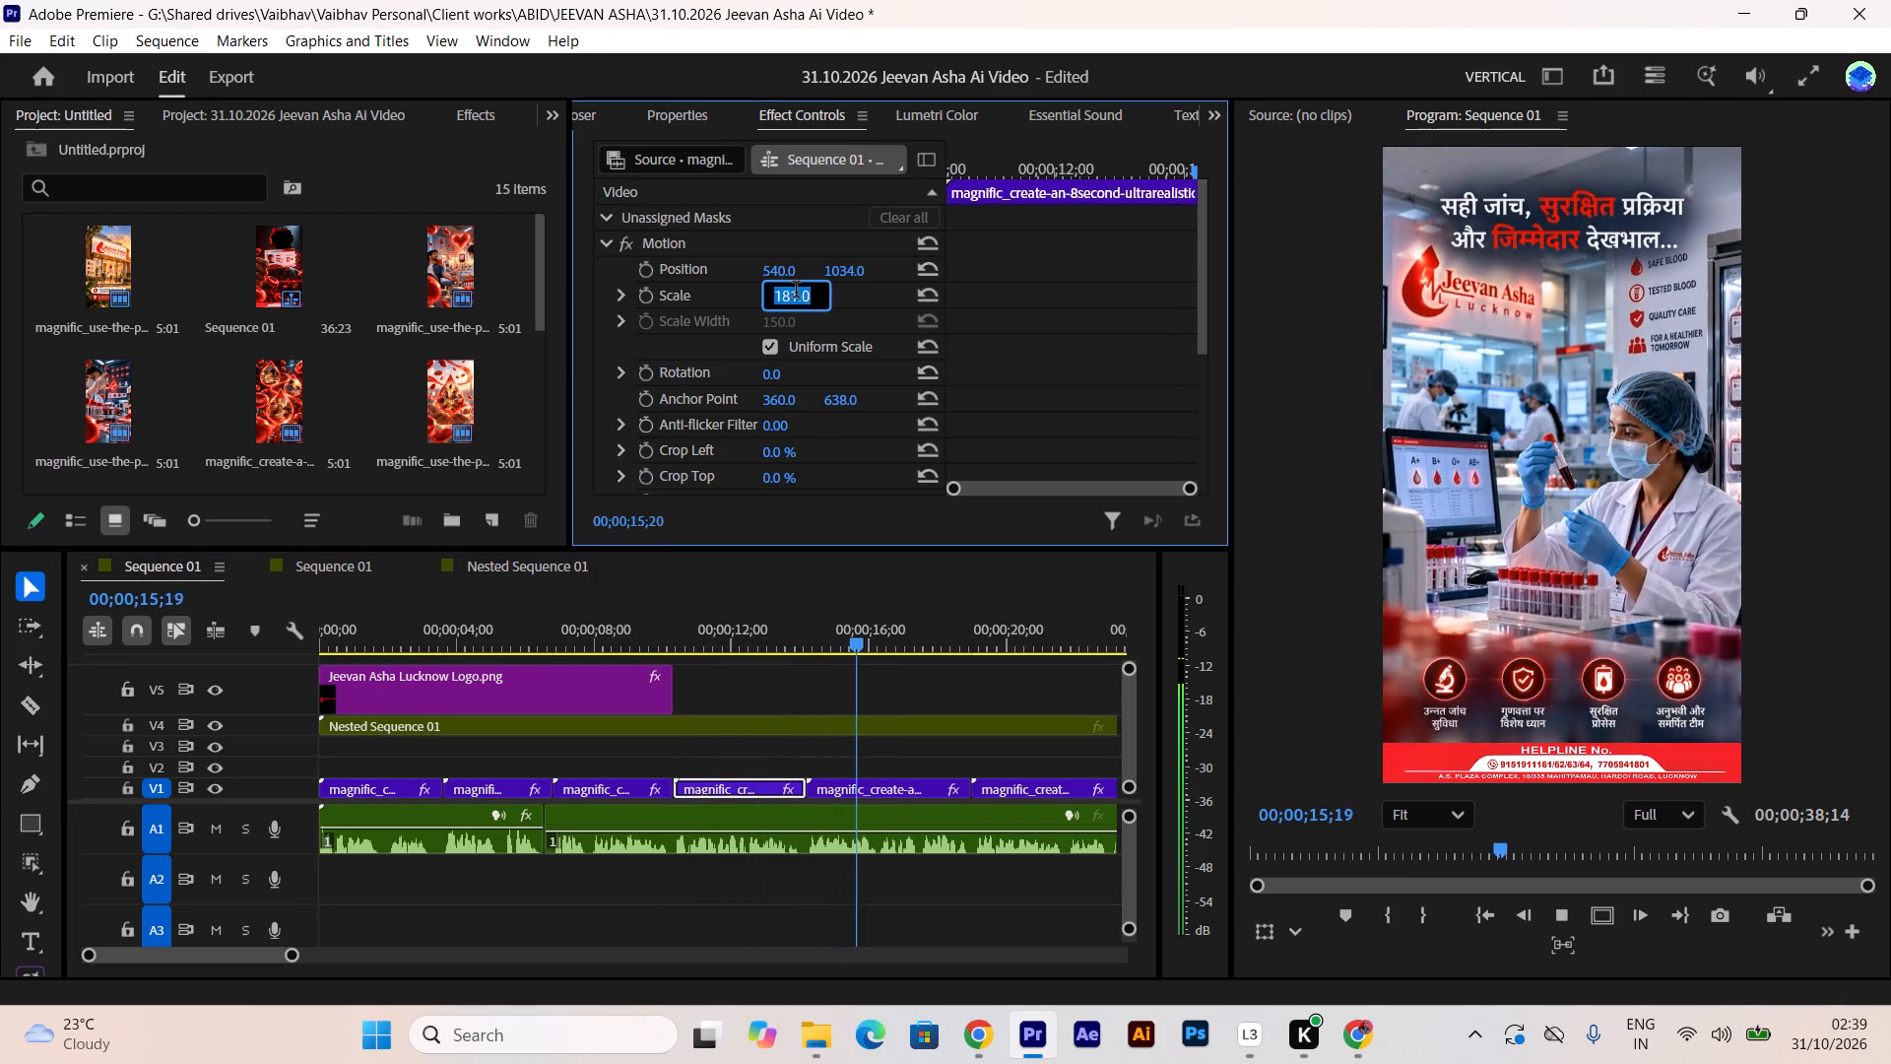
text(150)
key(Return)
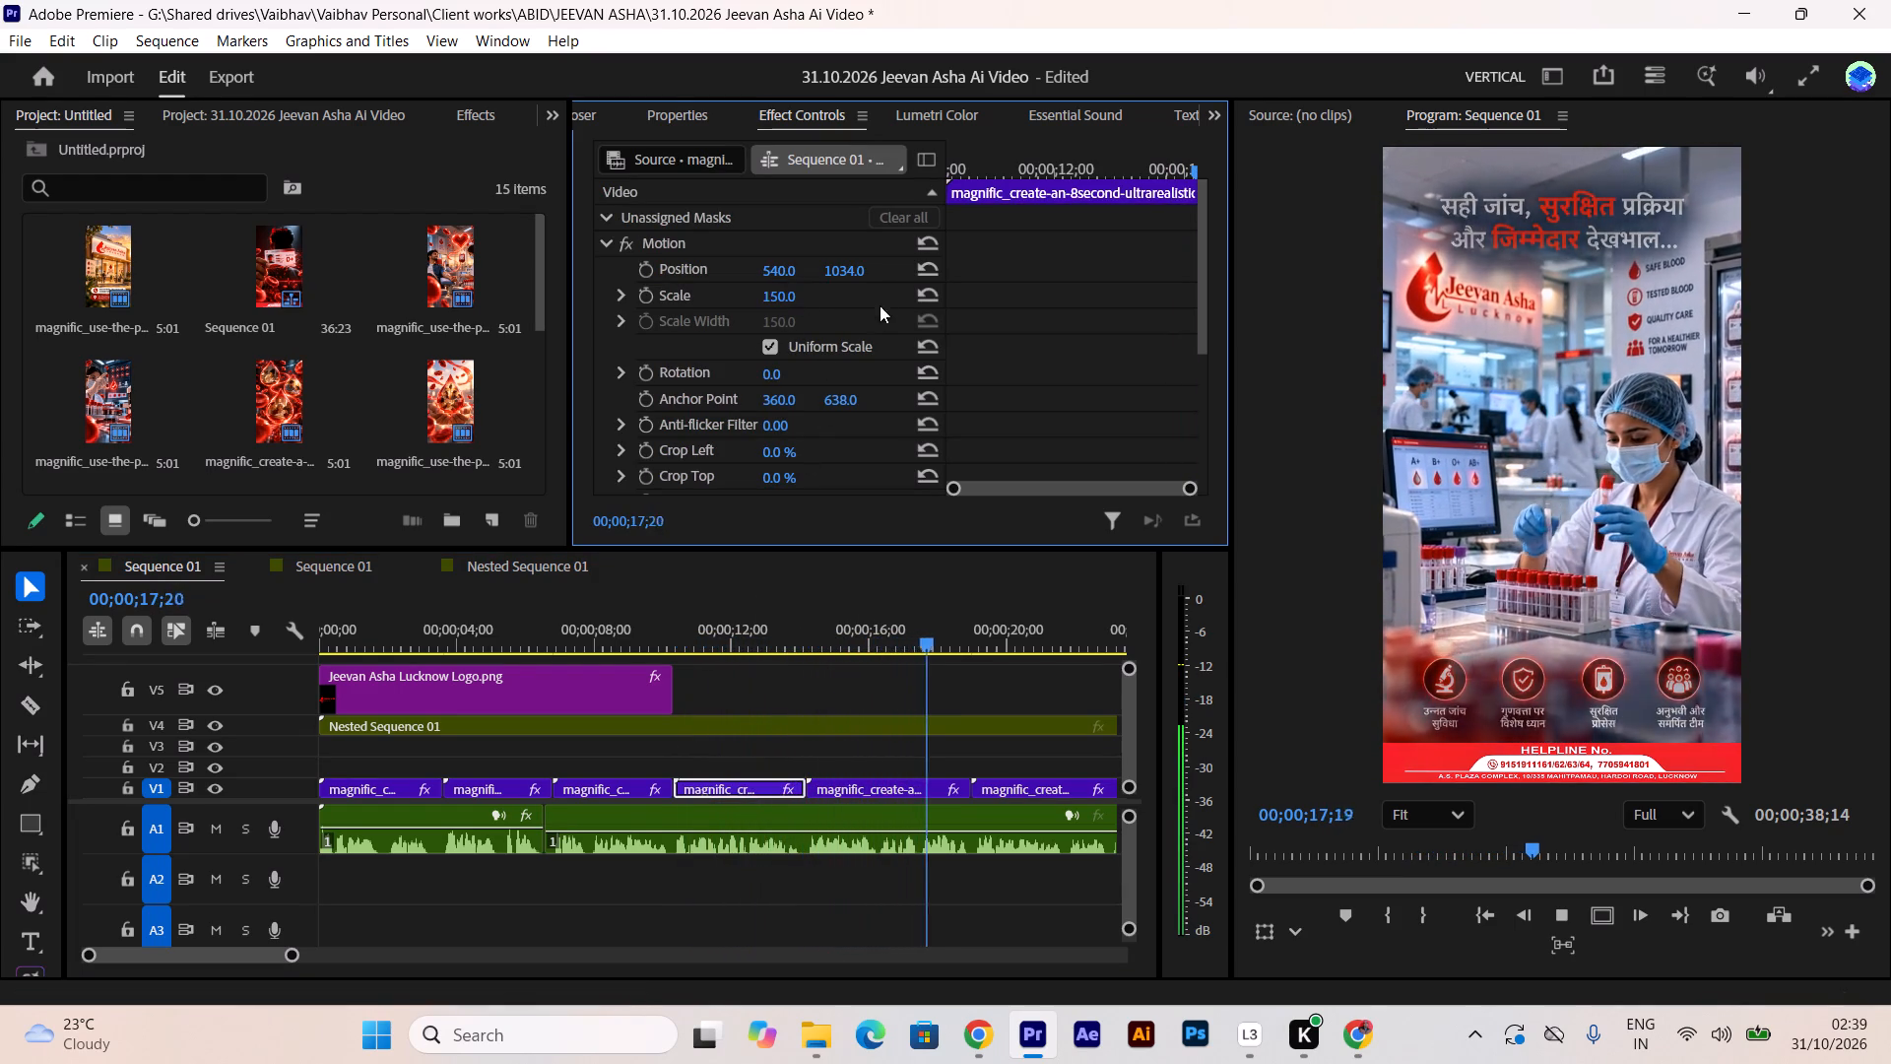
Reset the glowing-road building clip's position to 540, 960, review it from about 11 s, and save the project.
double_click(925, 271)
drag(912, 628, 709, 641)
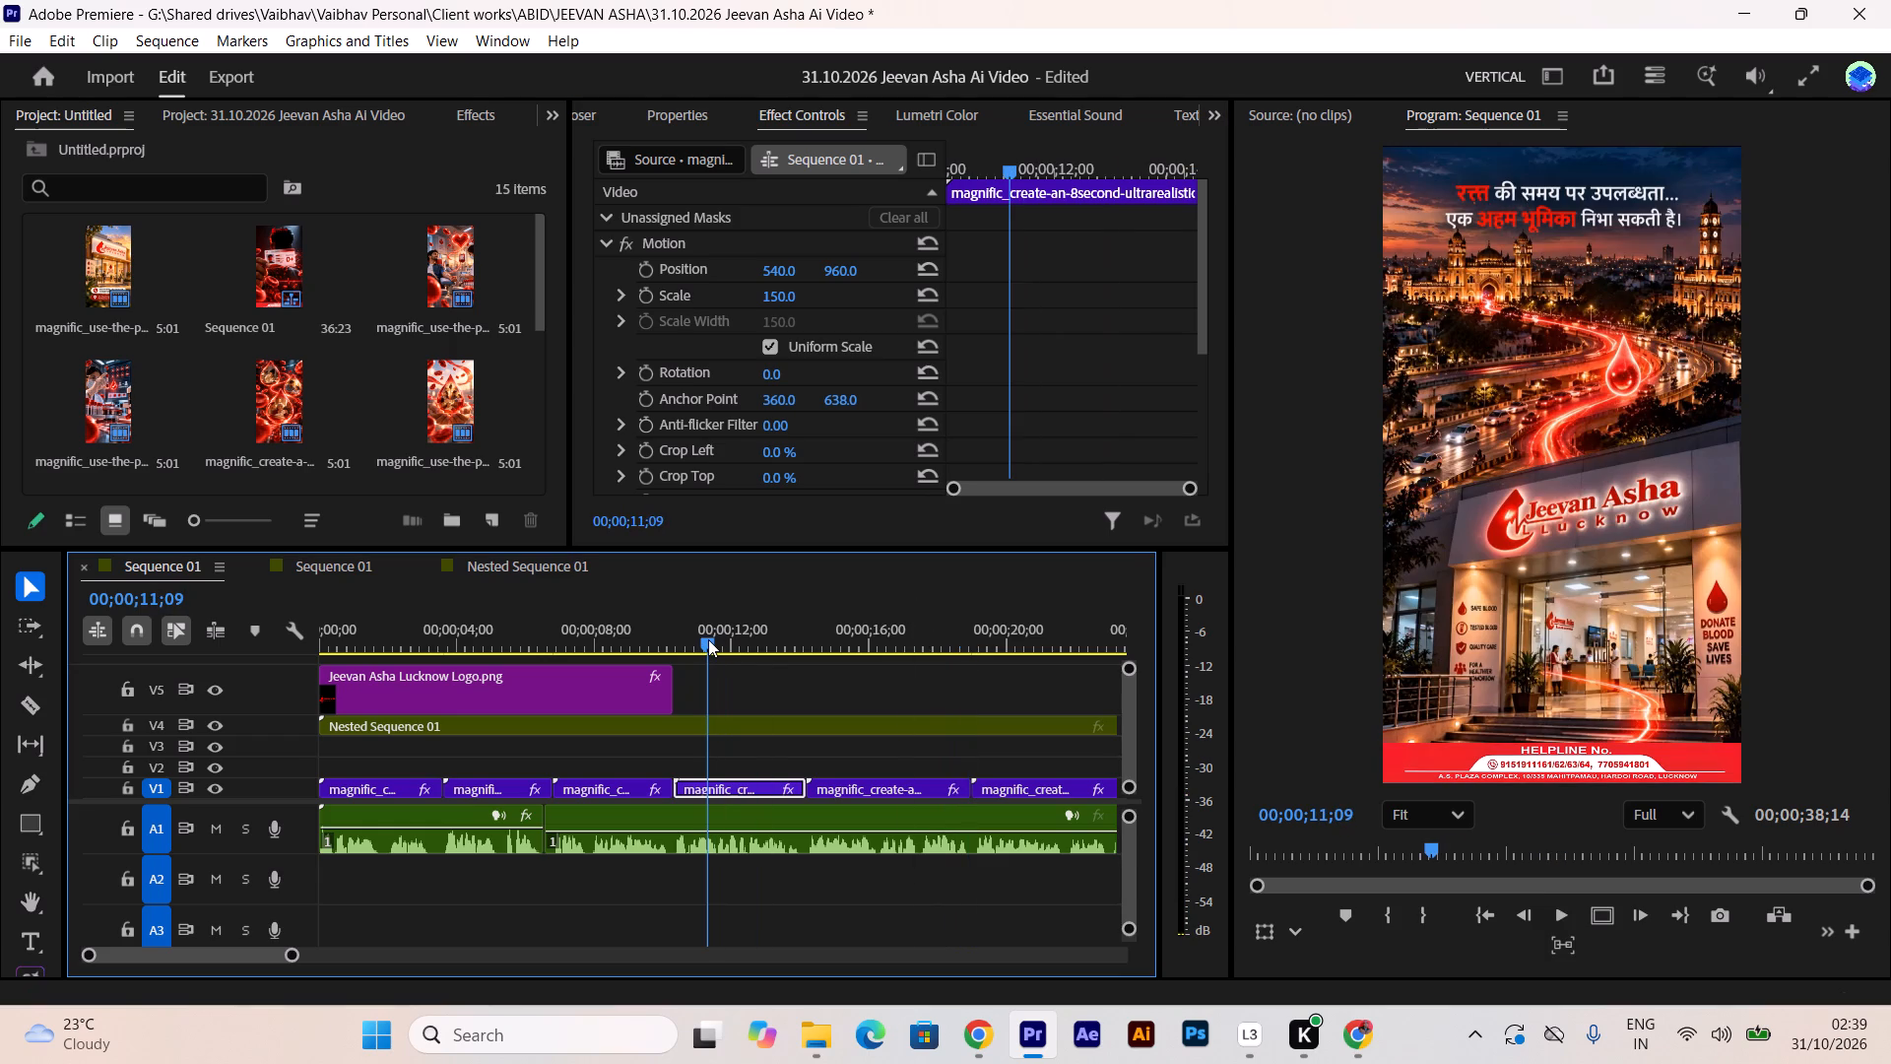
key(space)
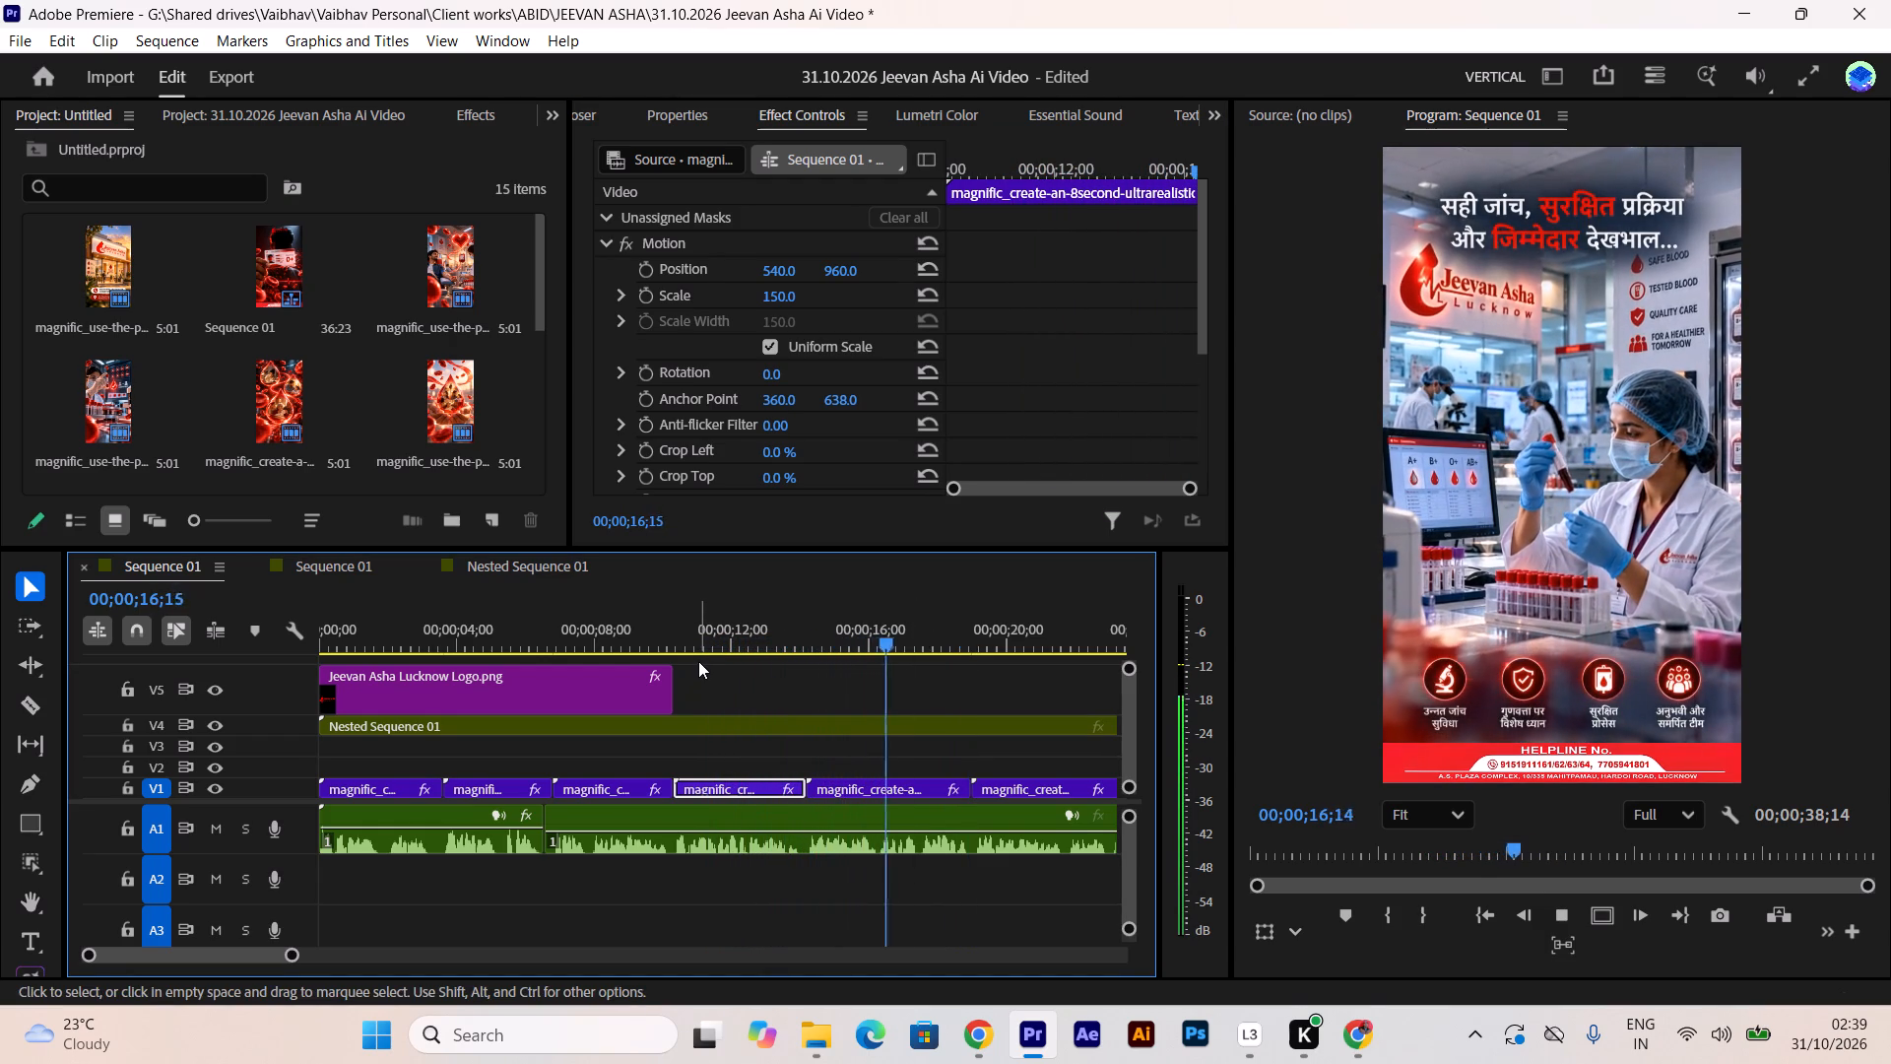
key(ctrl+s)
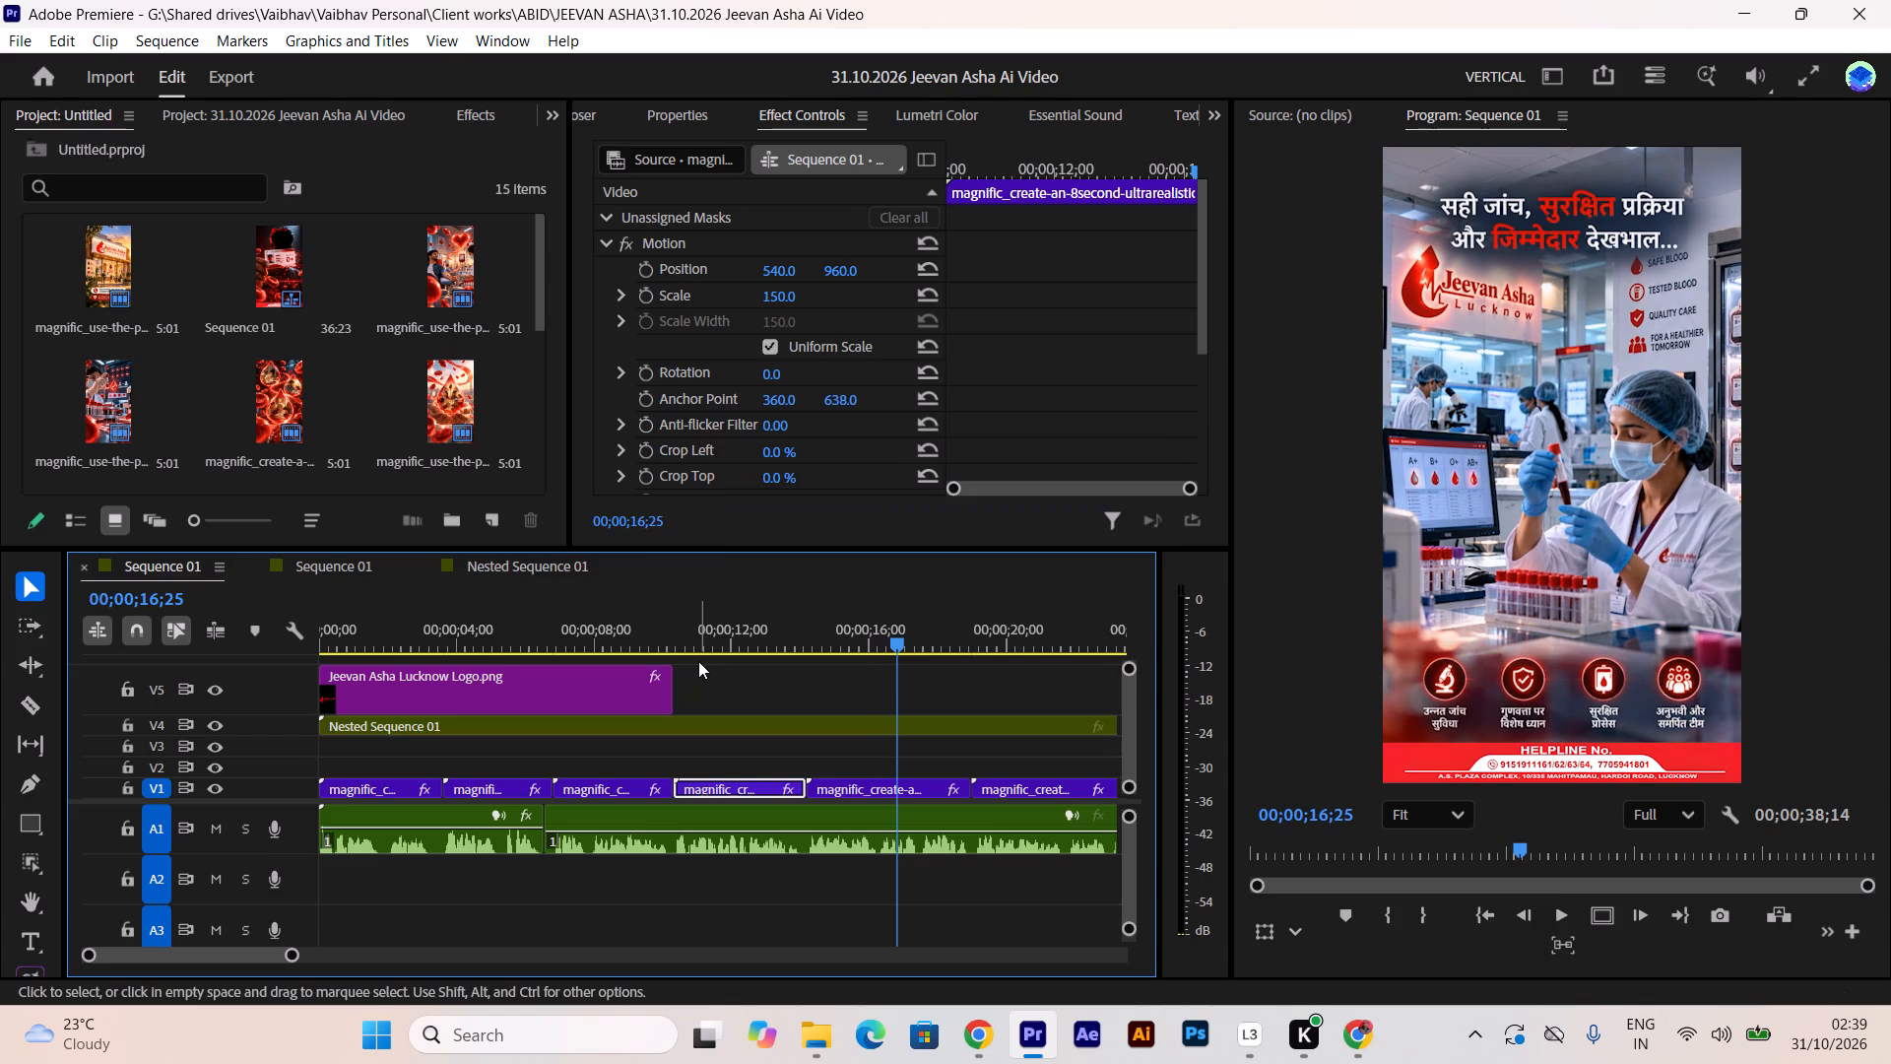
Switch to the Pixabay page in Chrome, audition soft piano tracks, and download the 2:32 track "Soft Piano" by leberch.
click(993, 1046)
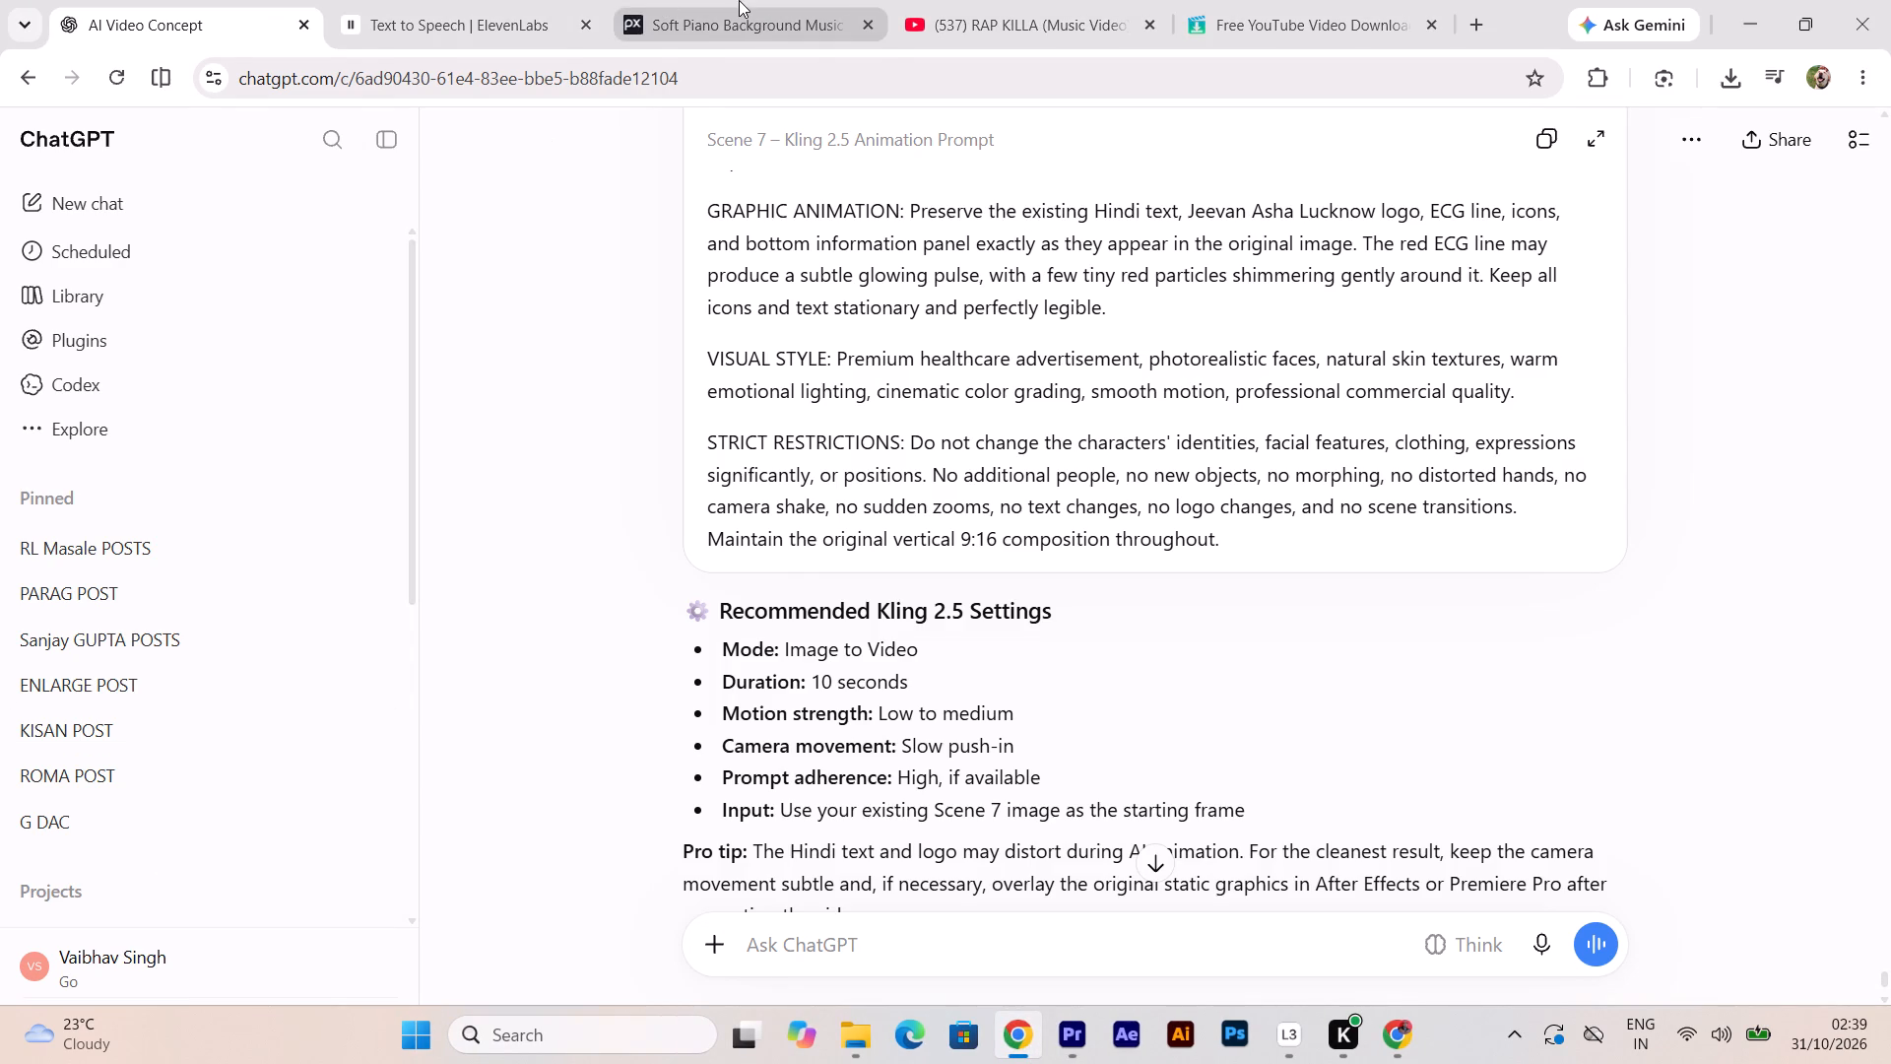
click(739, 0)
click(90, 762)
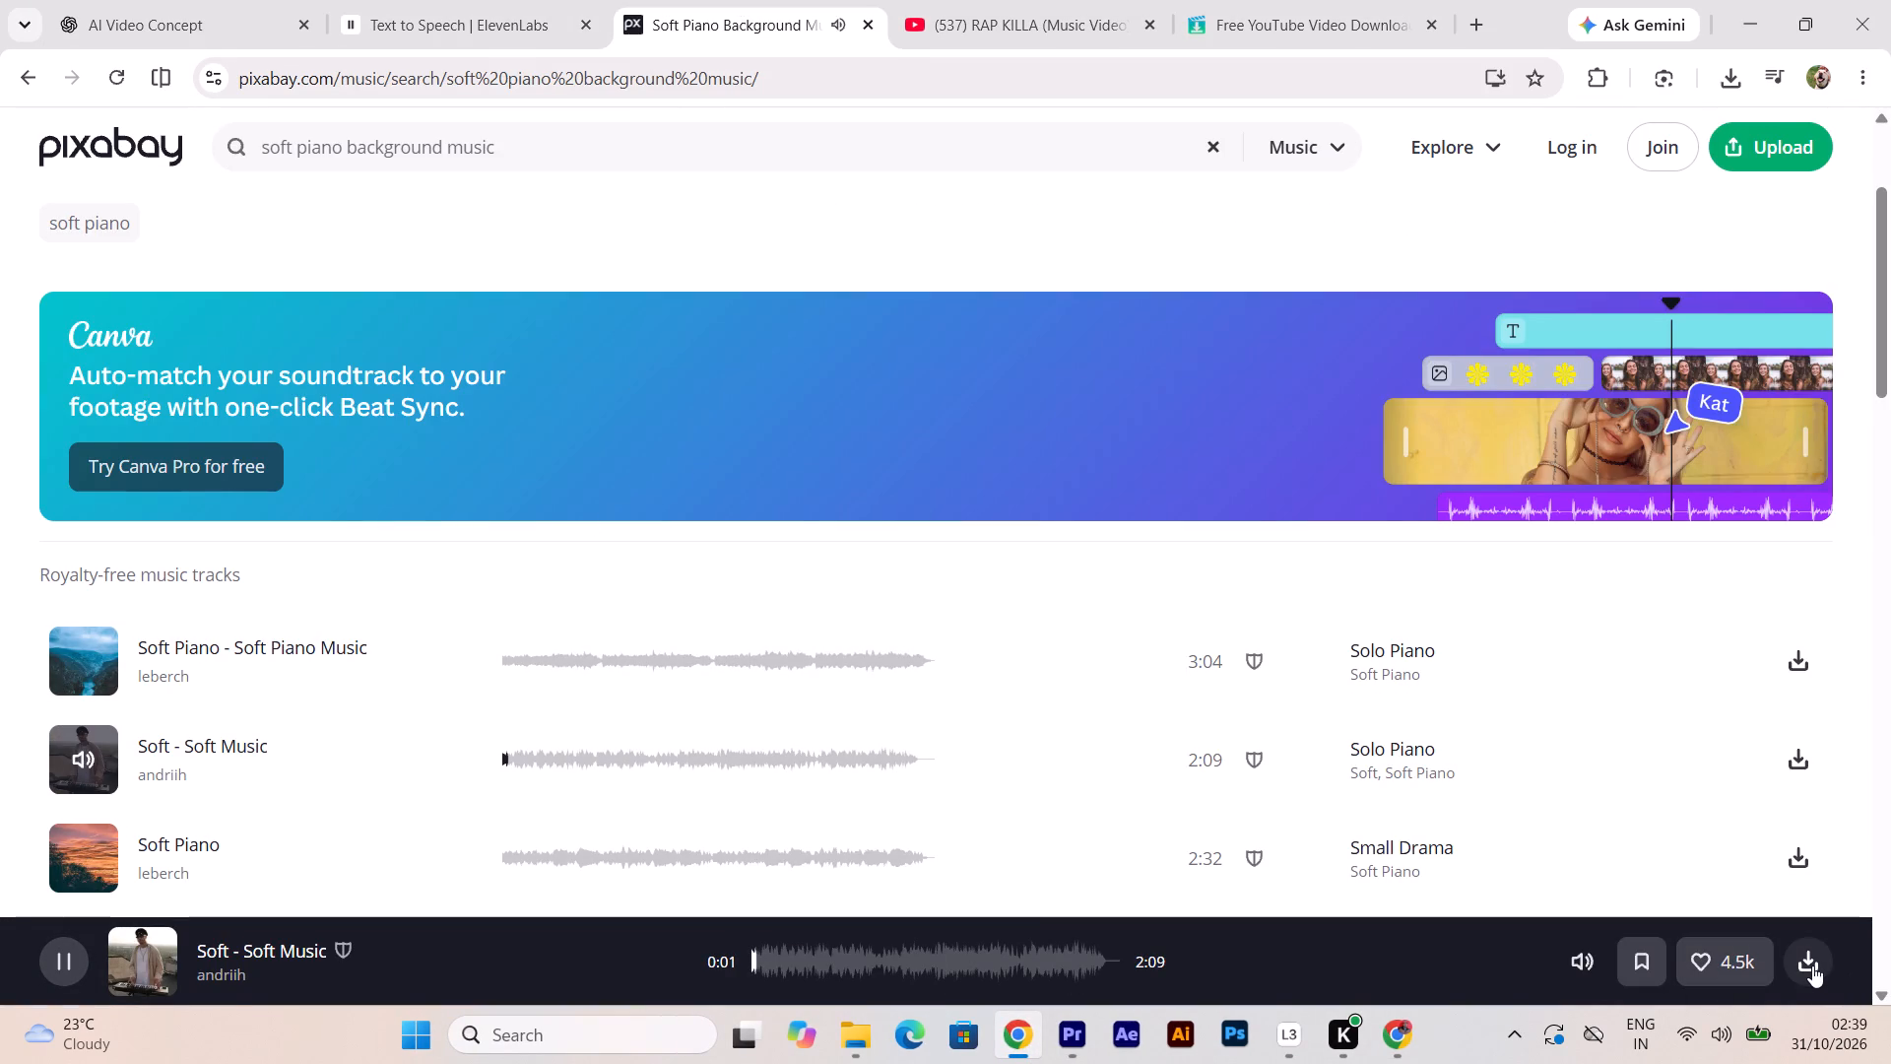
click(91, 853)
scroll(520, 778, down, 1)
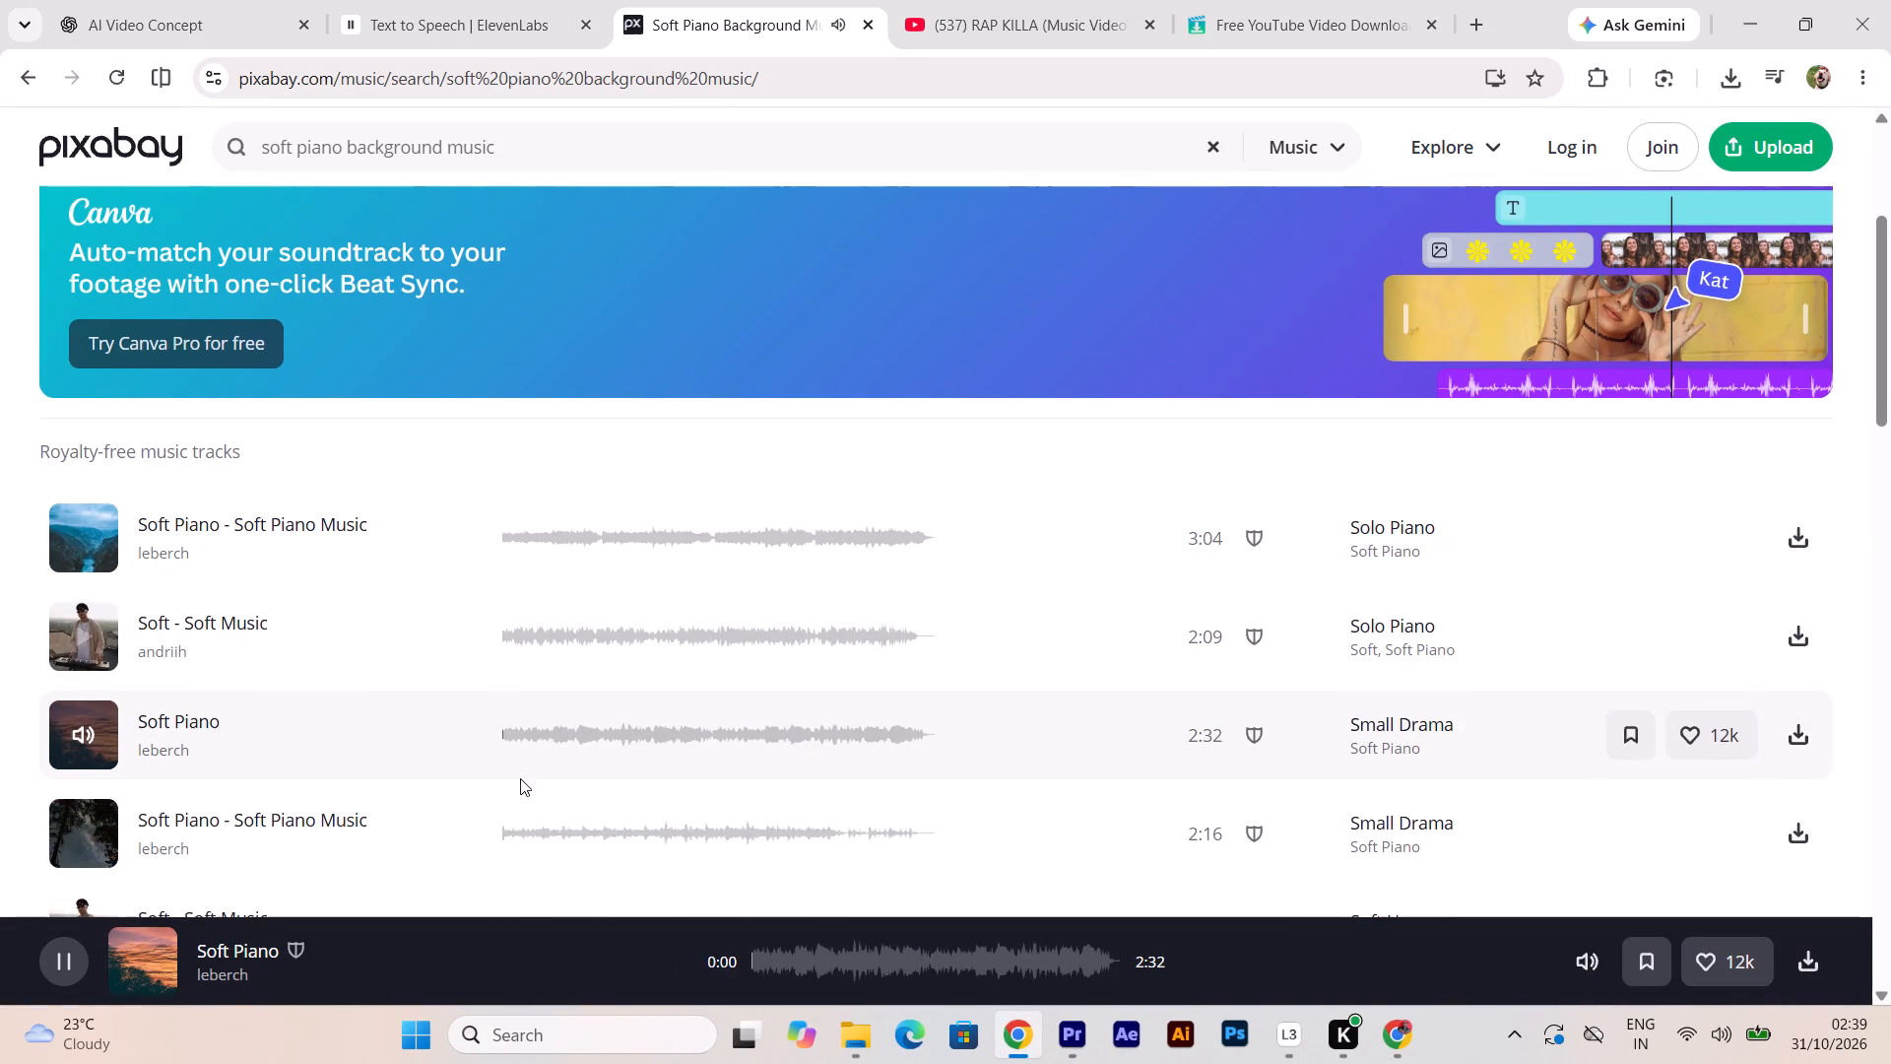
click(1811, 965)
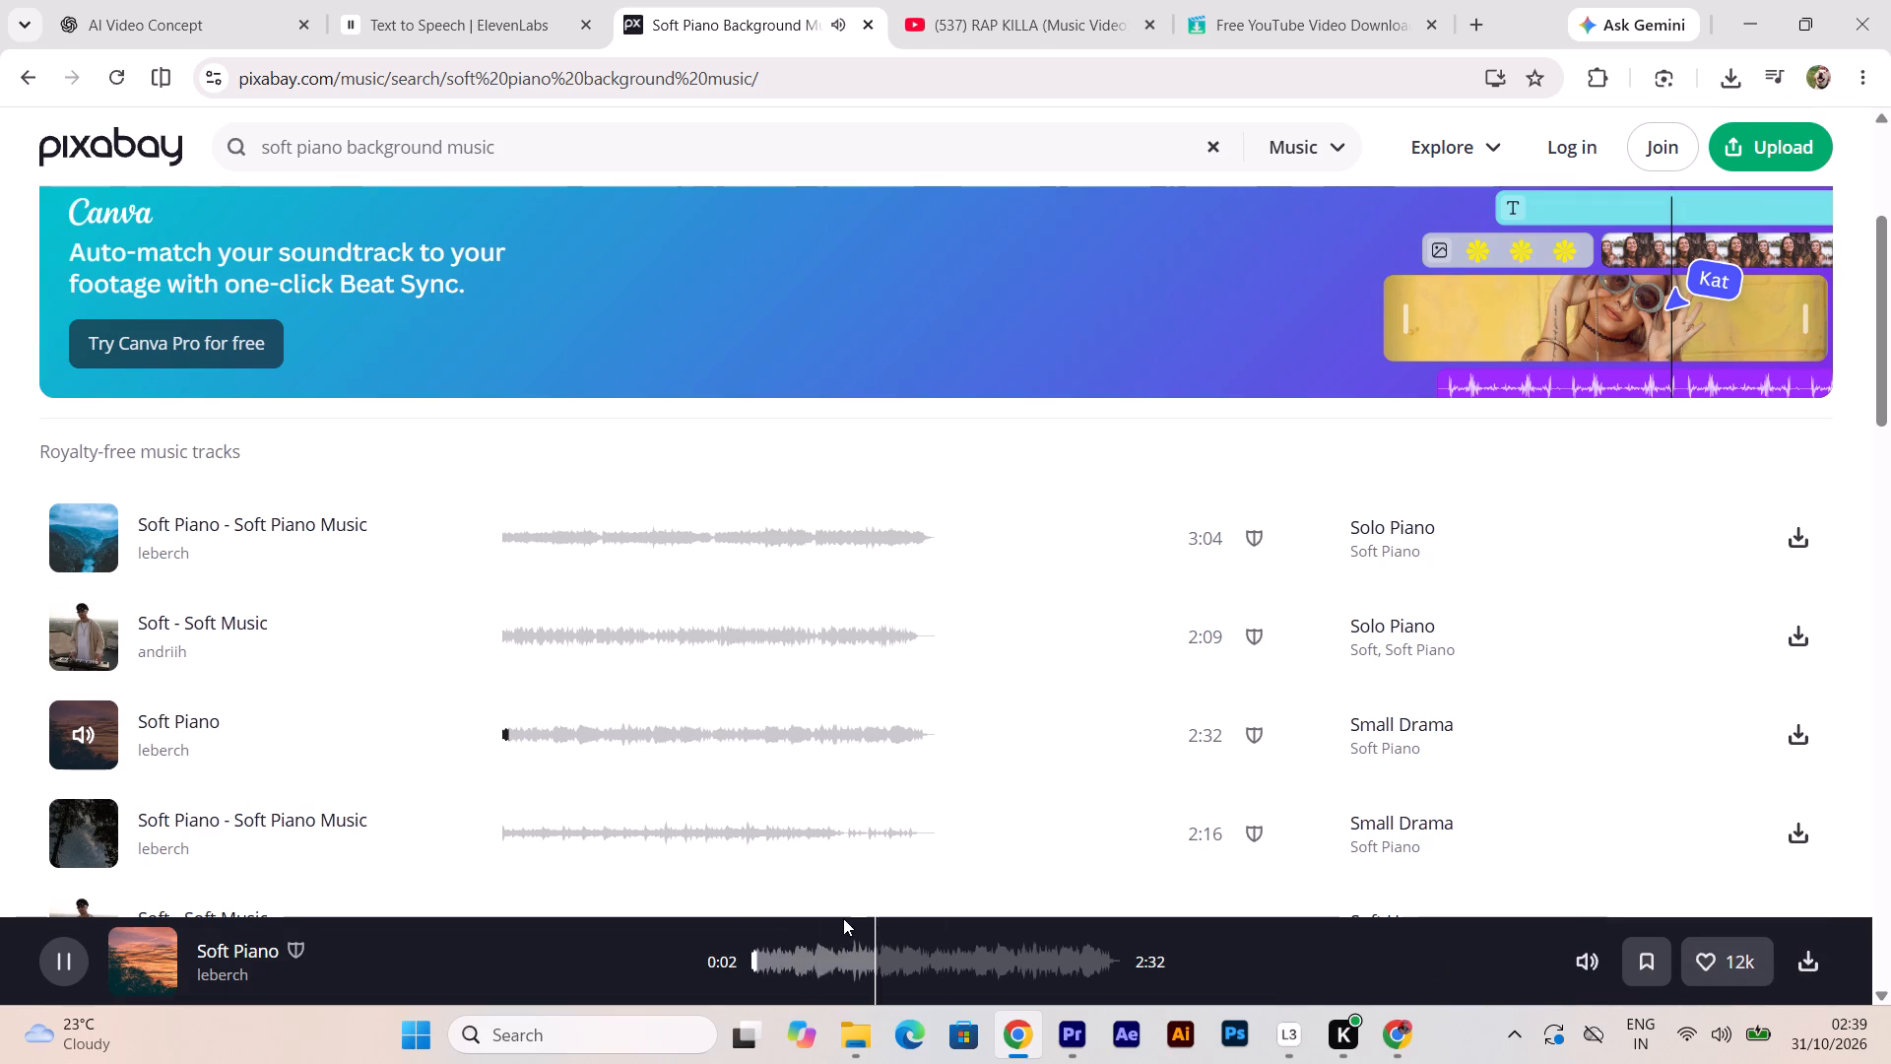
click(42, 963)
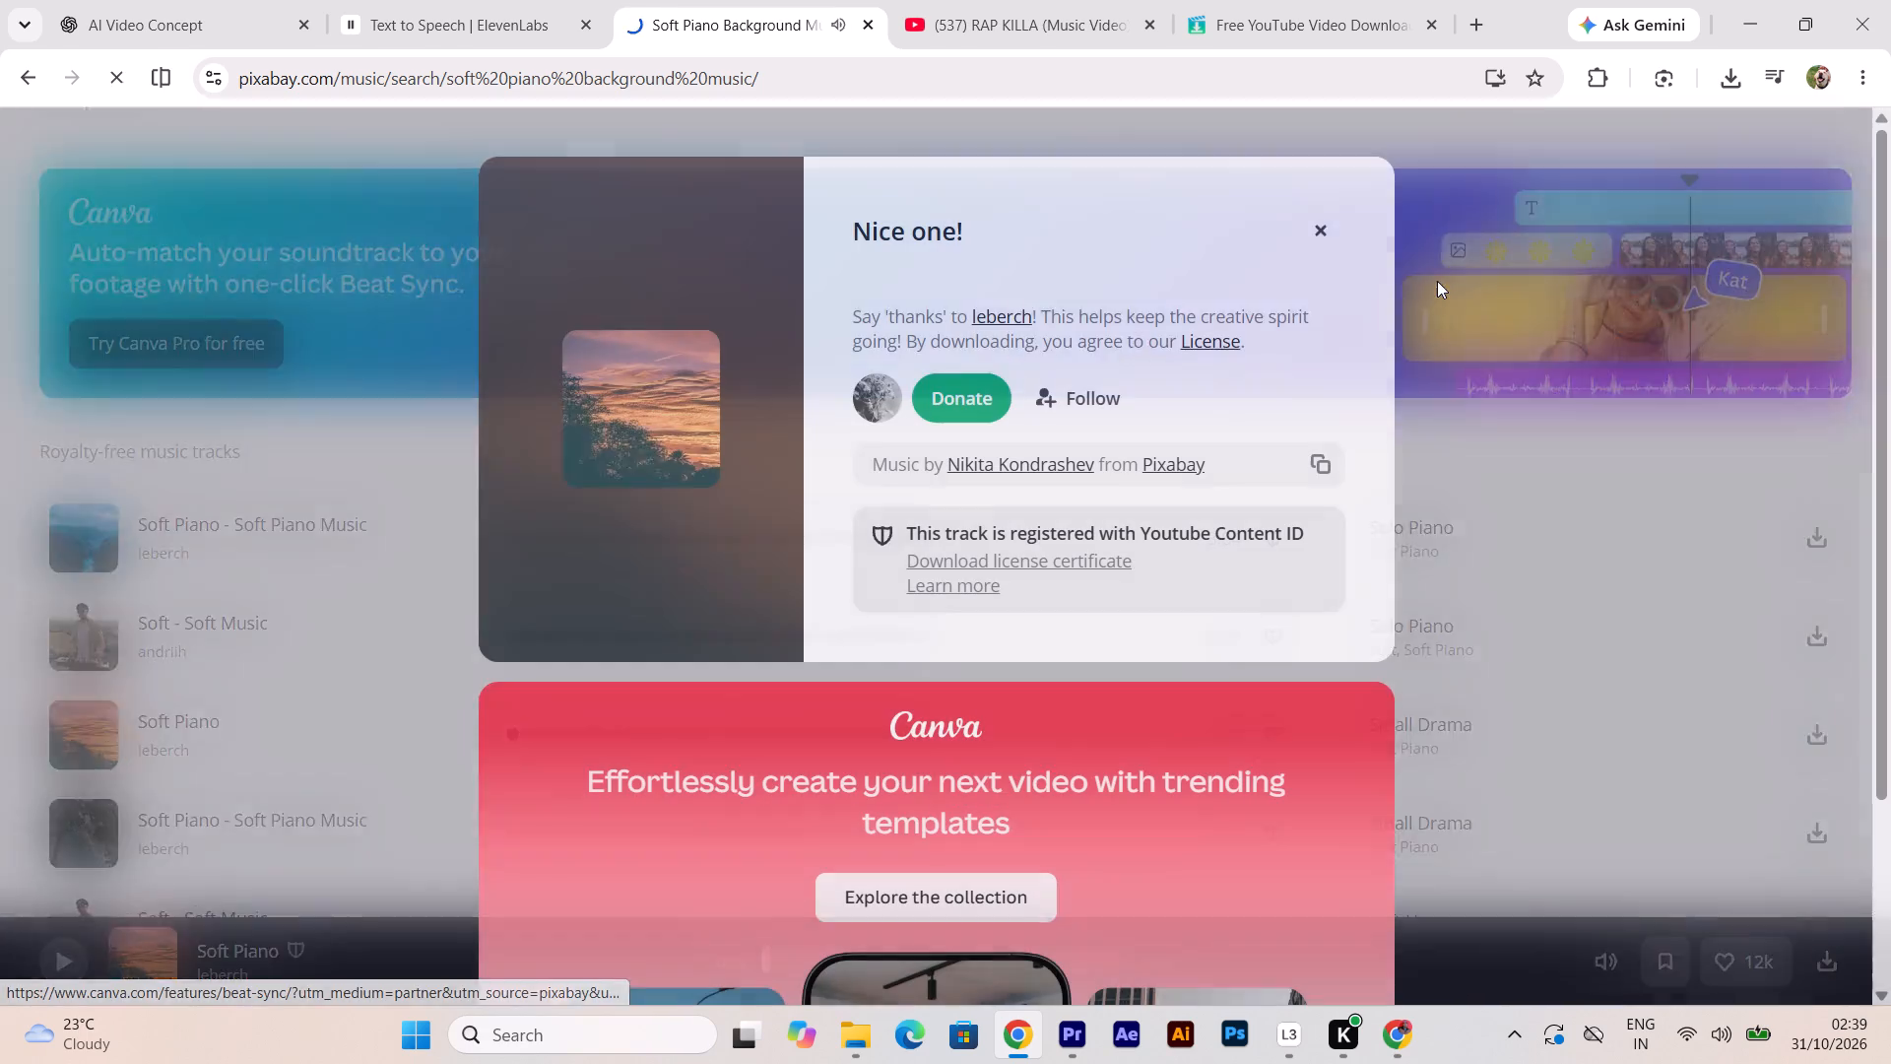
click(1320, 229)
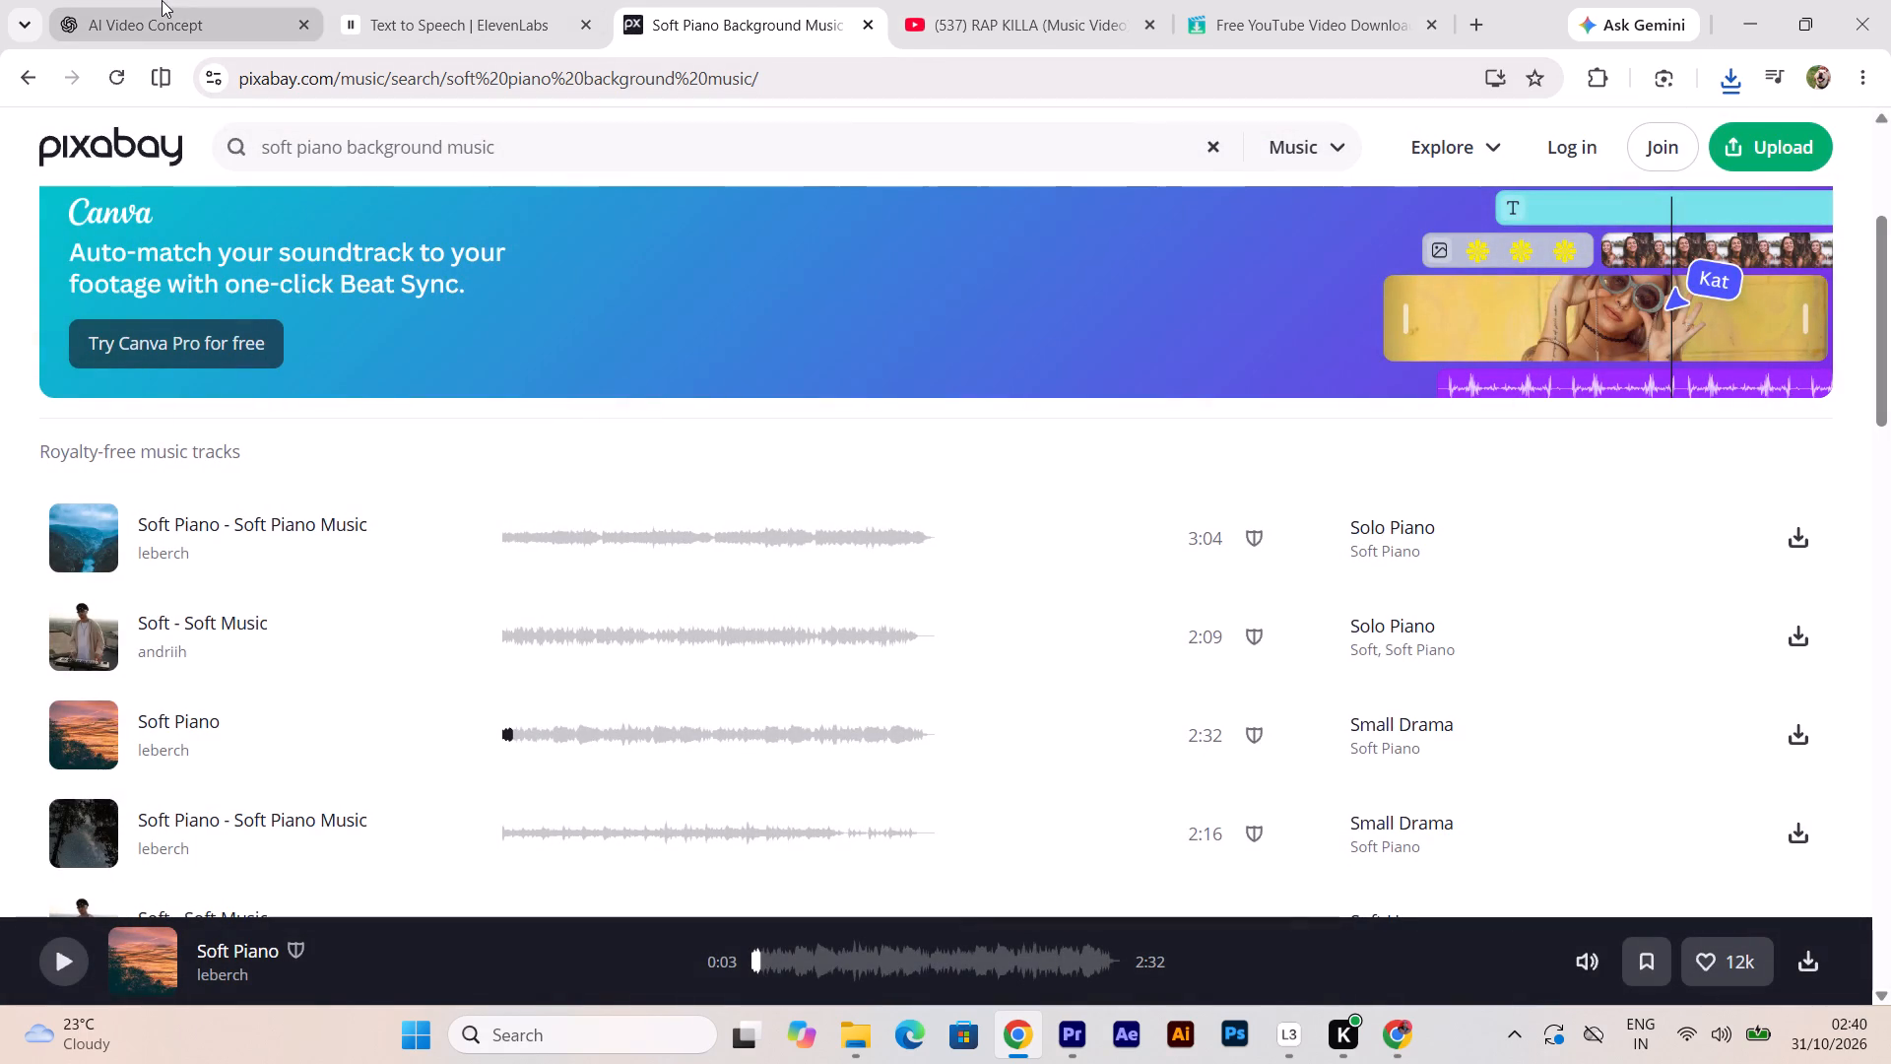
Bring the downloaded file leberch-soft-piano-589658 from the Downloads folder into Premiere, placing it on A2 at the start of Sequence 01.
click(1721, 83)
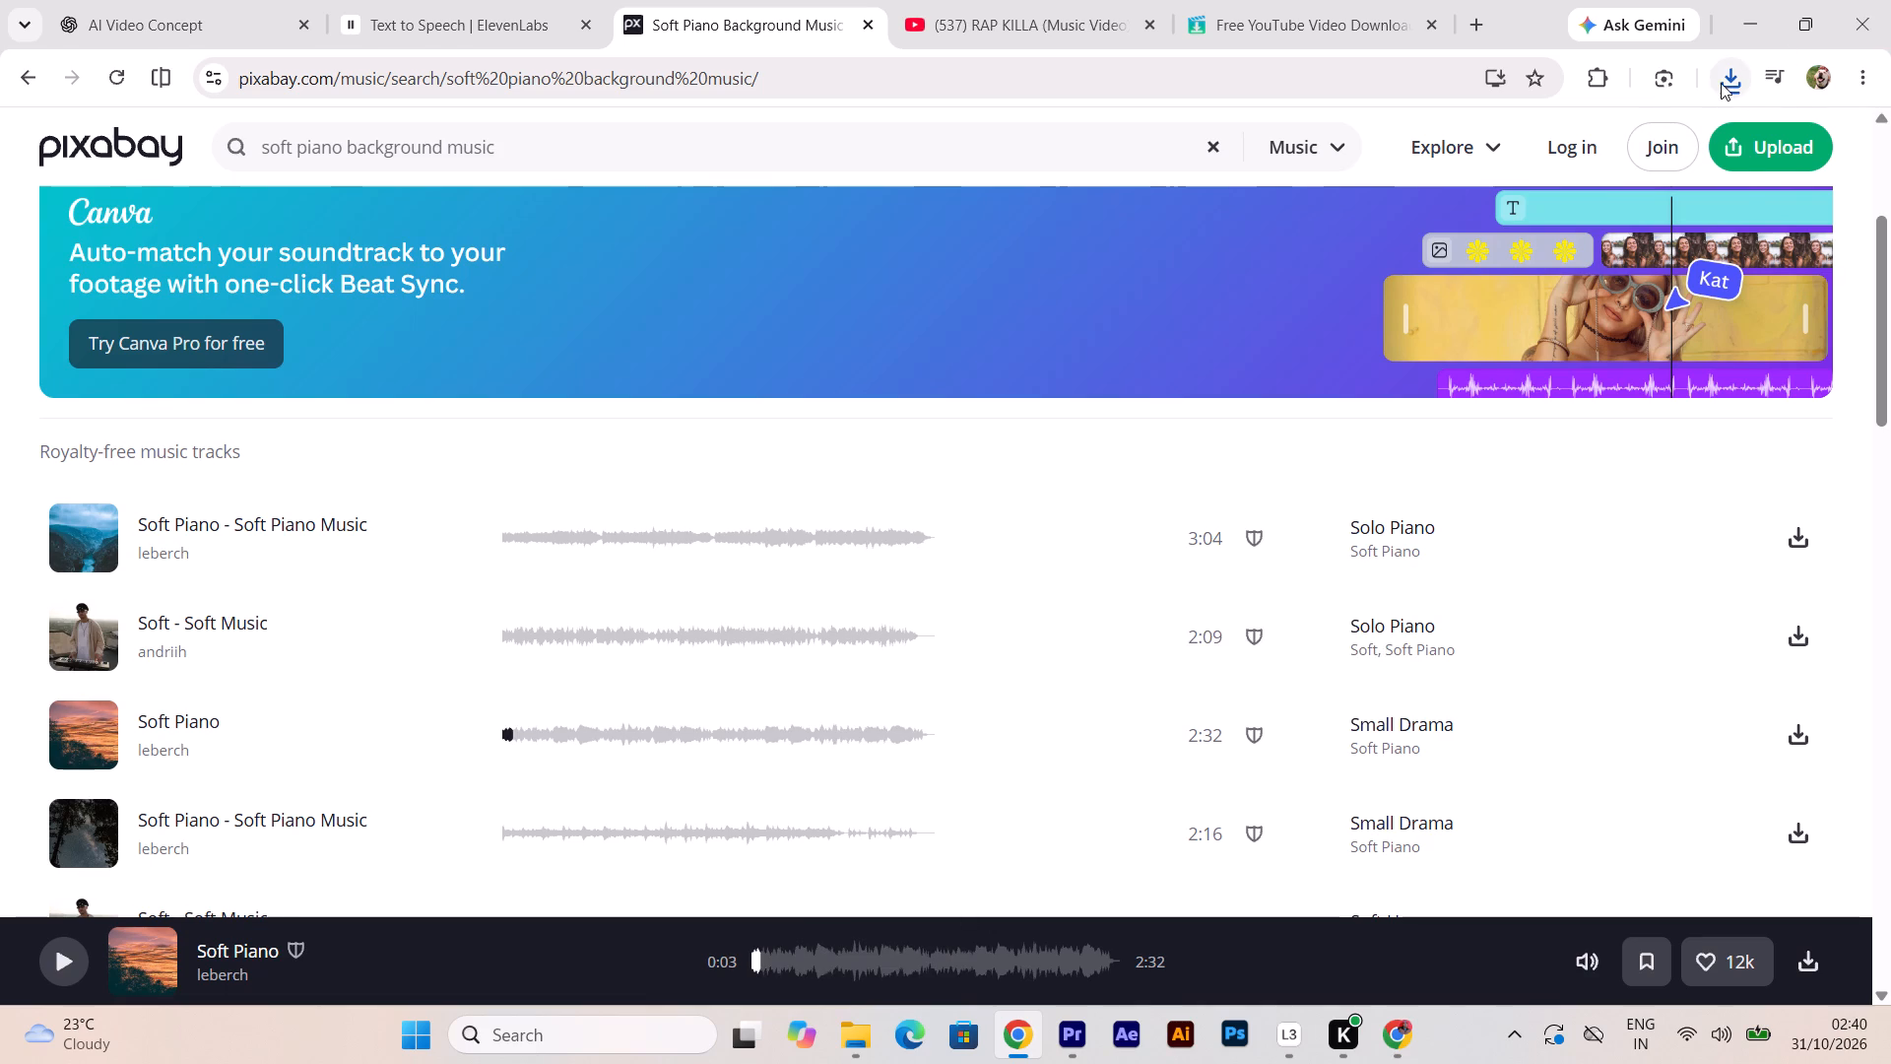
click(1649, 189)
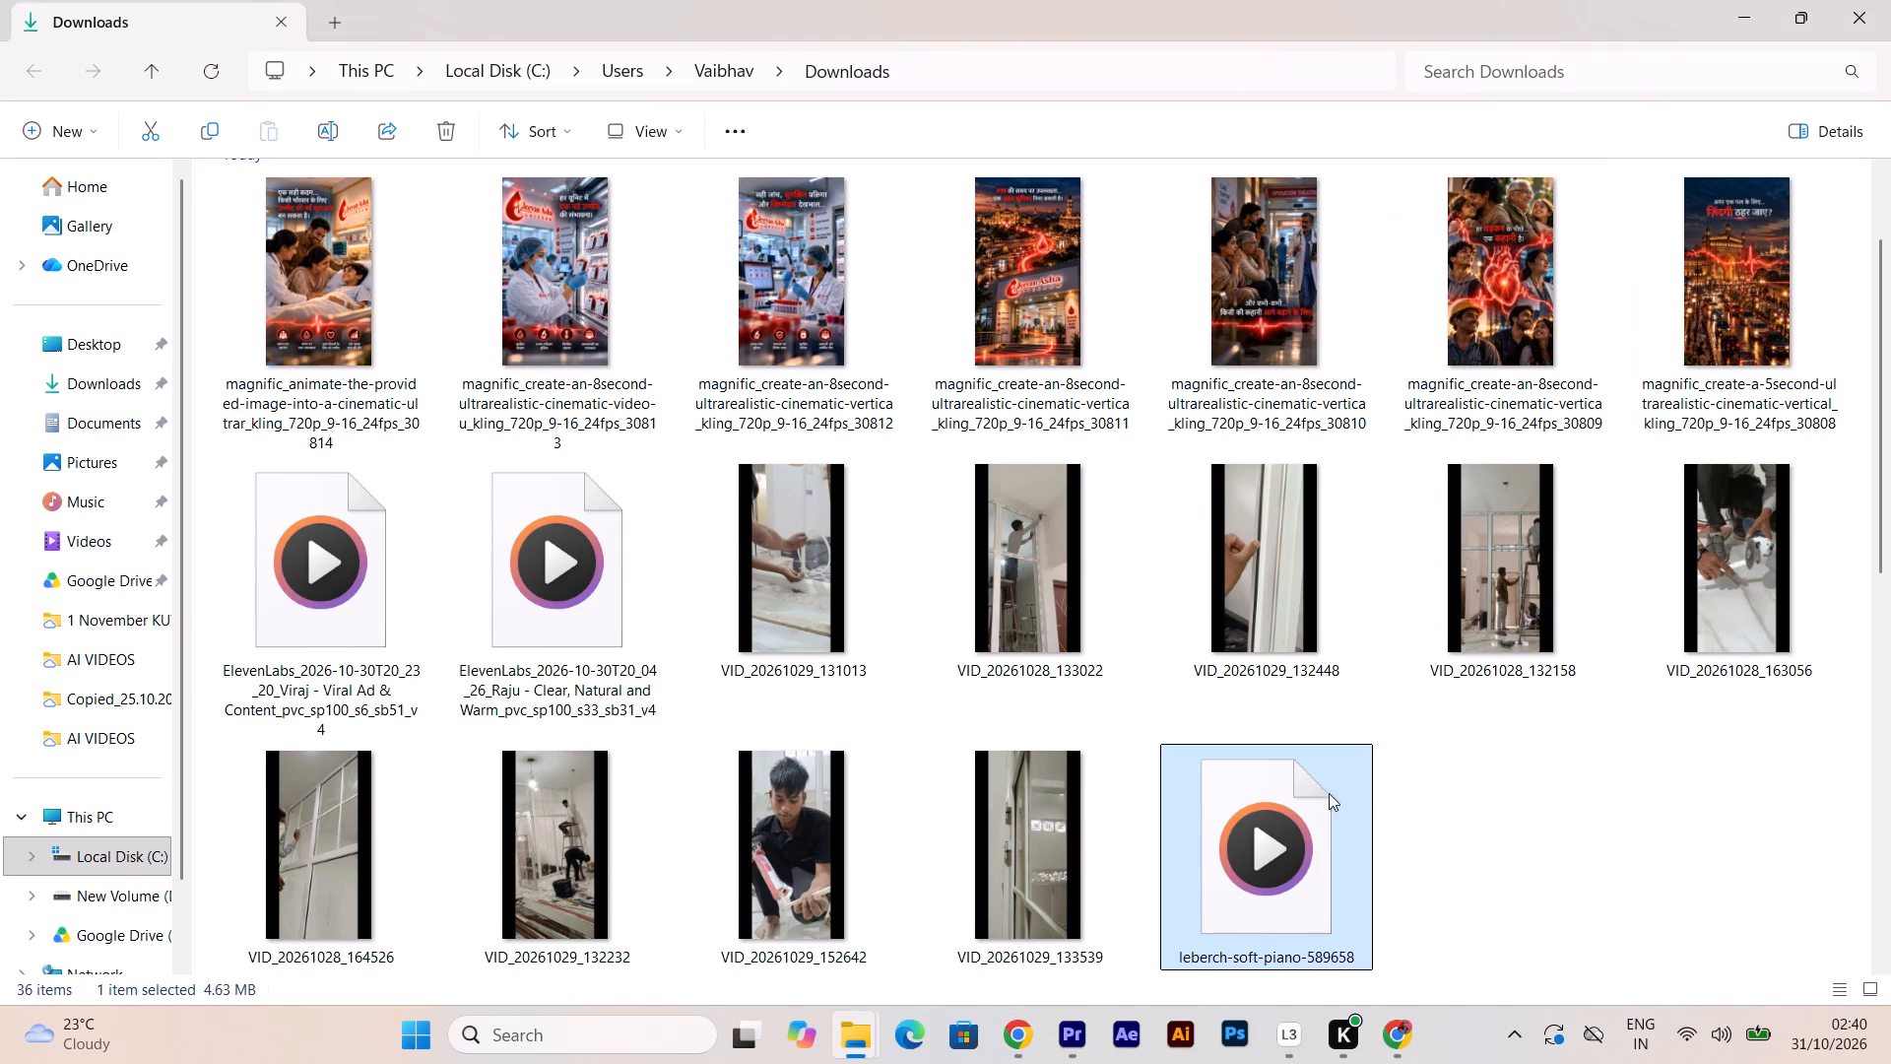
drag(1265, 837, 515, 864)
key(alt+Tab)
key(alt+Tab)
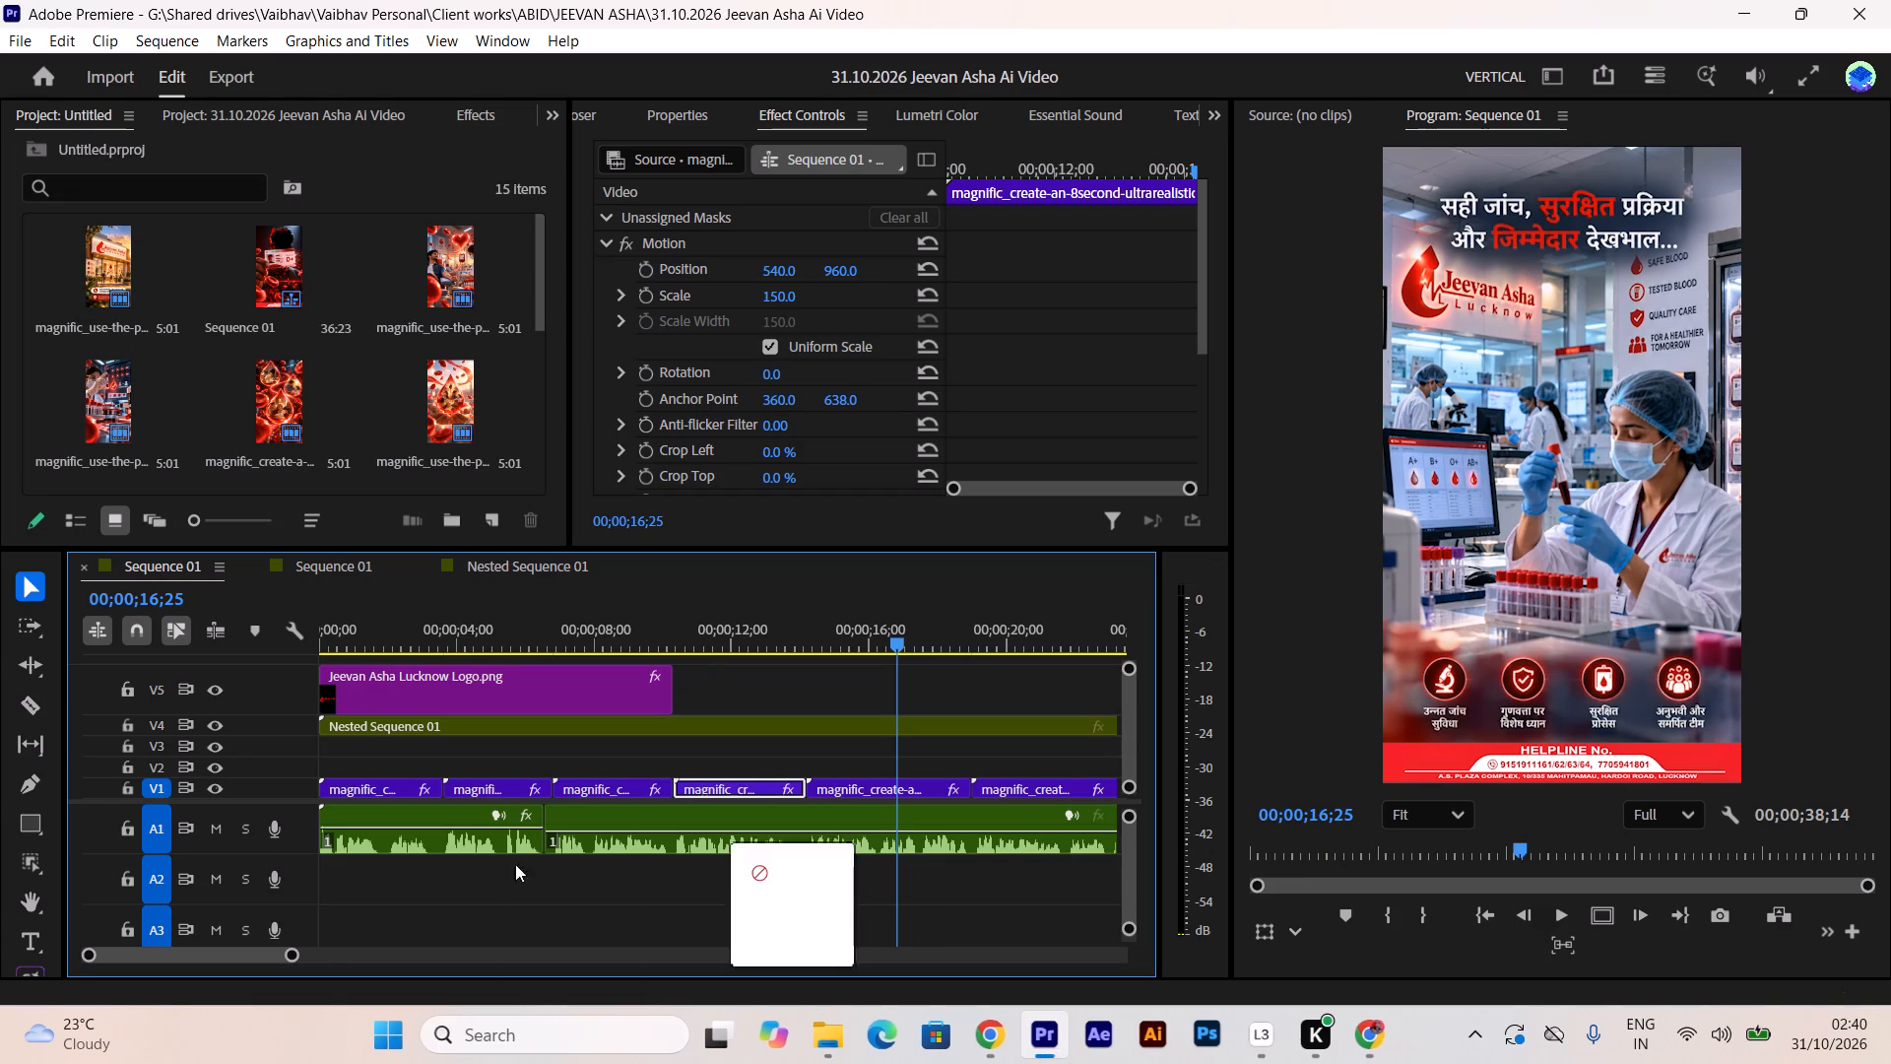
drag(515, 864, 304, 877)
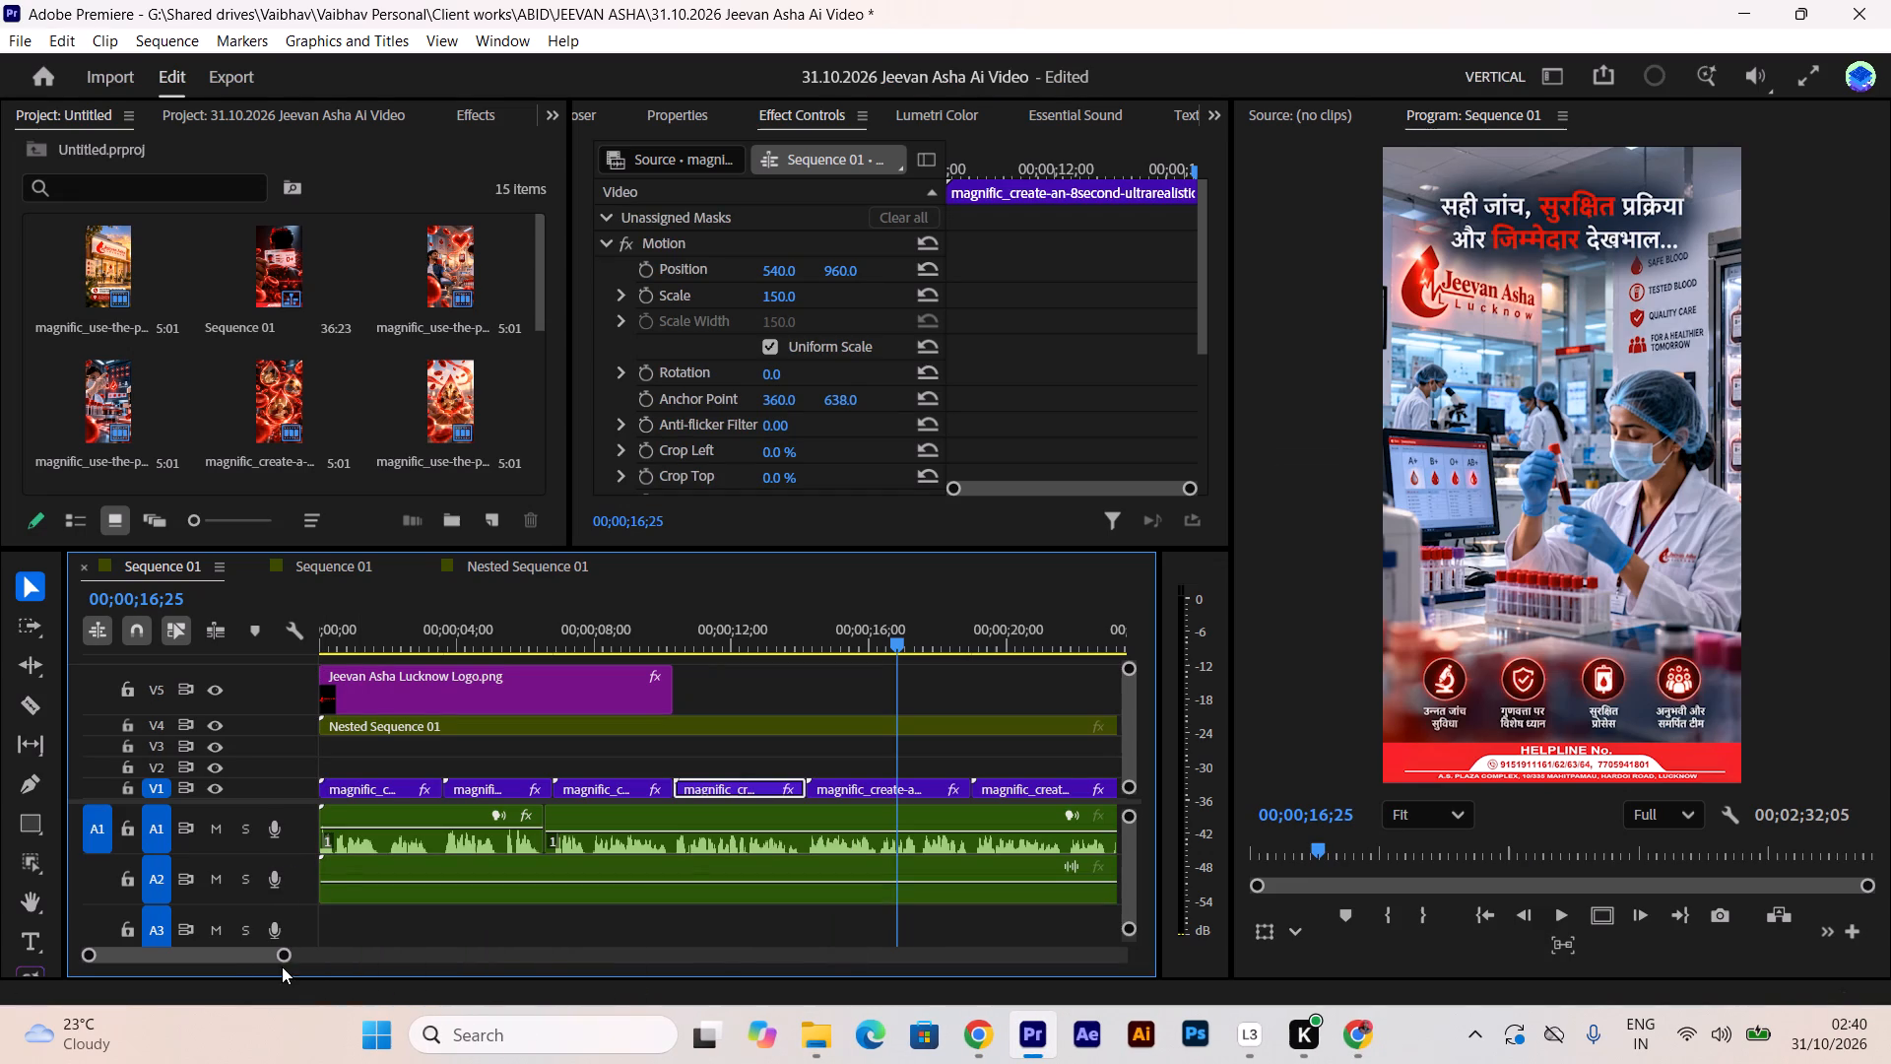
Split the piano music on A2 at the end of the video, at about 38 s, and delete the excess after the cut.
drag(284, 958, 474, 962)
key(c)
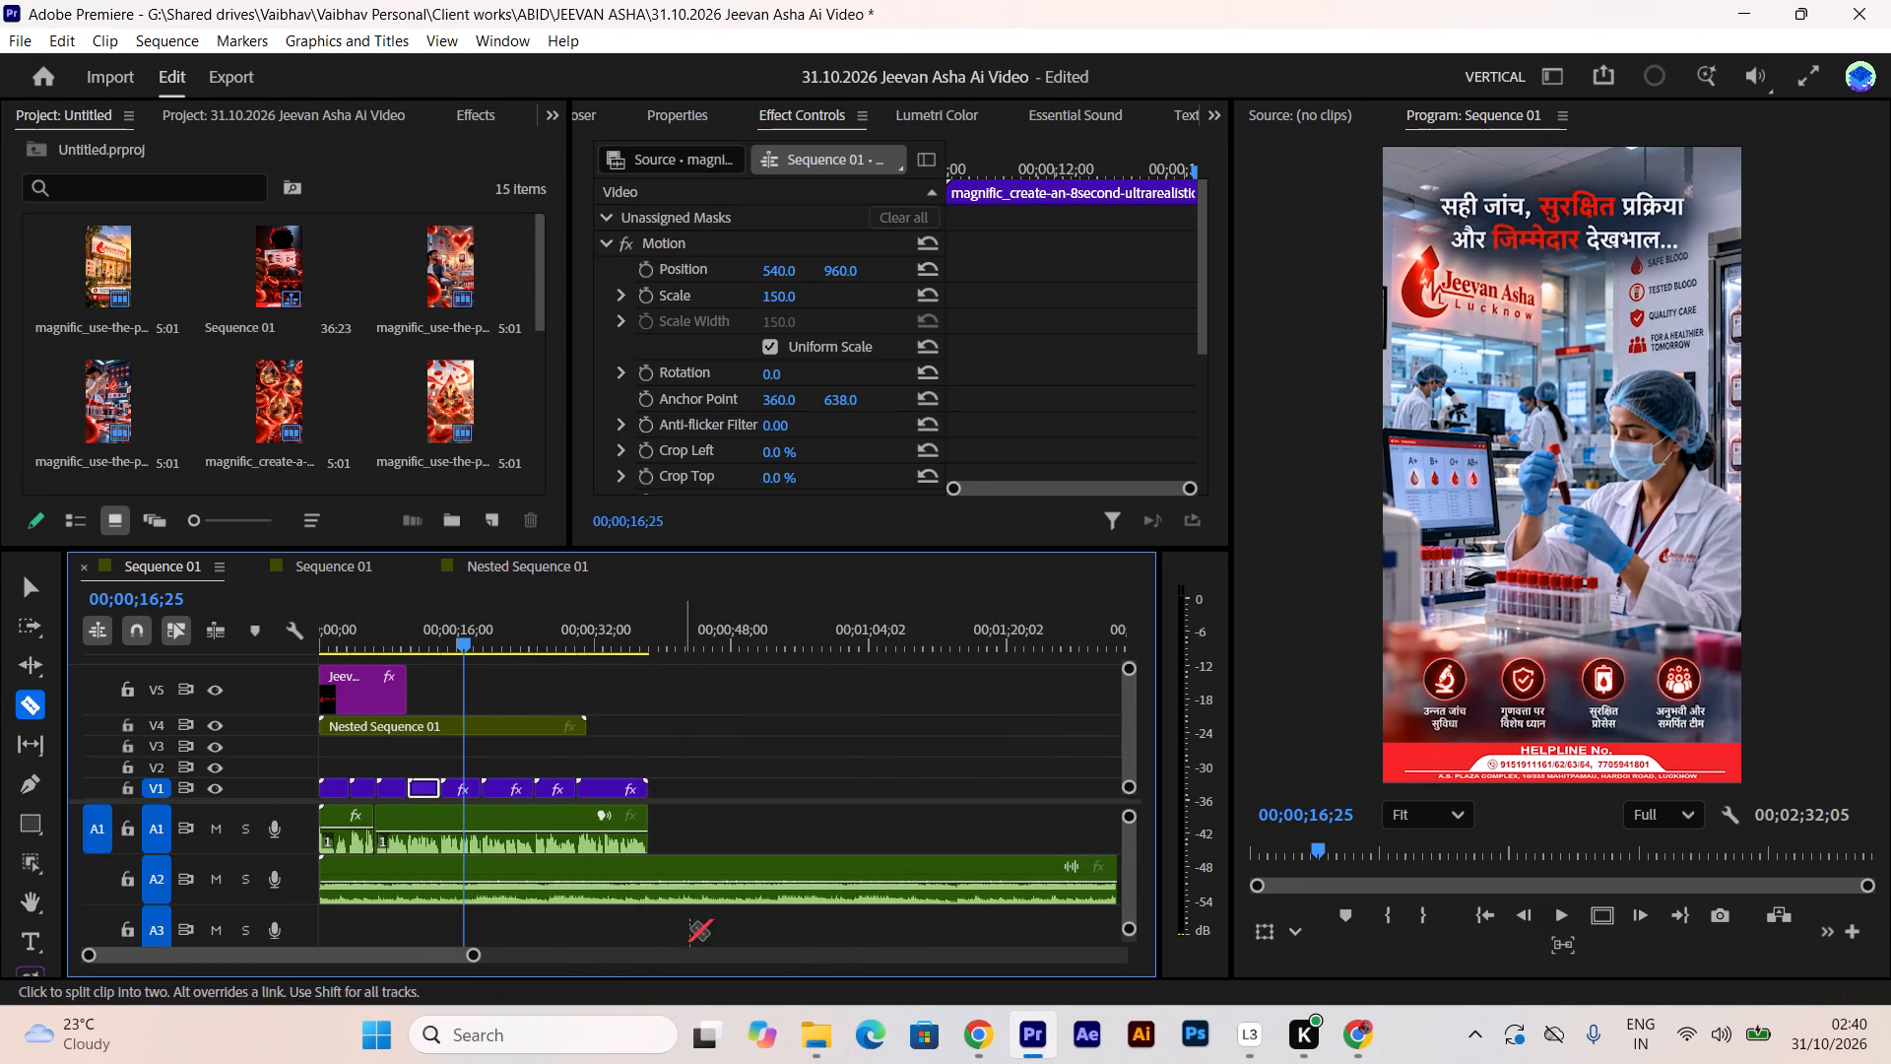
shift+click(651, 882)
key(v)
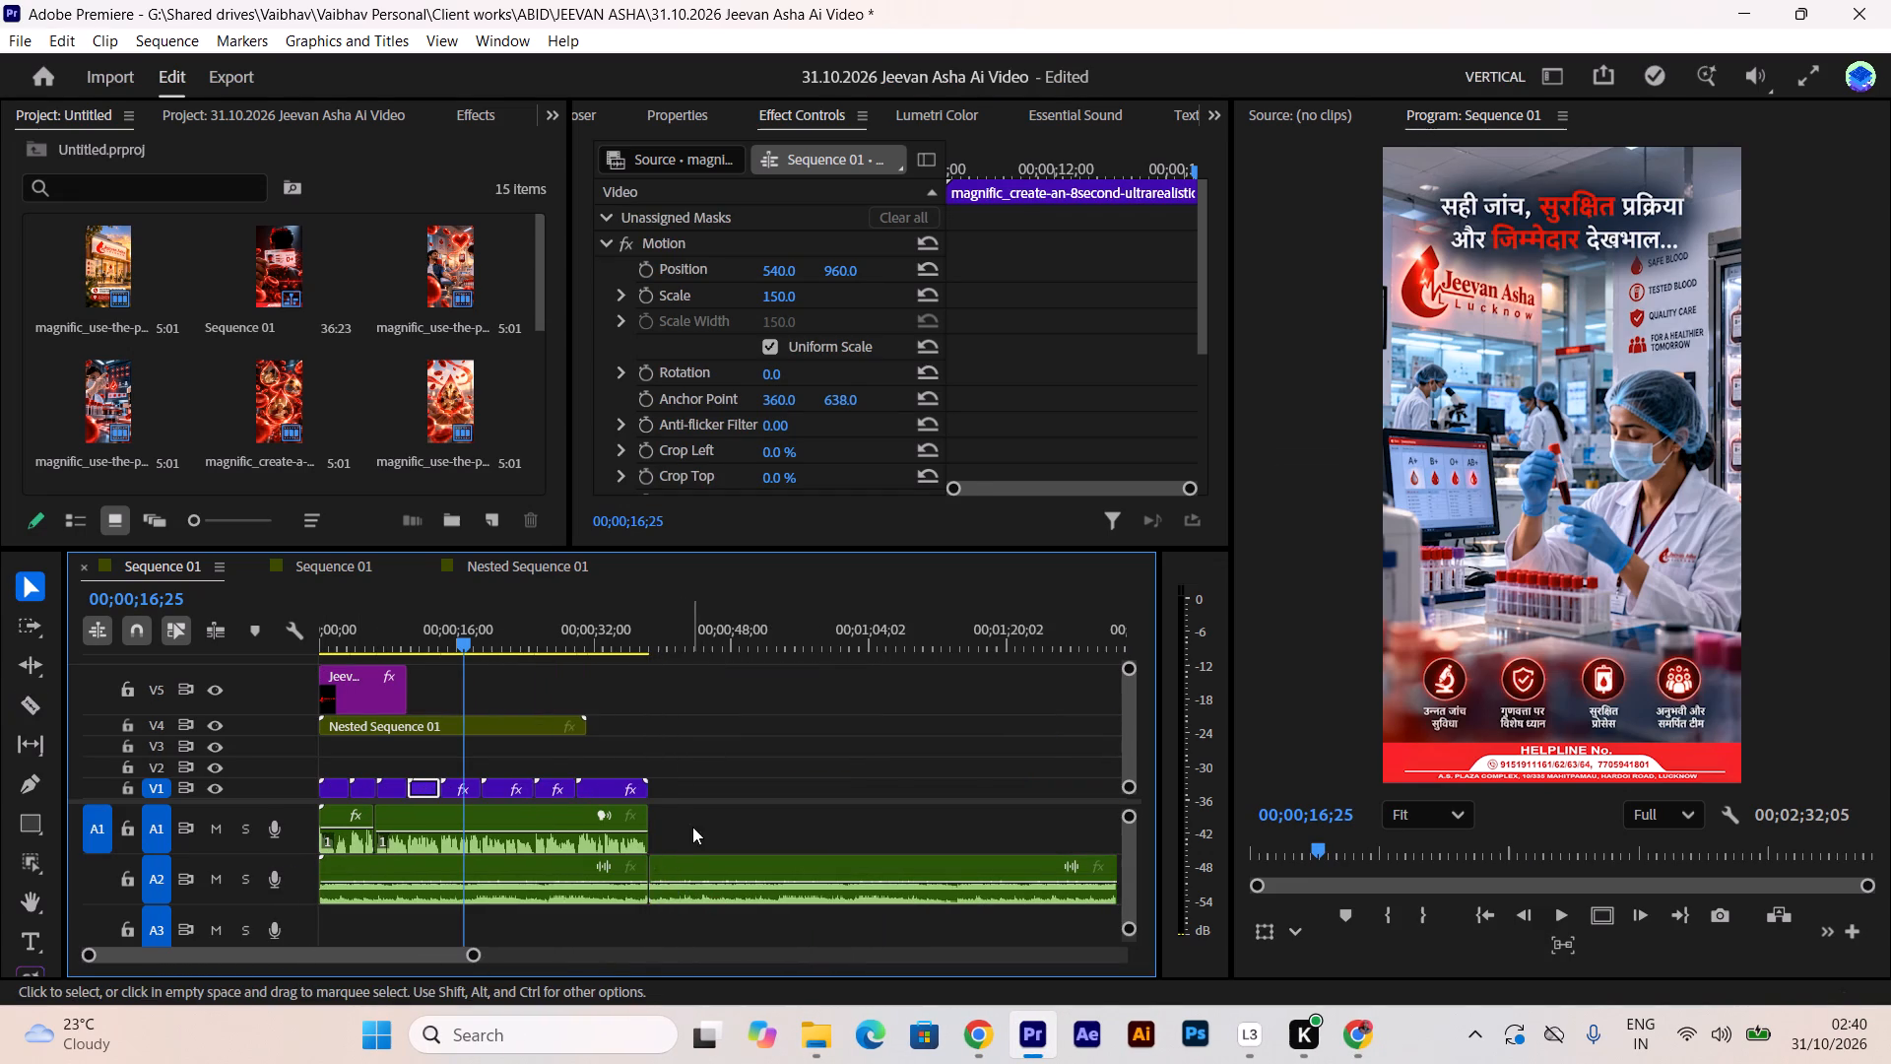
drag(693, 827, 732, 887)
key(Delete)
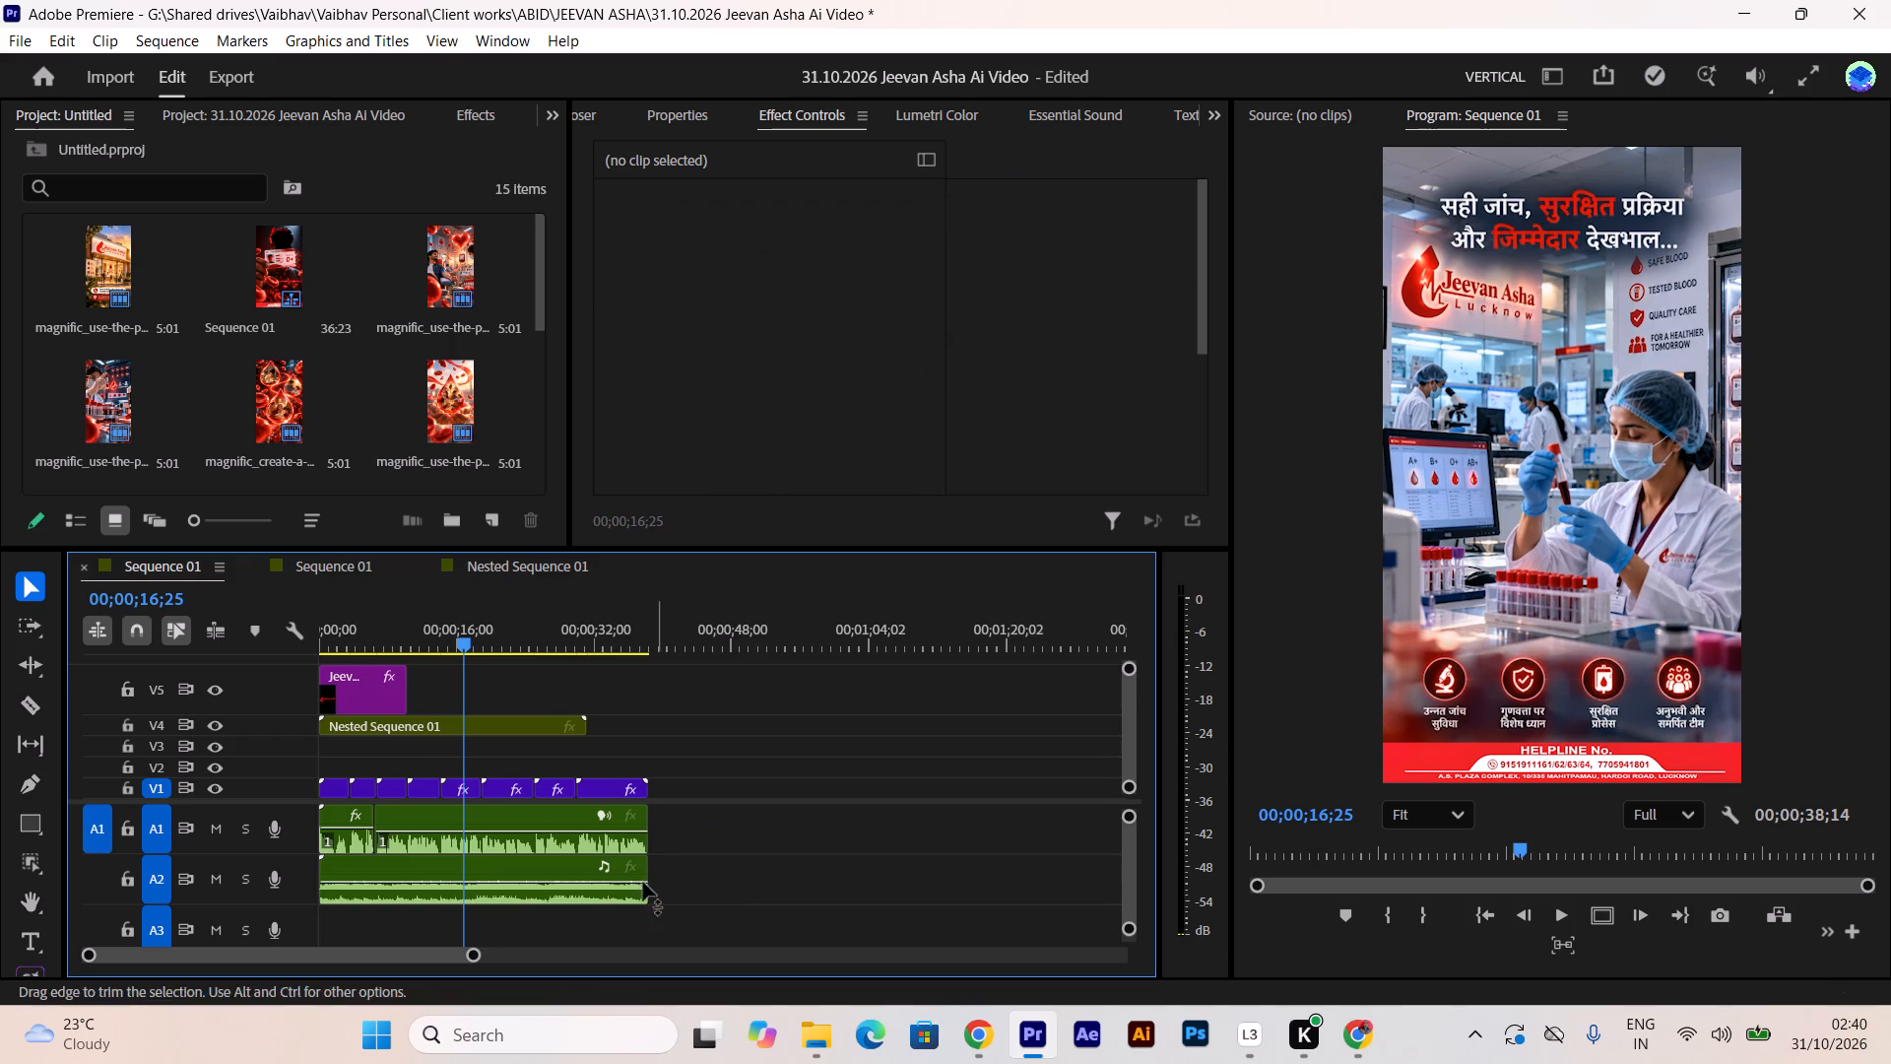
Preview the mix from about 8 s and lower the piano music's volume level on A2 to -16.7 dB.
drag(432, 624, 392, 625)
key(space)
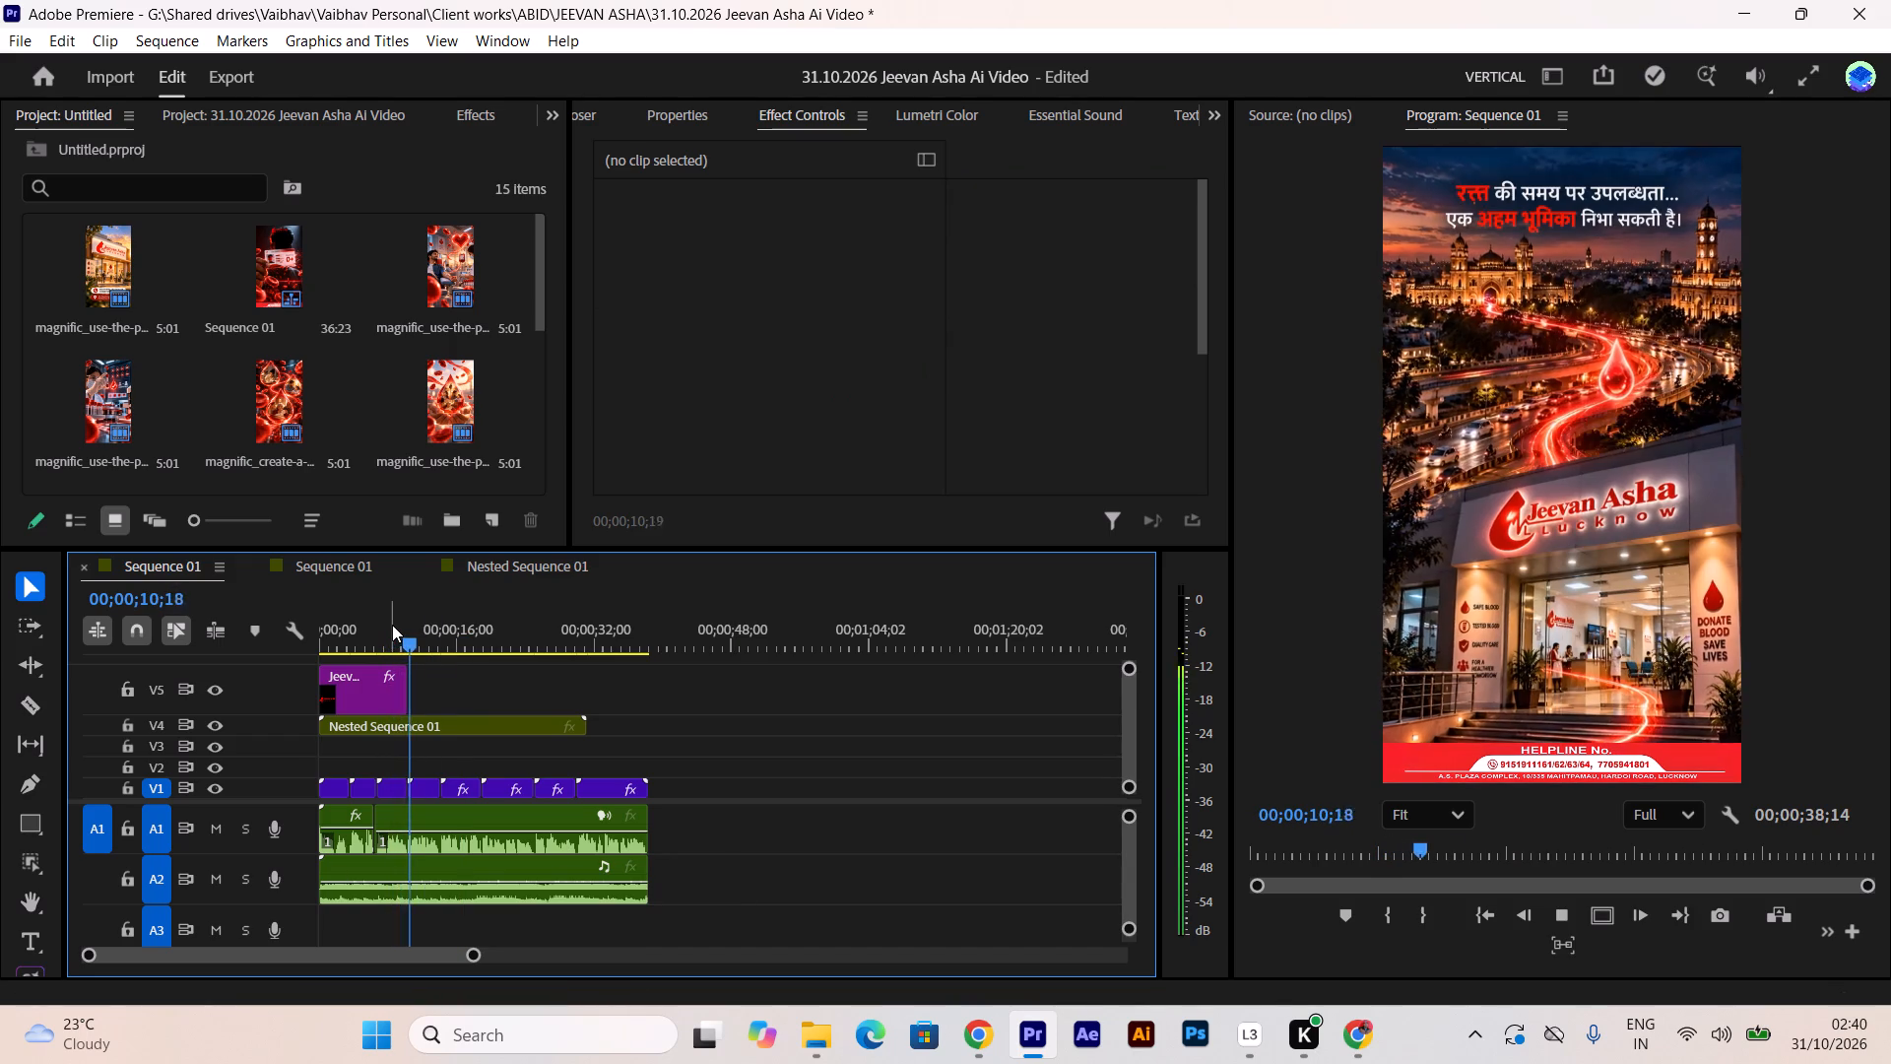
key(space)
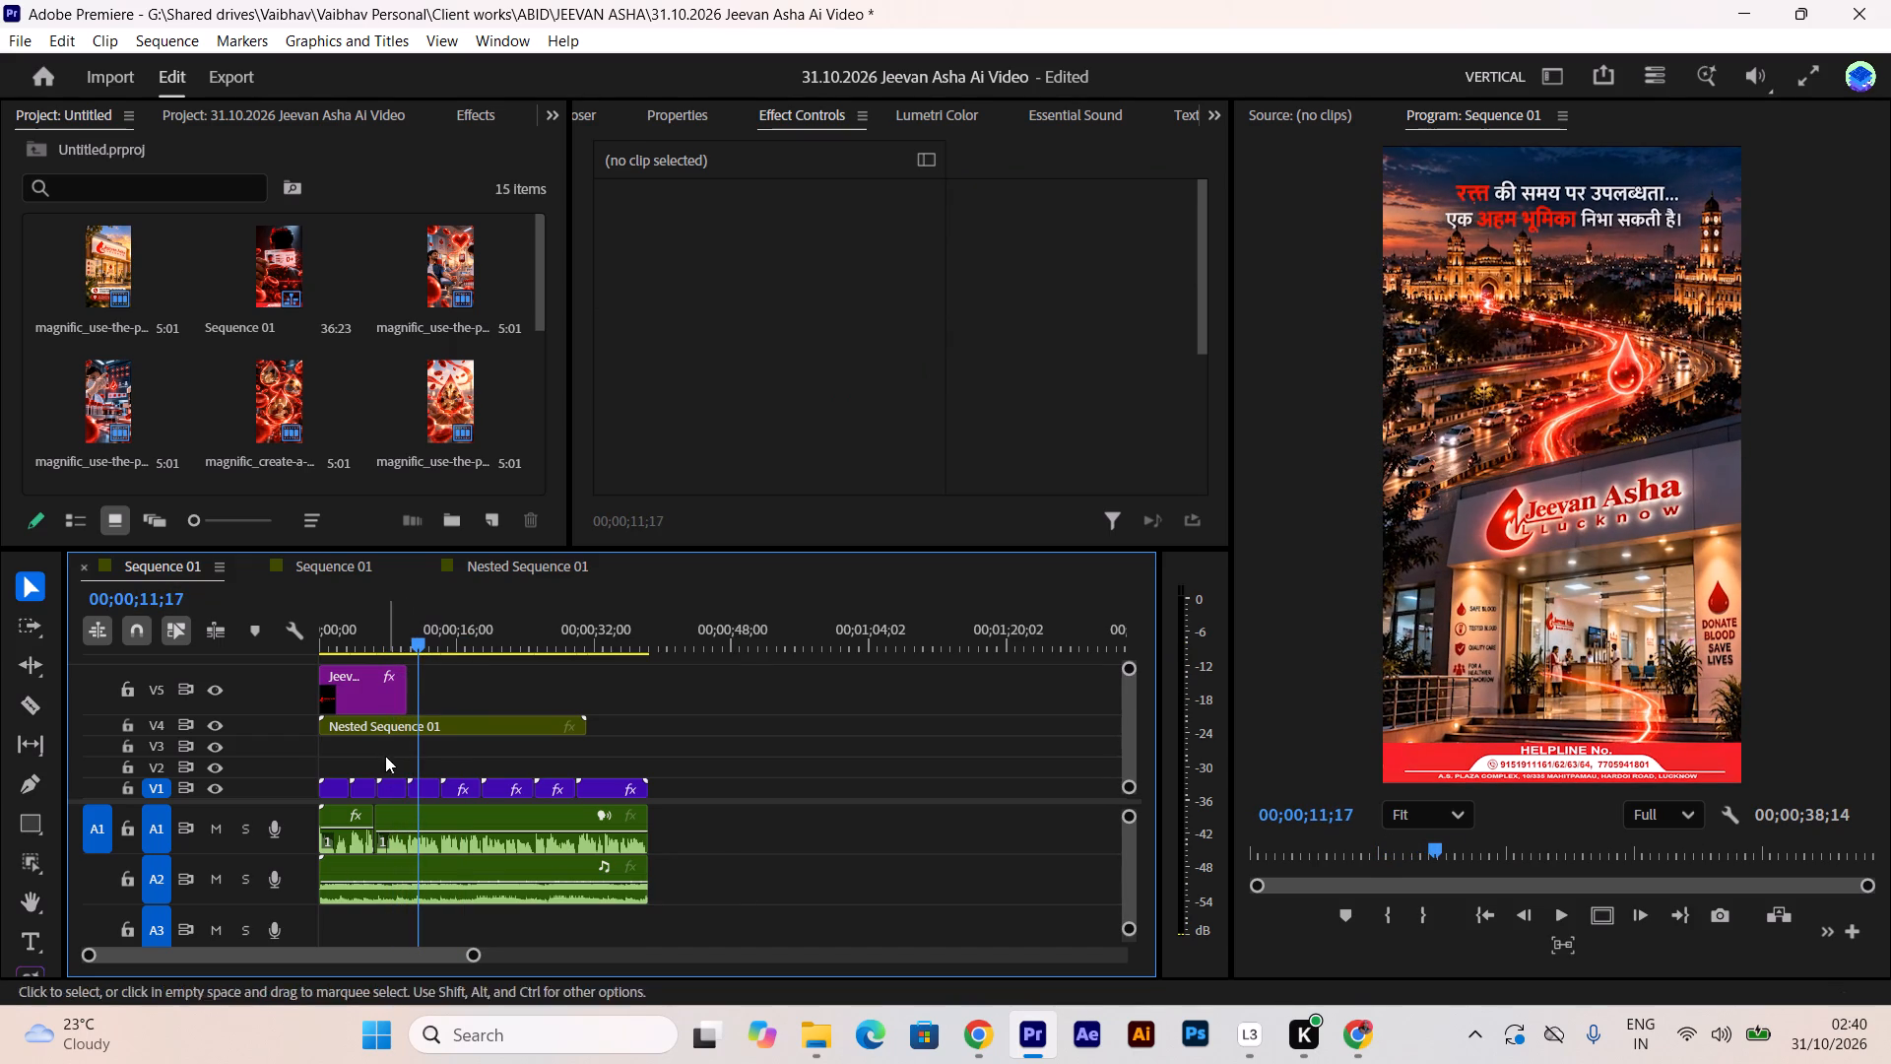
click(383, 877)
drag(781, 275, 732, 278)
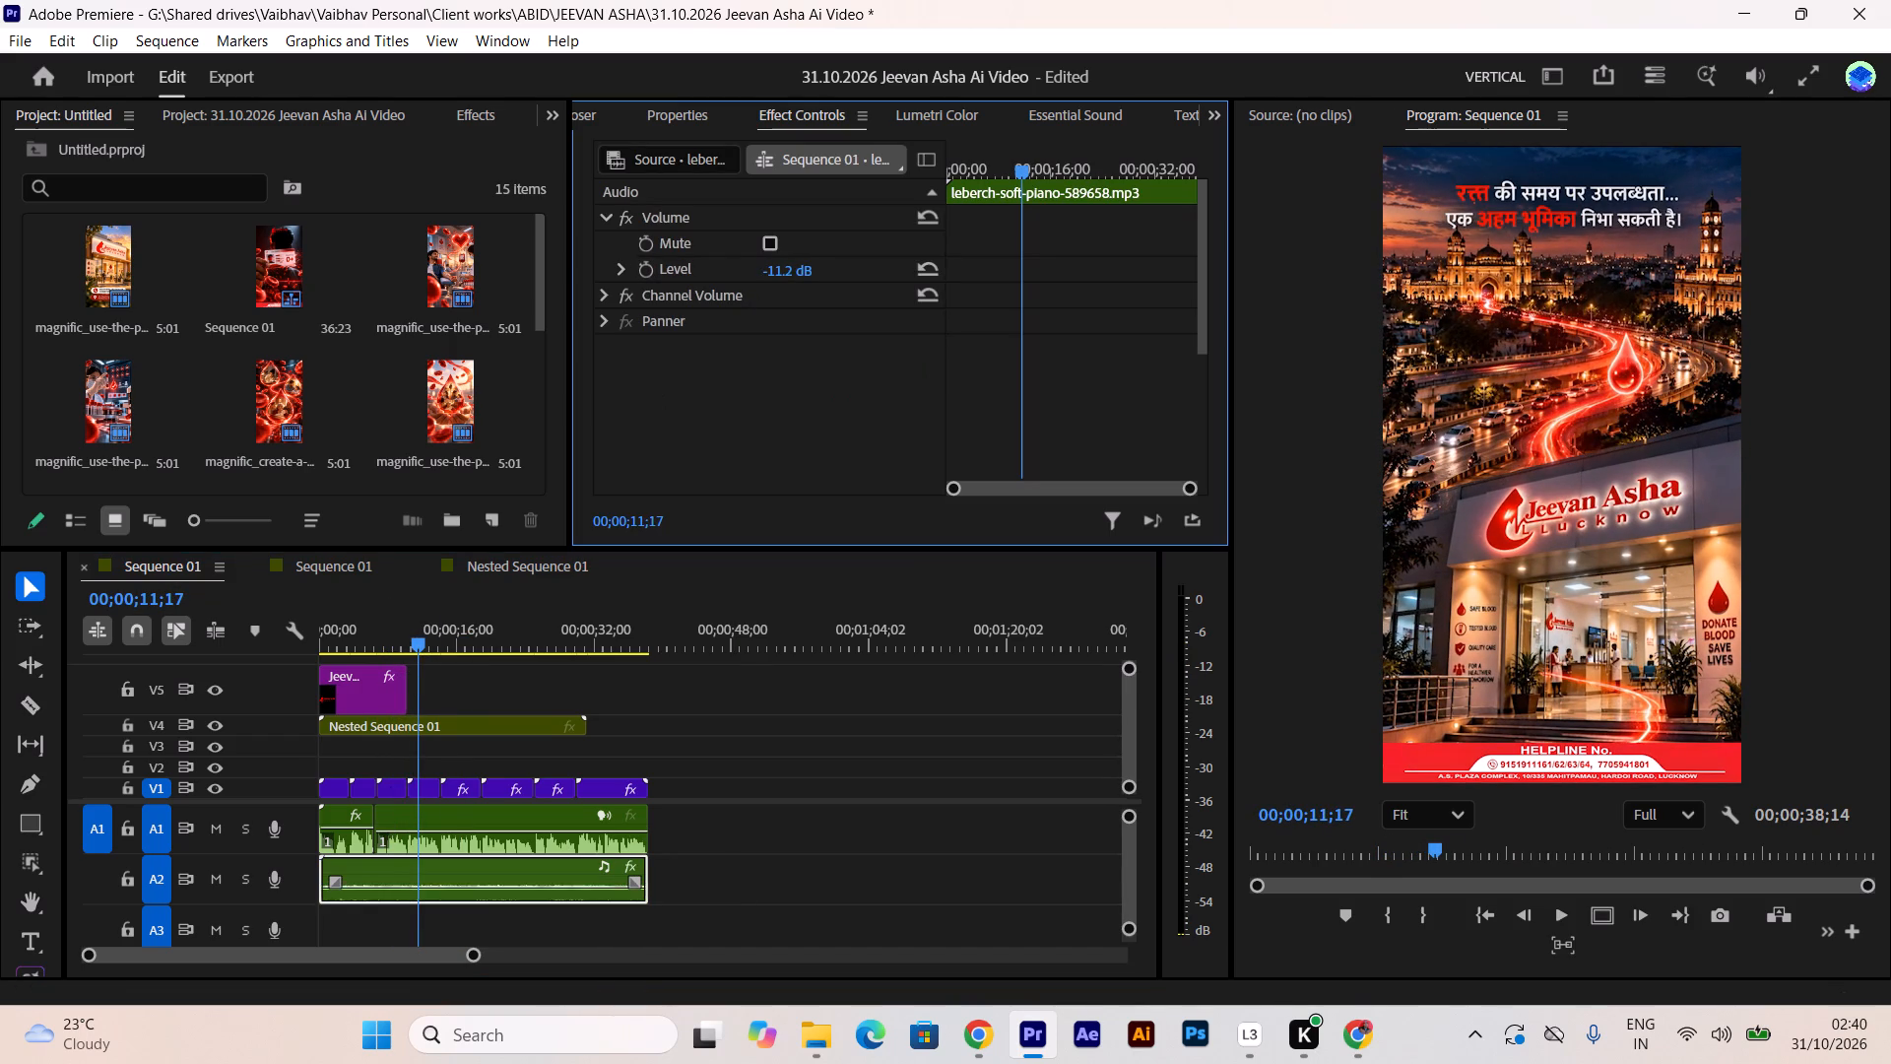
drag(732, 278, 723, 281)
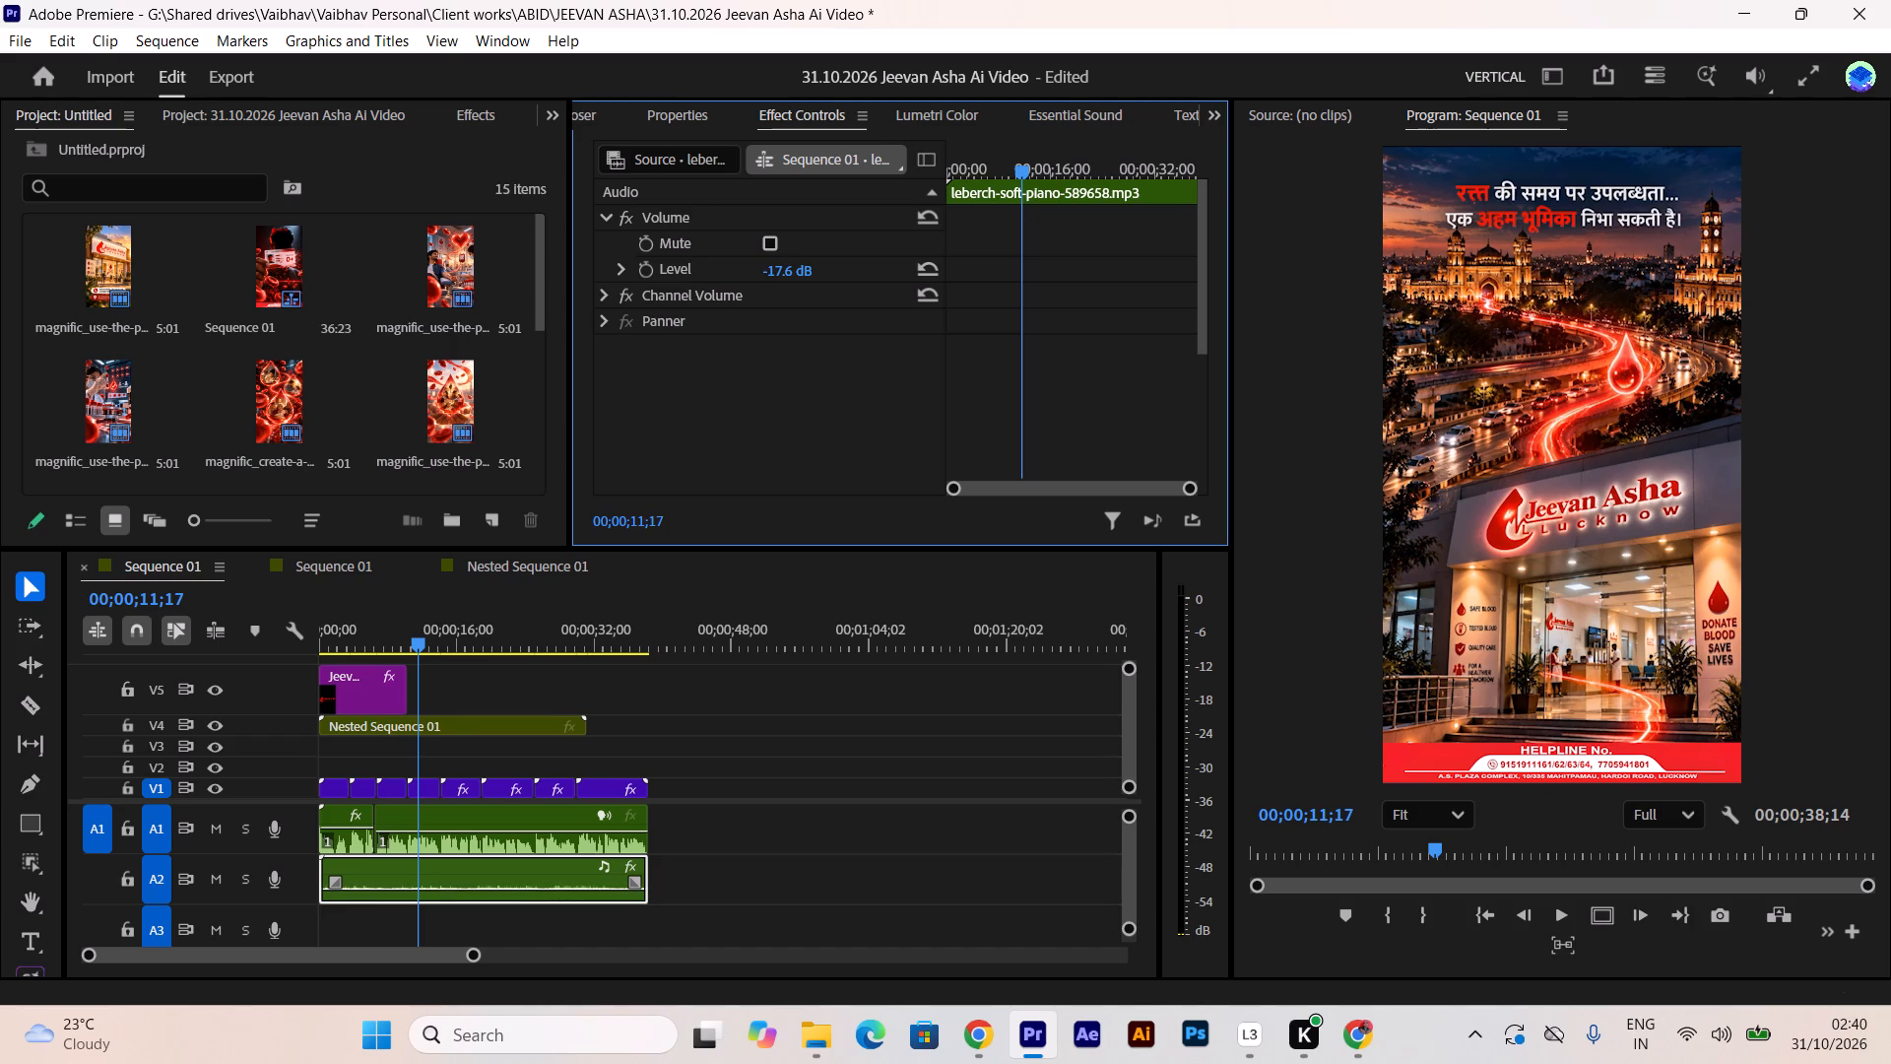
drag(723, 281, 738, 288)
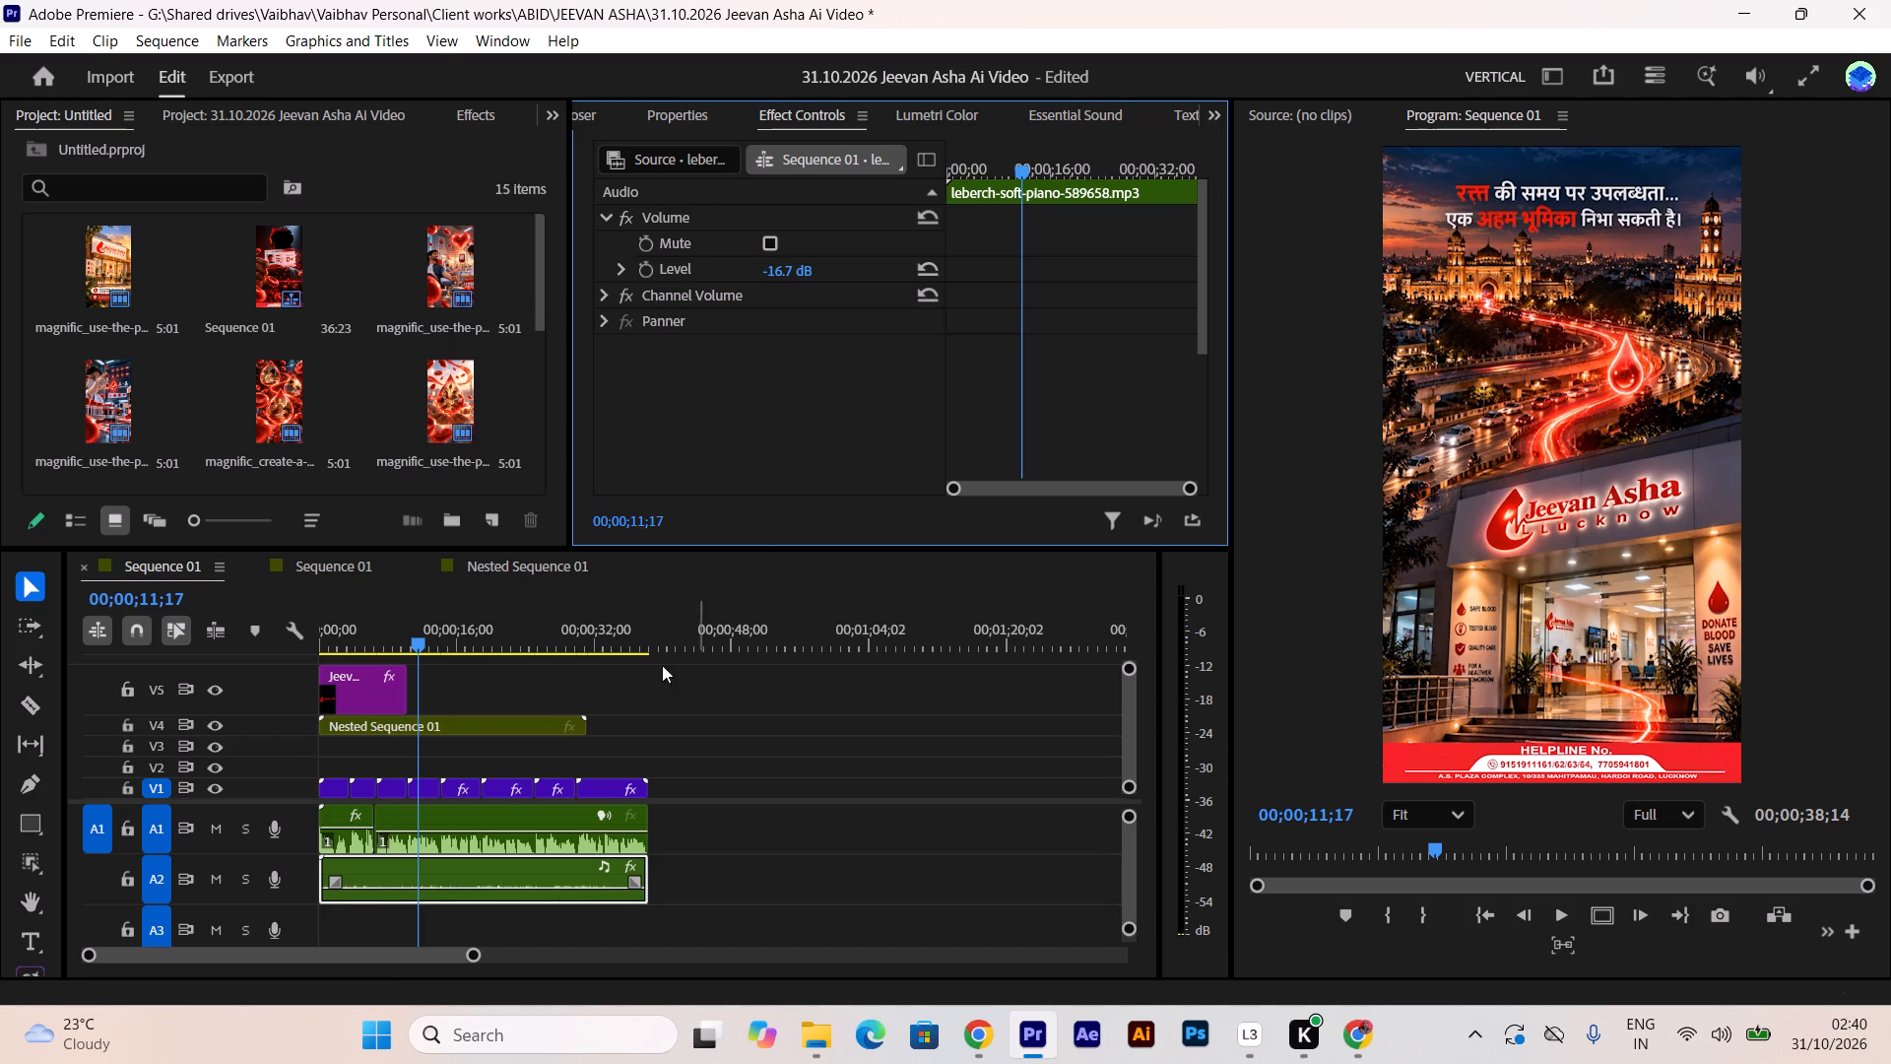
Review the mix from the start, set the piano music's volume level to -14 dB, and save the project.
drag(376, 631, 141, 662)
key(space)
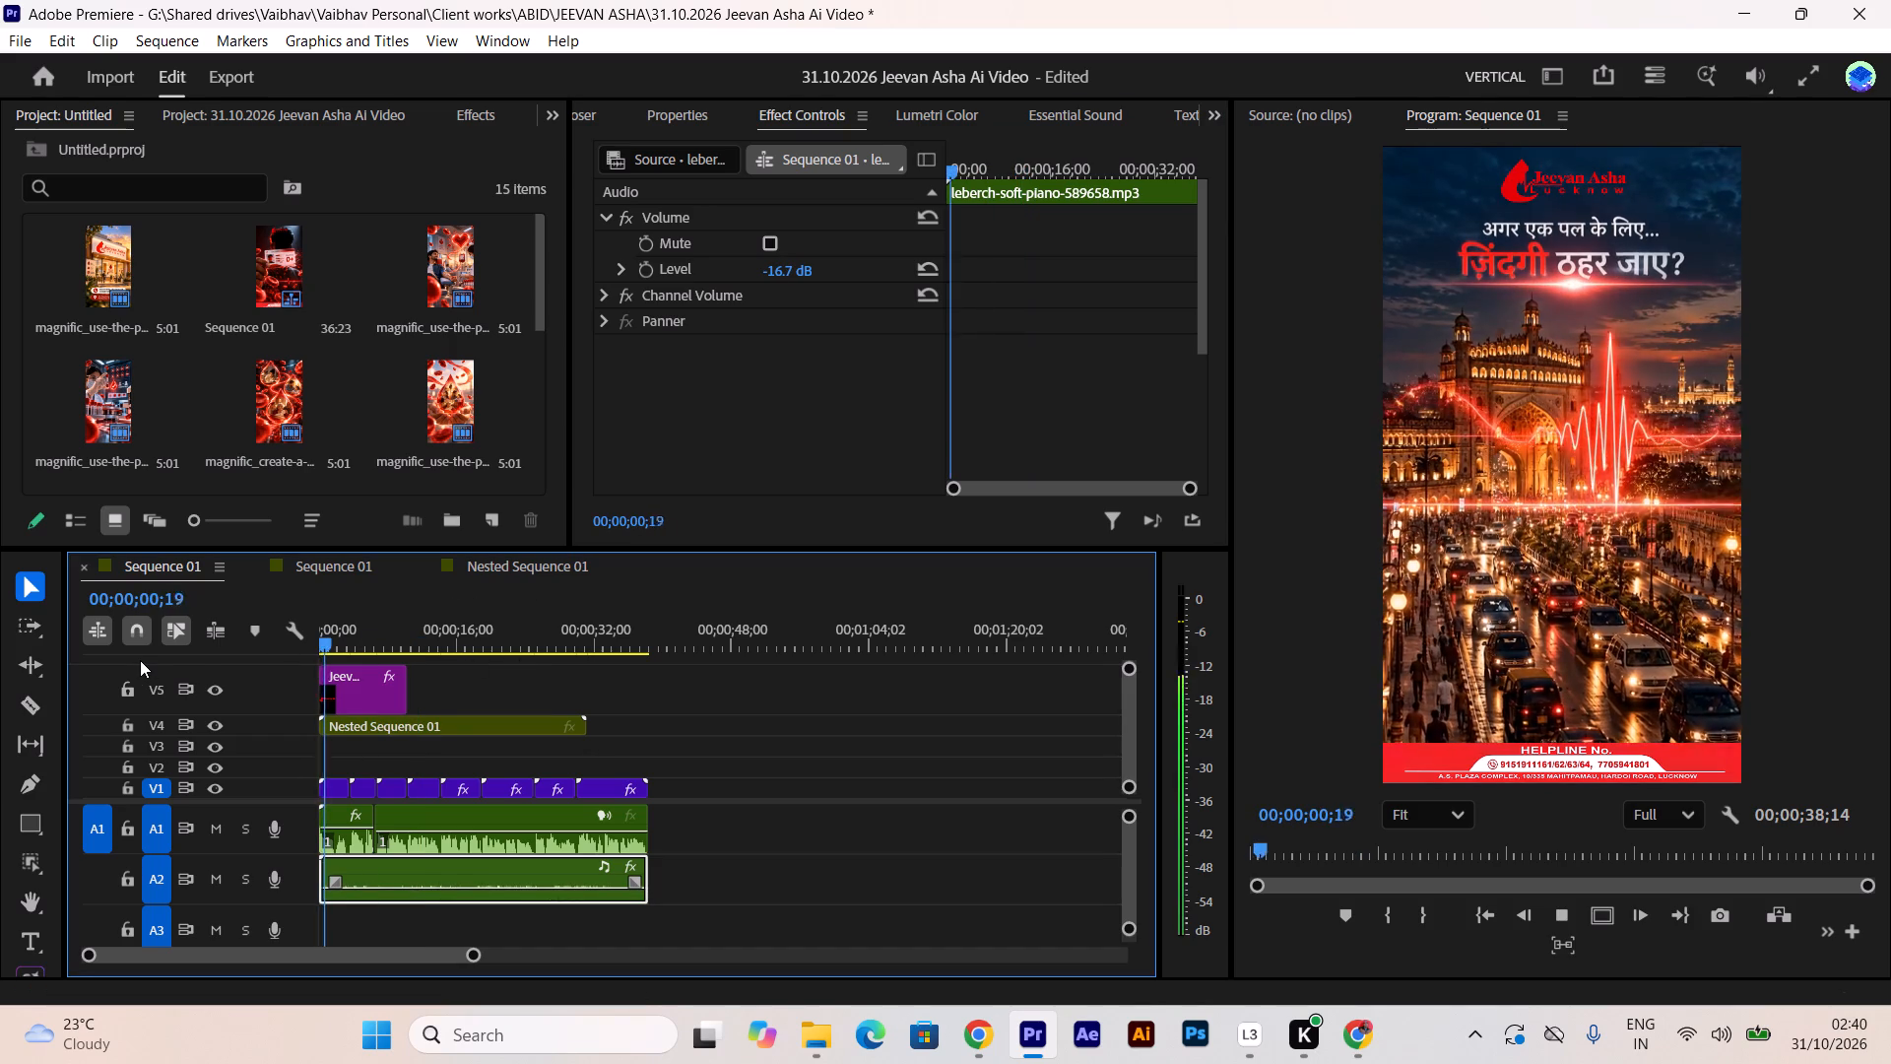
key(ctrl+s)
key(space)
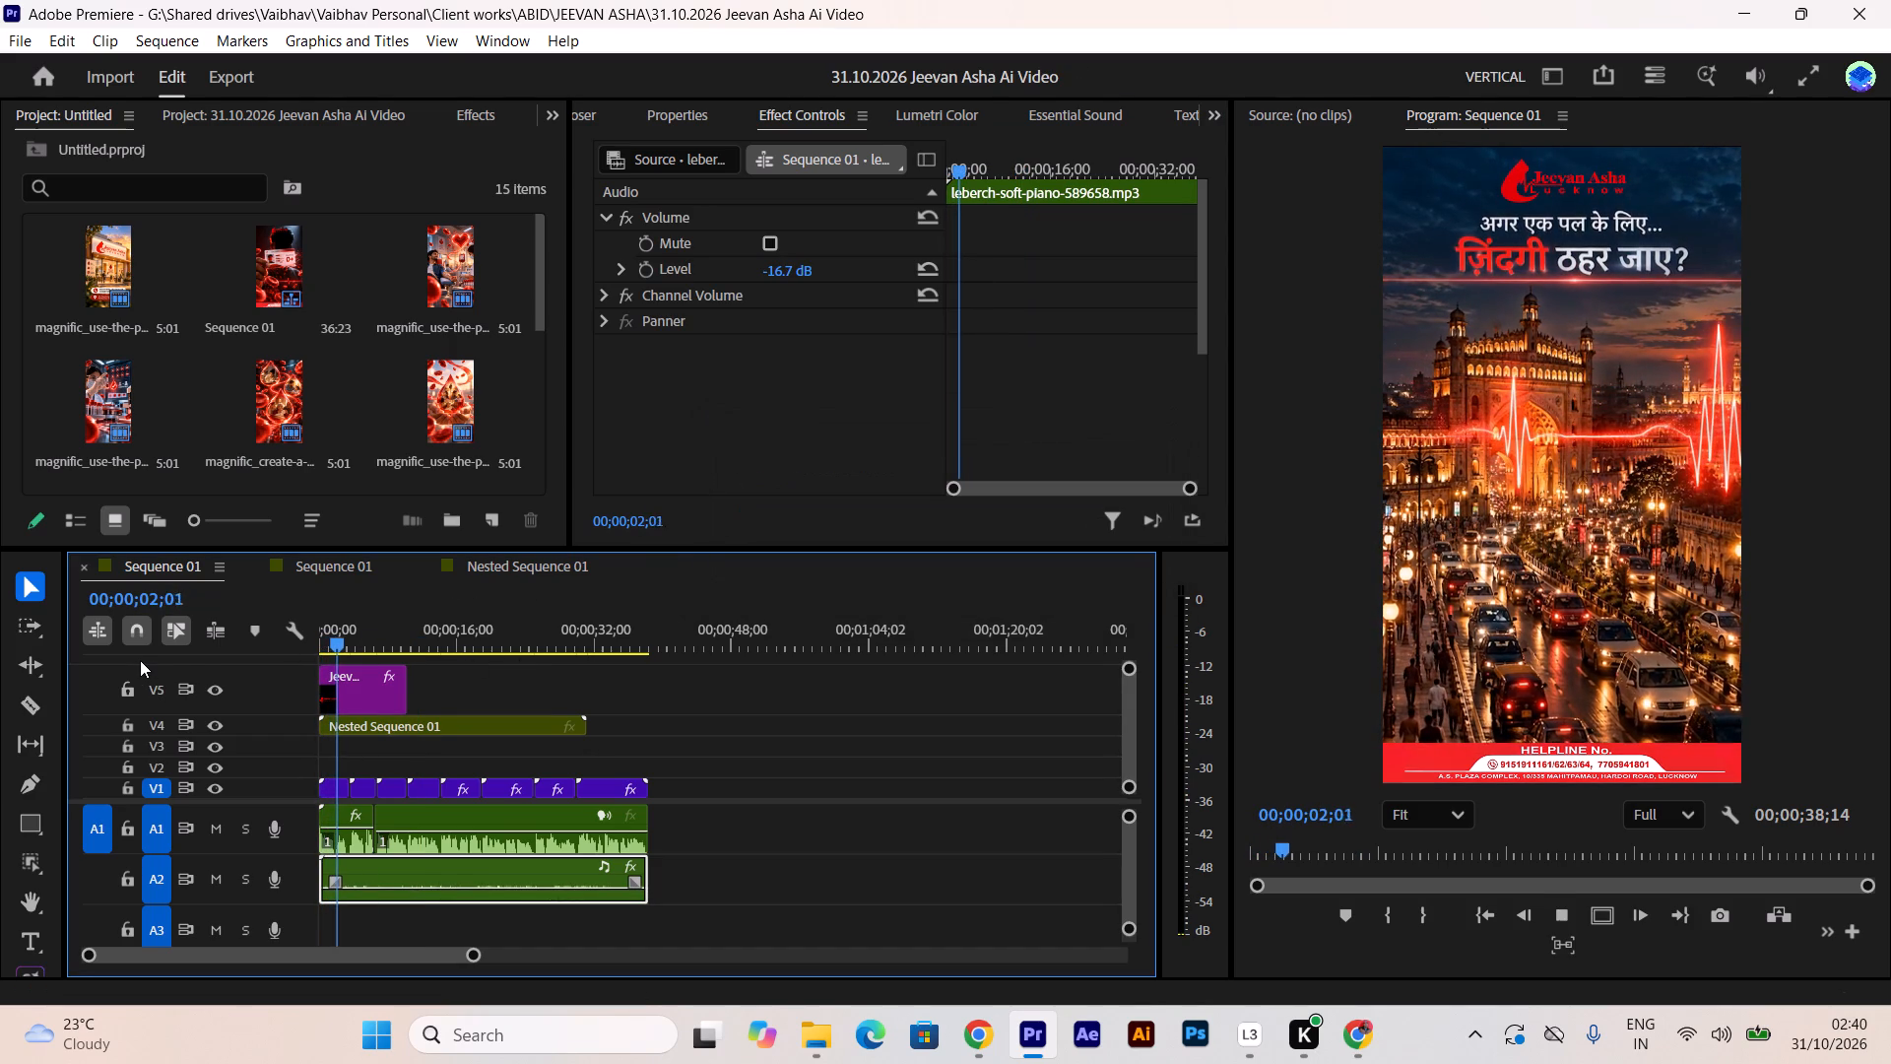
click(792, 272)
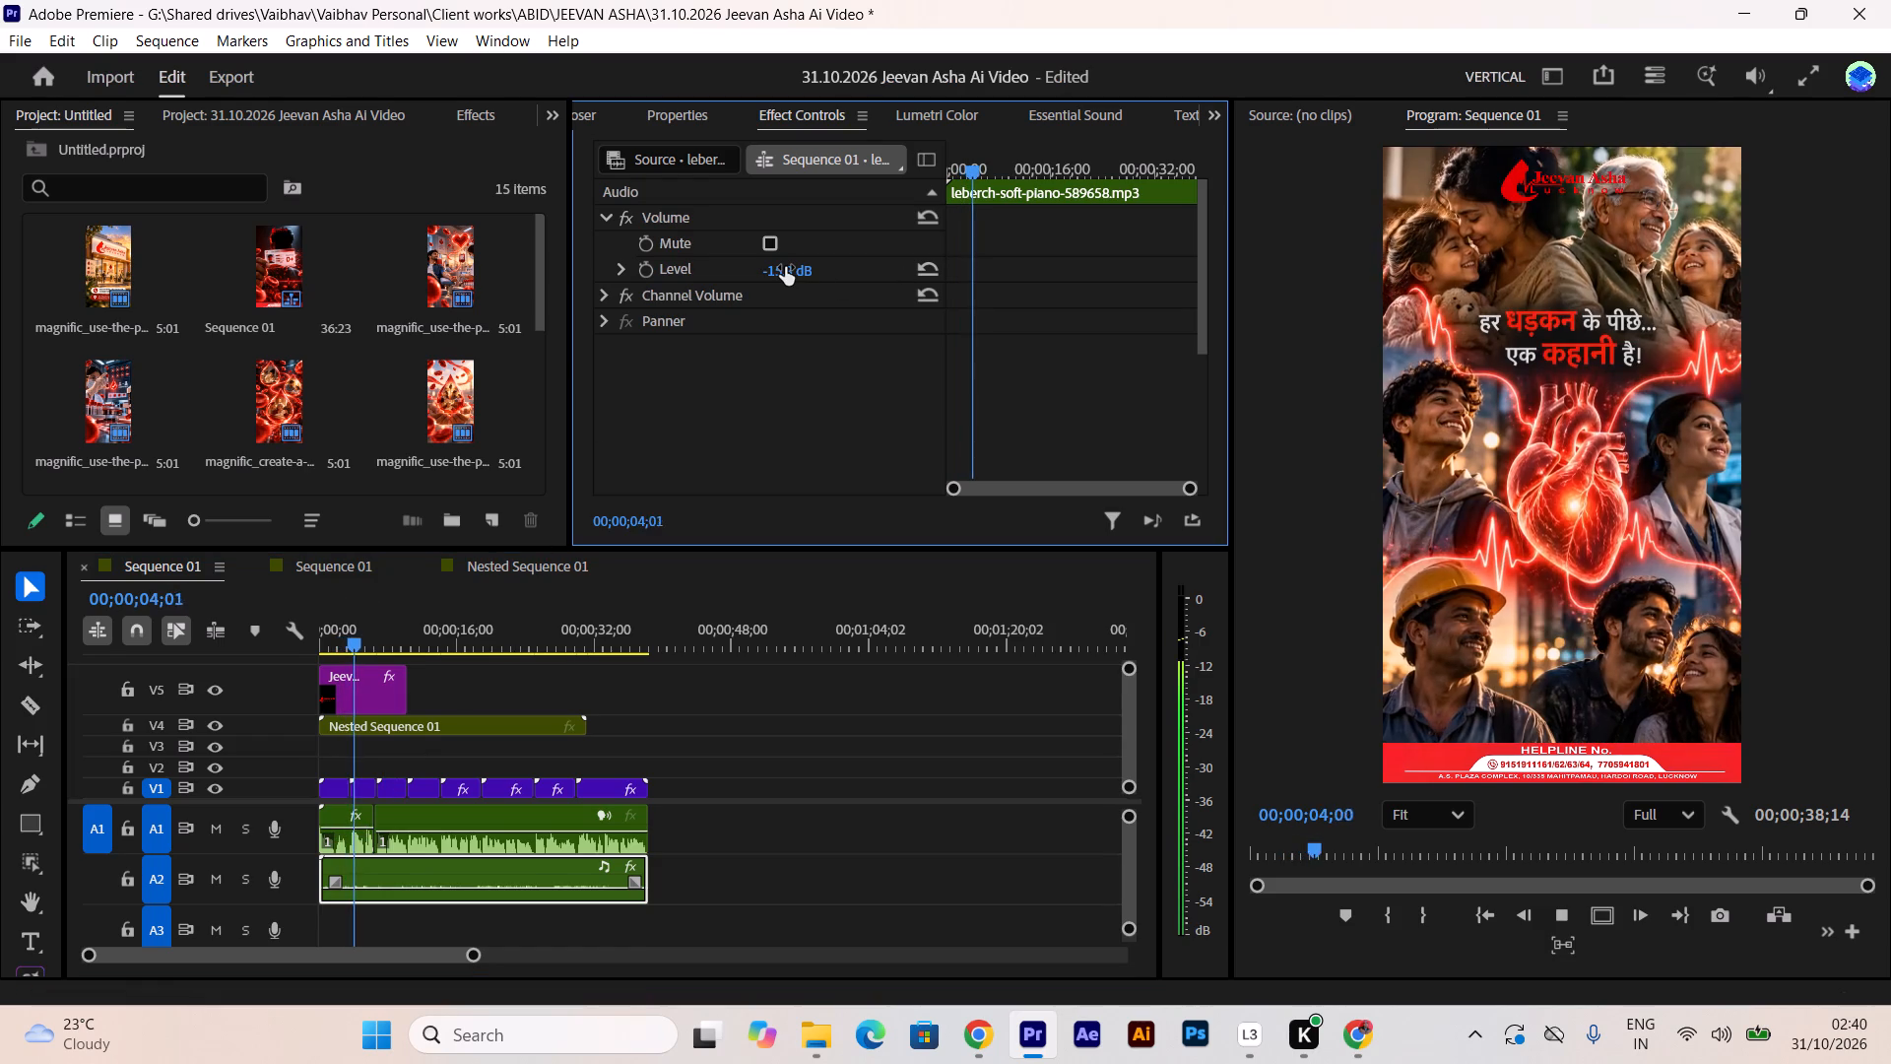
key(minus)
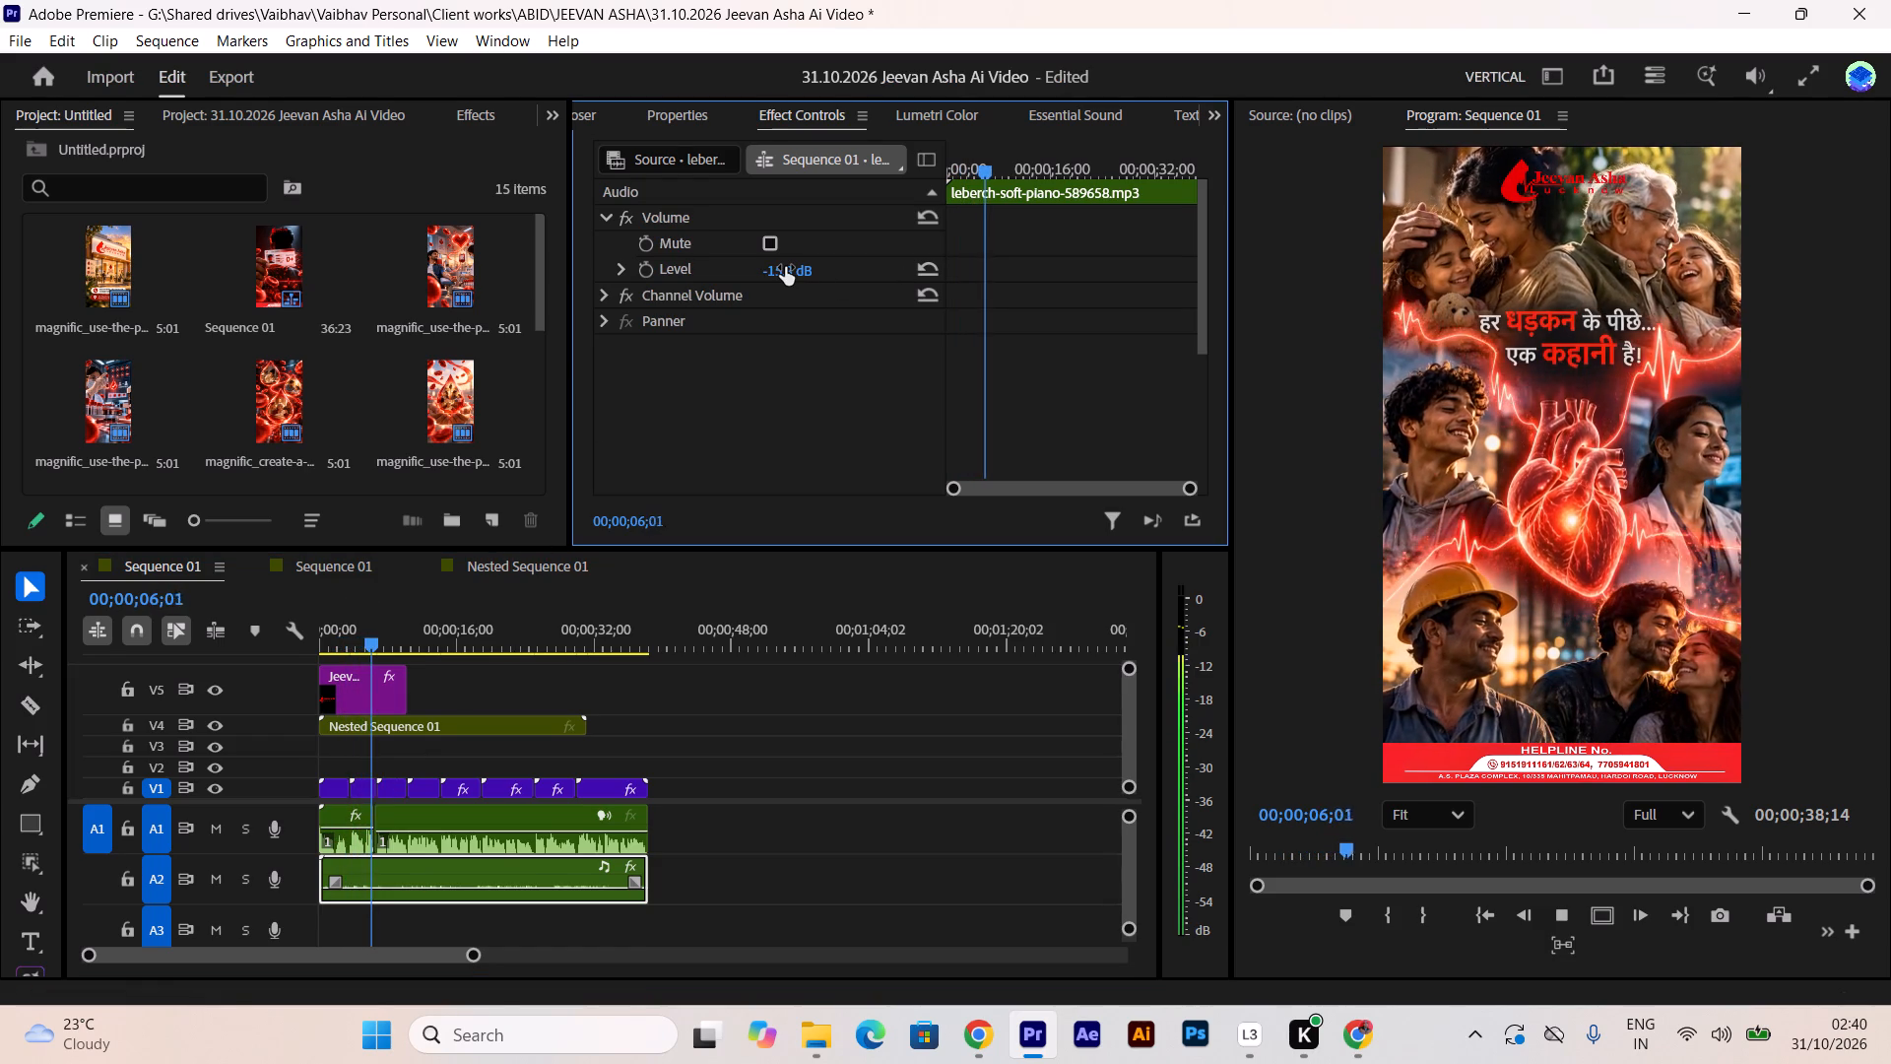
click(785, 267)
text(-14)
key(Return)
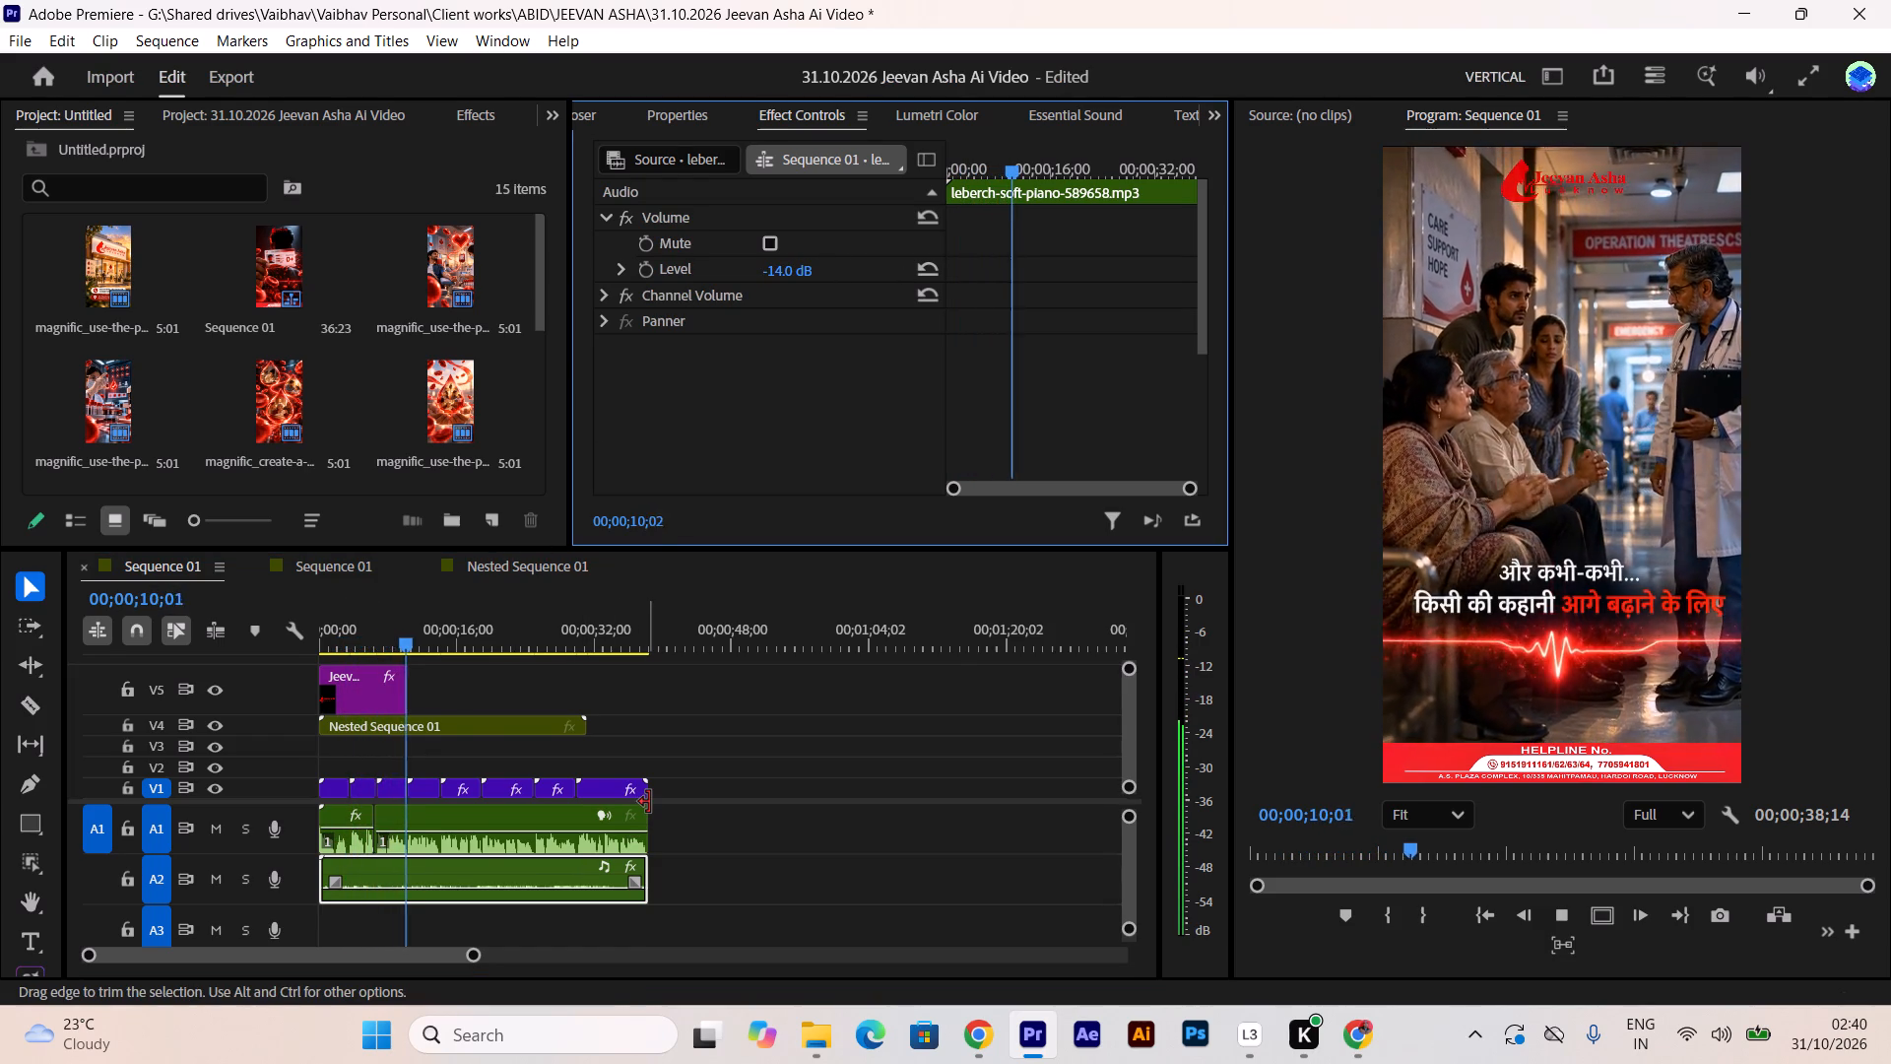
scroll(649, 802, down, 1)
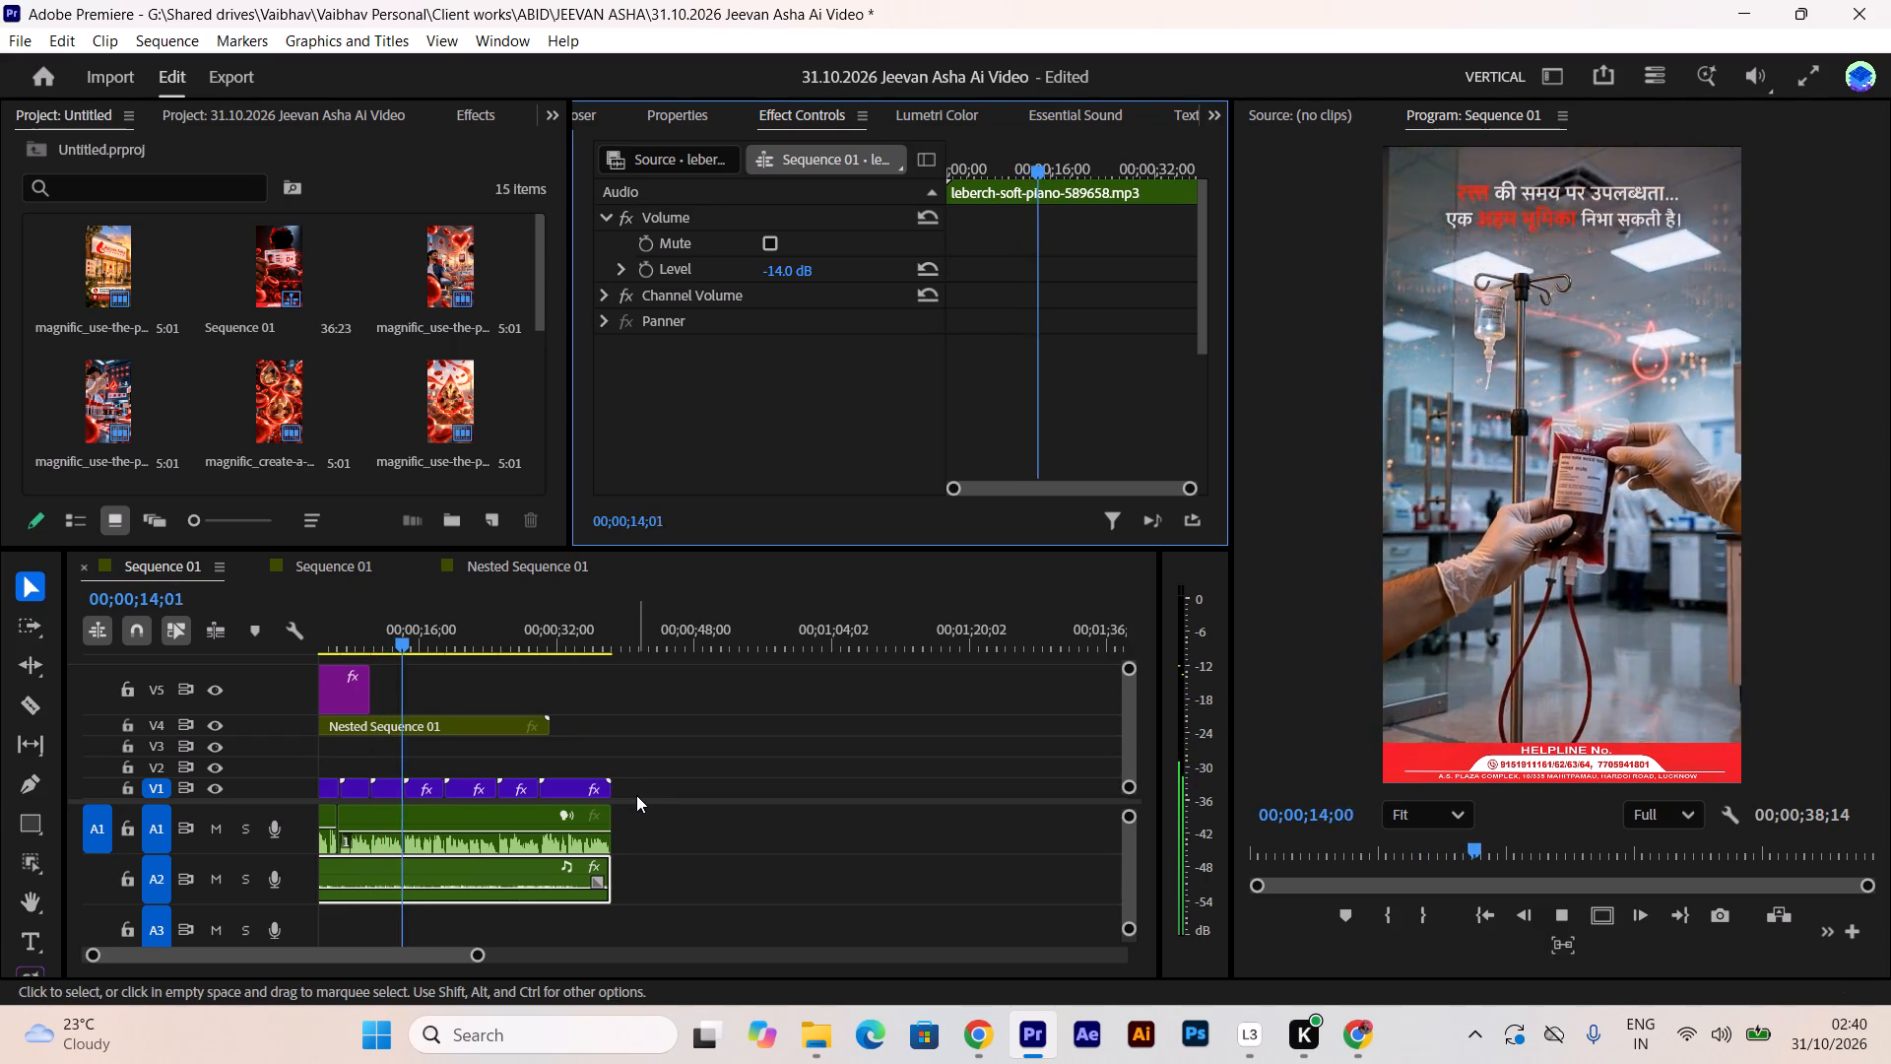
key(ctrl+s)
Add an ending Cross Dissolve of about 2 s to the last V1 clip and a fade-out of about 4 s to the A2 music.
alt+scroll(579, 791, up, 7)
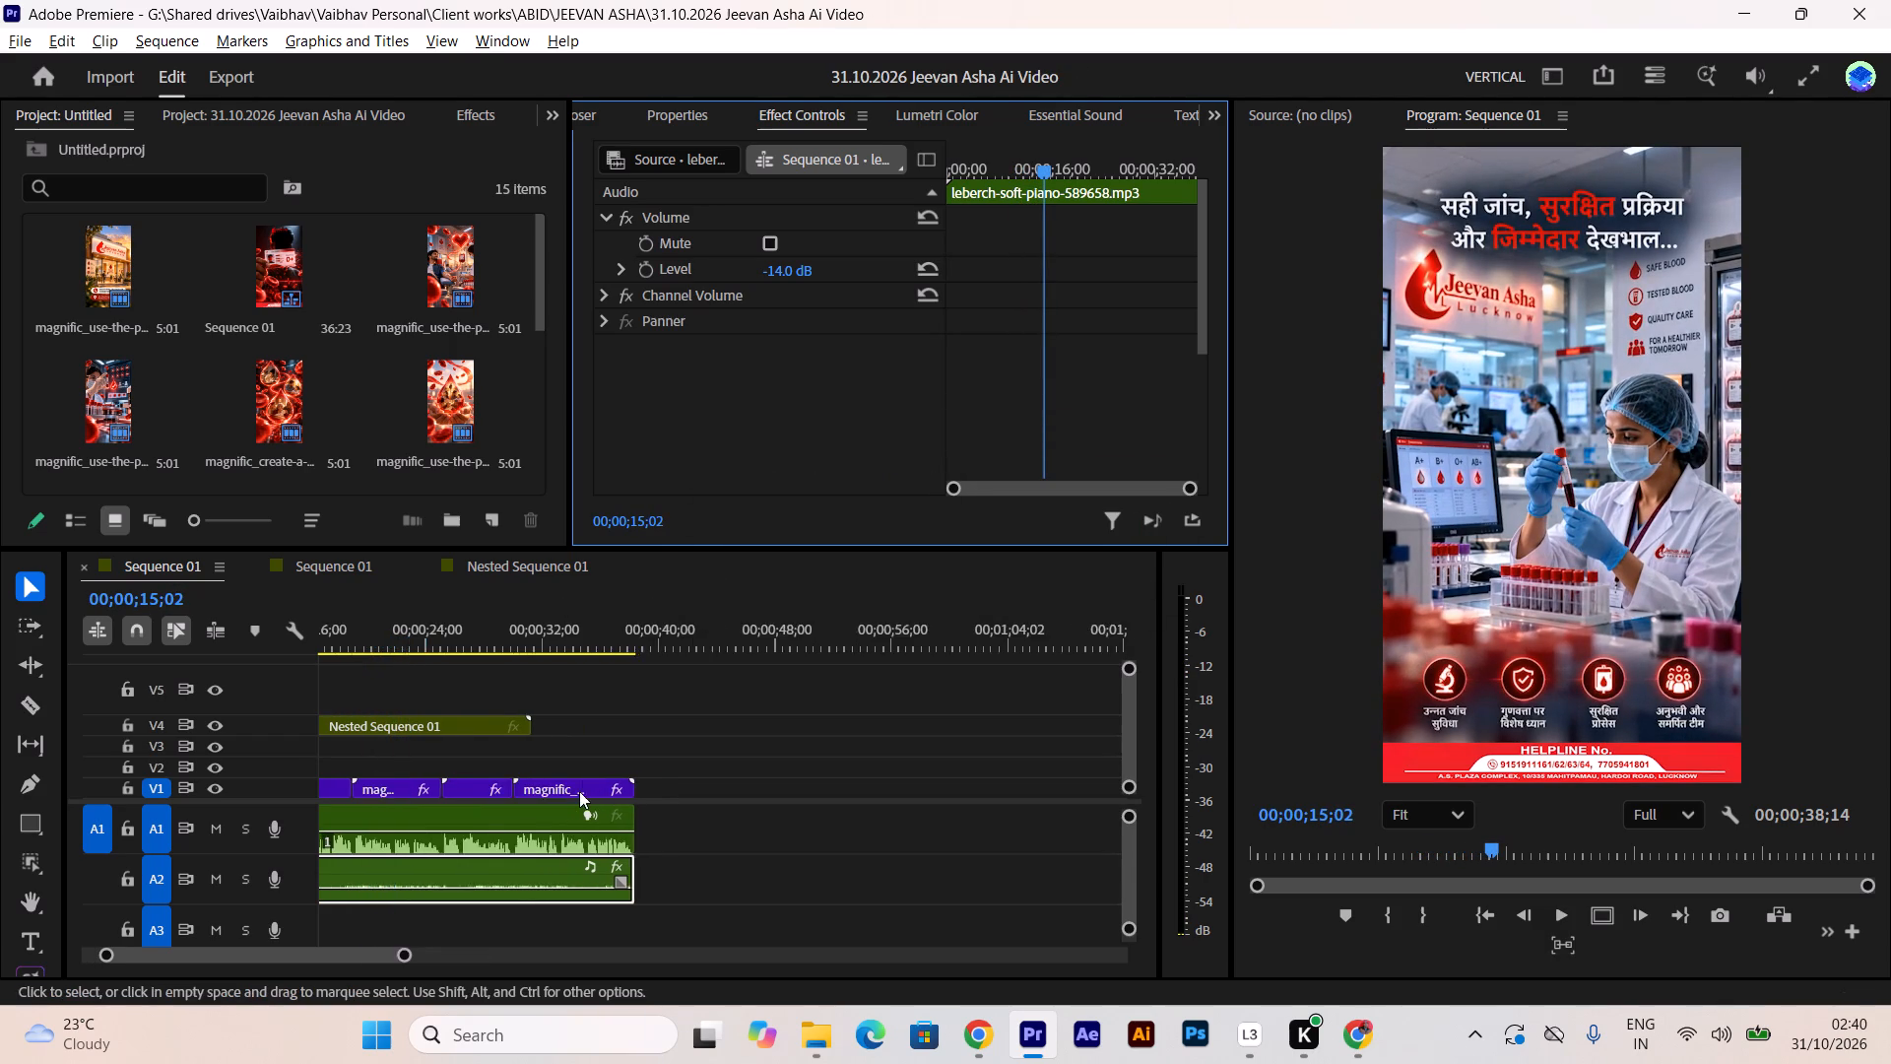
alt+scroll(579, 791, up, 4)
alt+scroll(292, 791, up, 4)
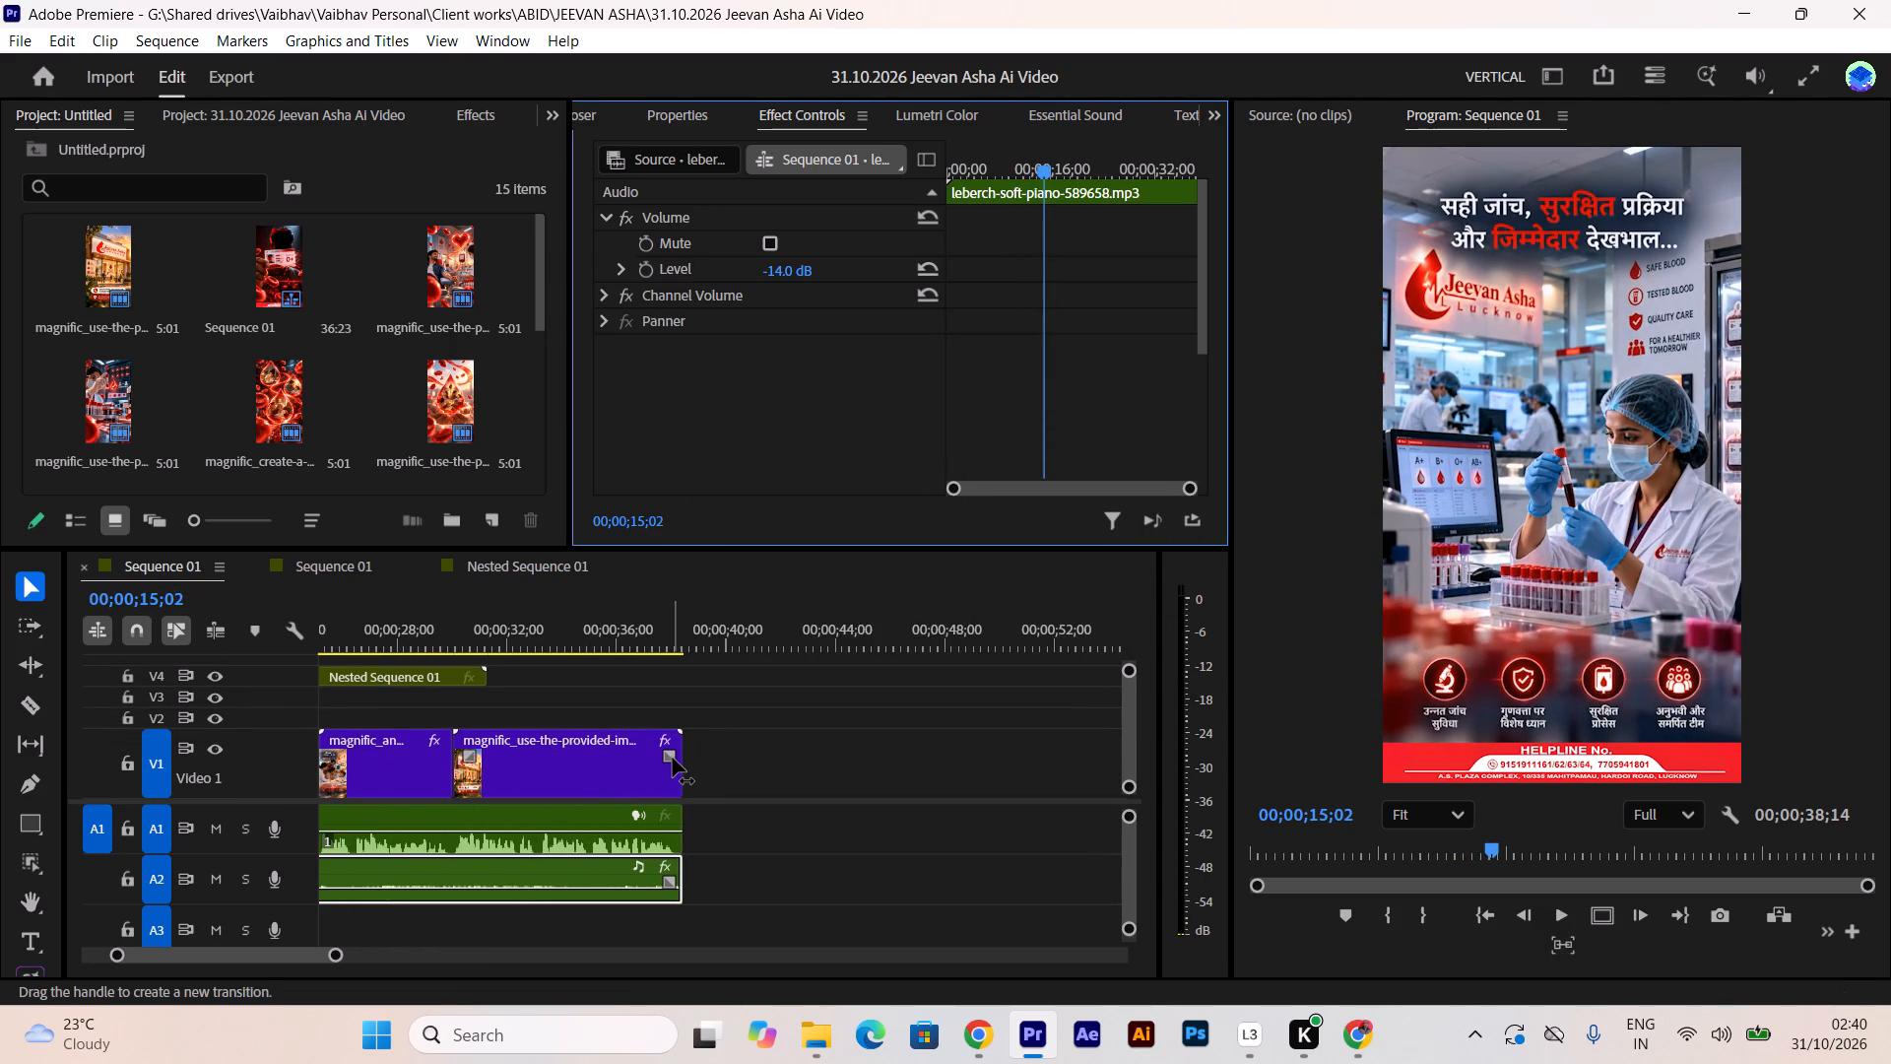
drag(673, 758, 618, 761)
drag(667, 879, 658, 879)
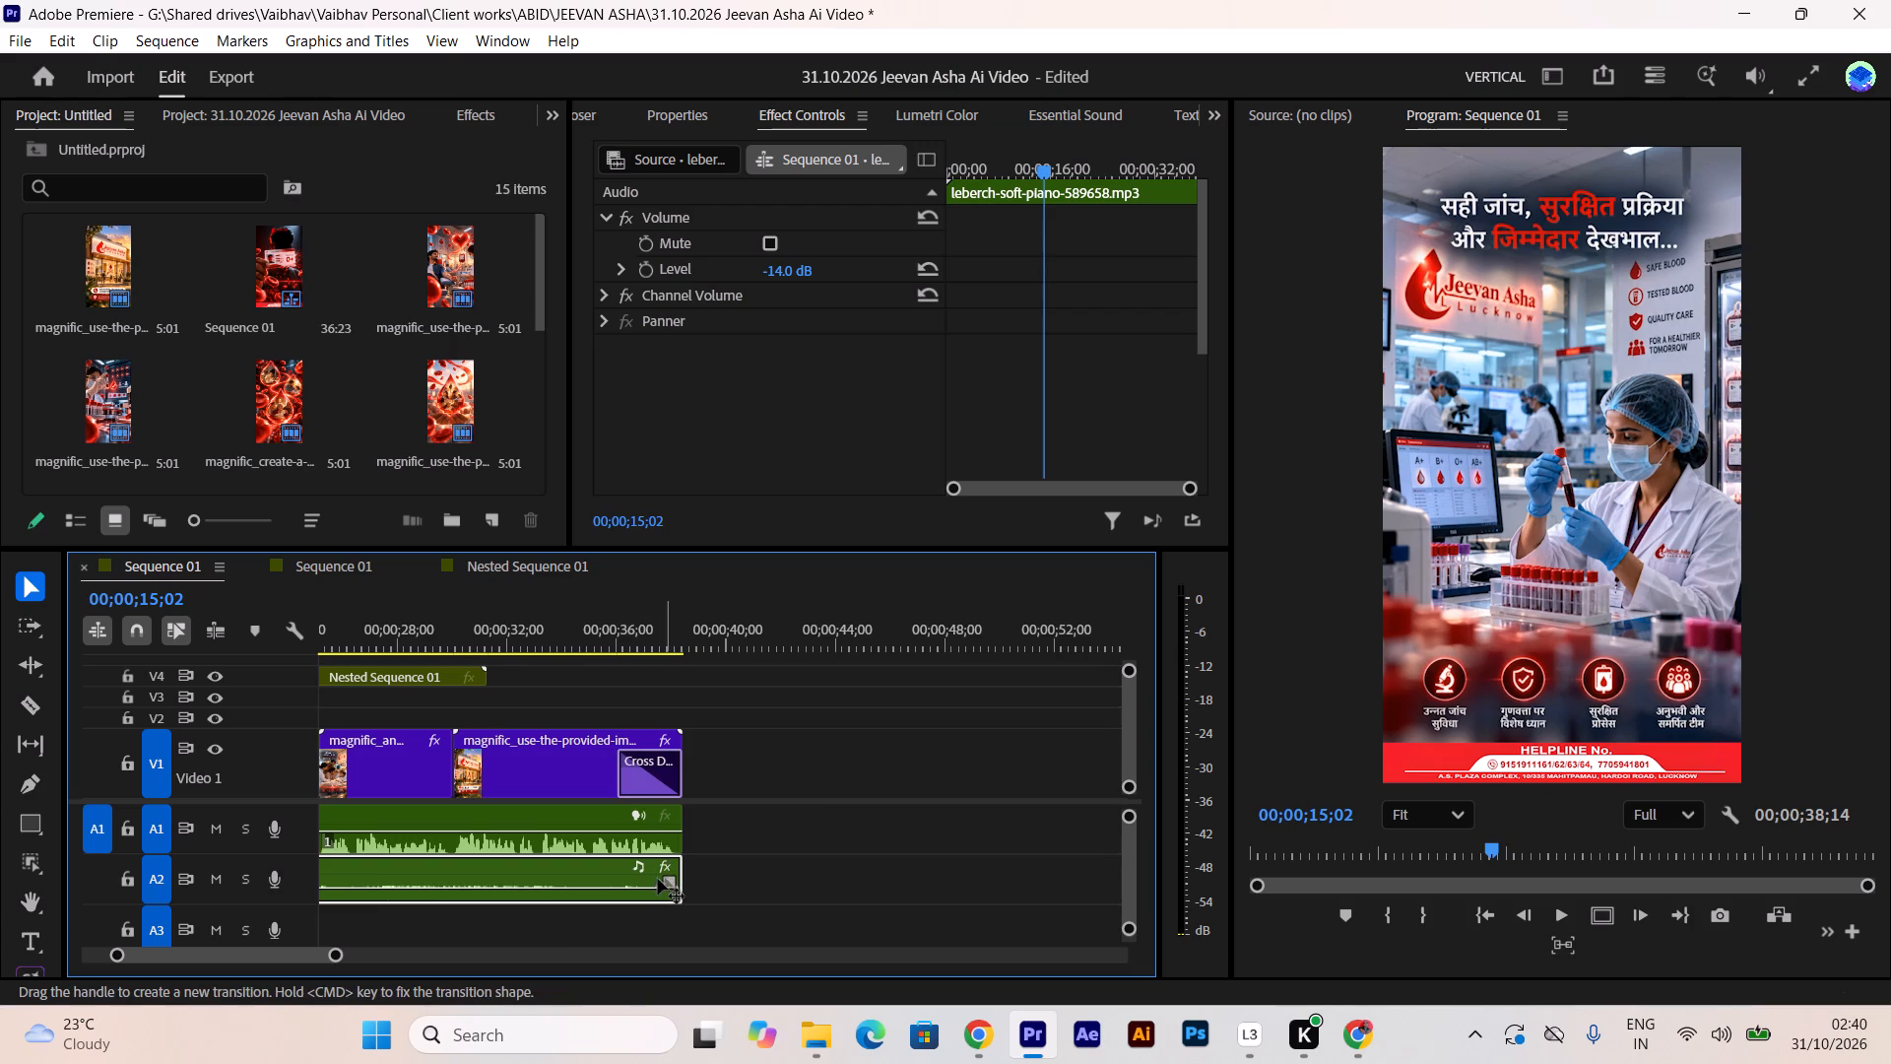
drag(658, 879, 578, 880)
Play through from about 15 s, trim Nested Sequence 01 on V4 to end where the final V1 clip starts, and review the join.
key(space)
scroll(777, 851, down, 14)
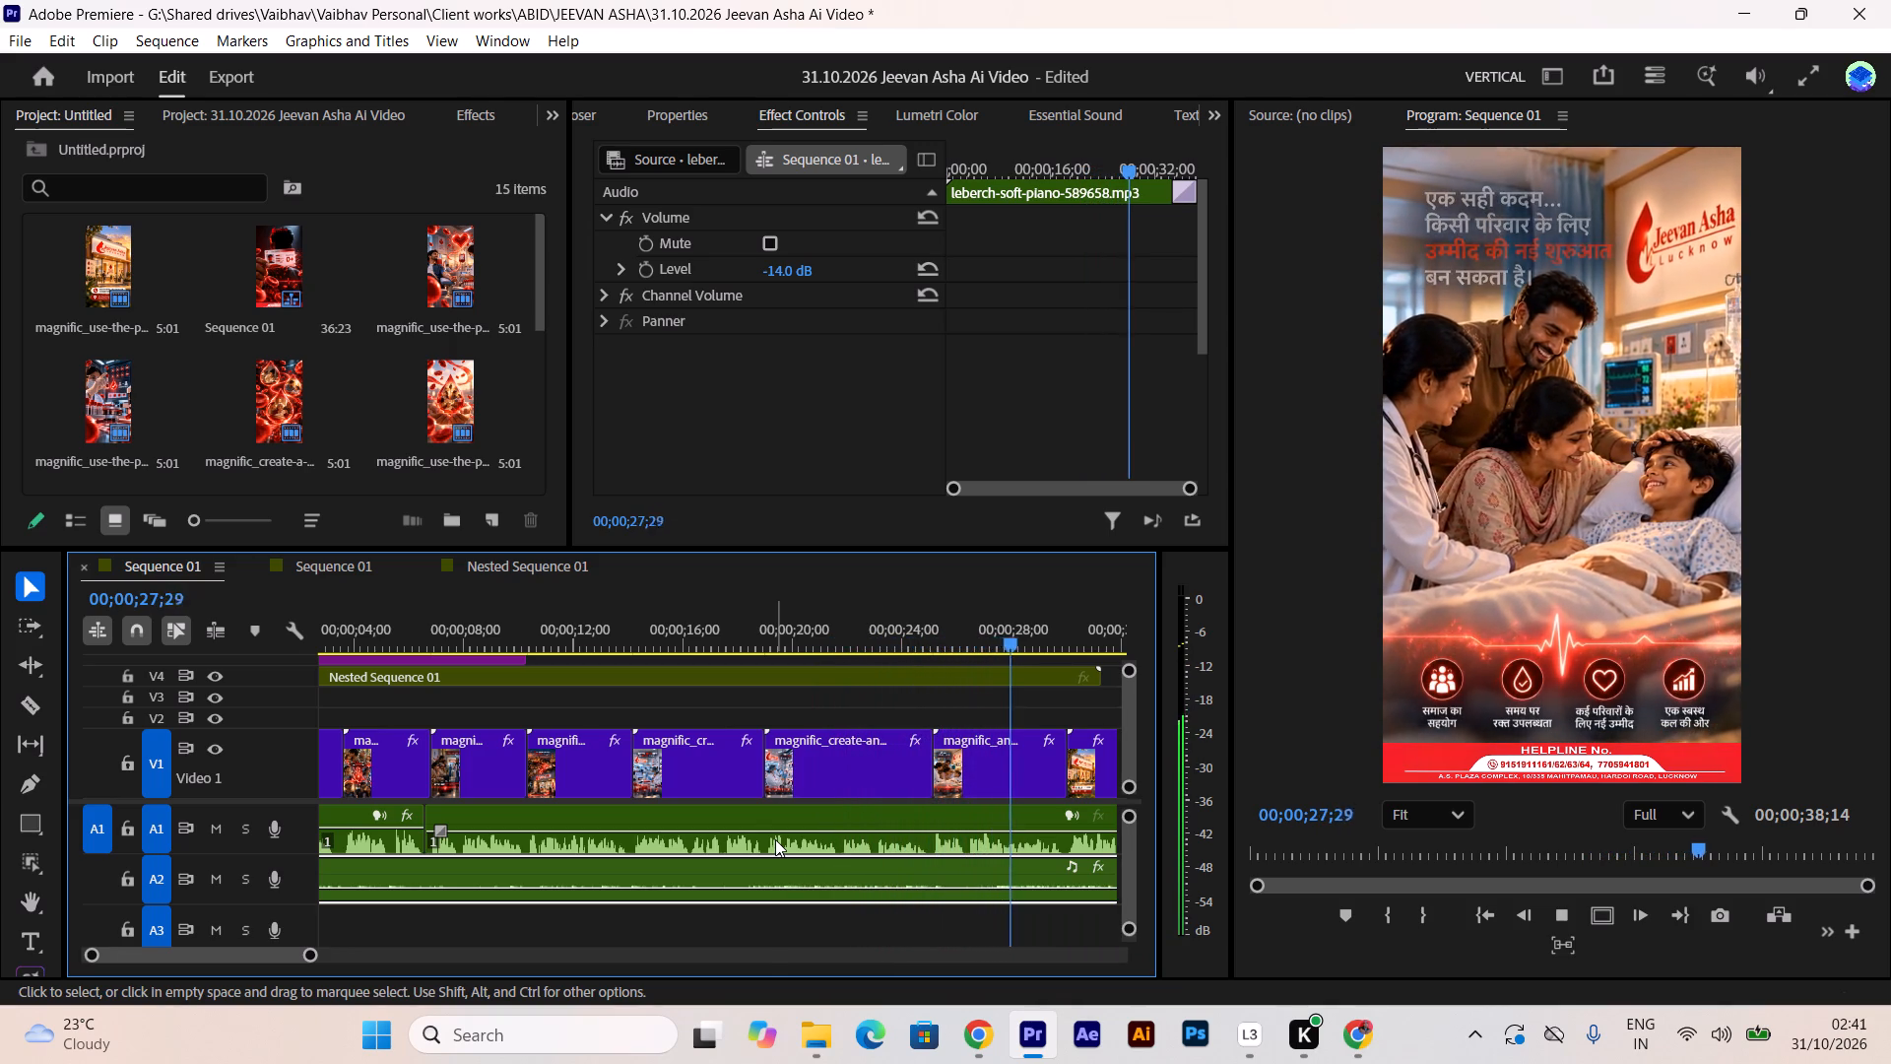
scroll(1098, 739, down, 6)
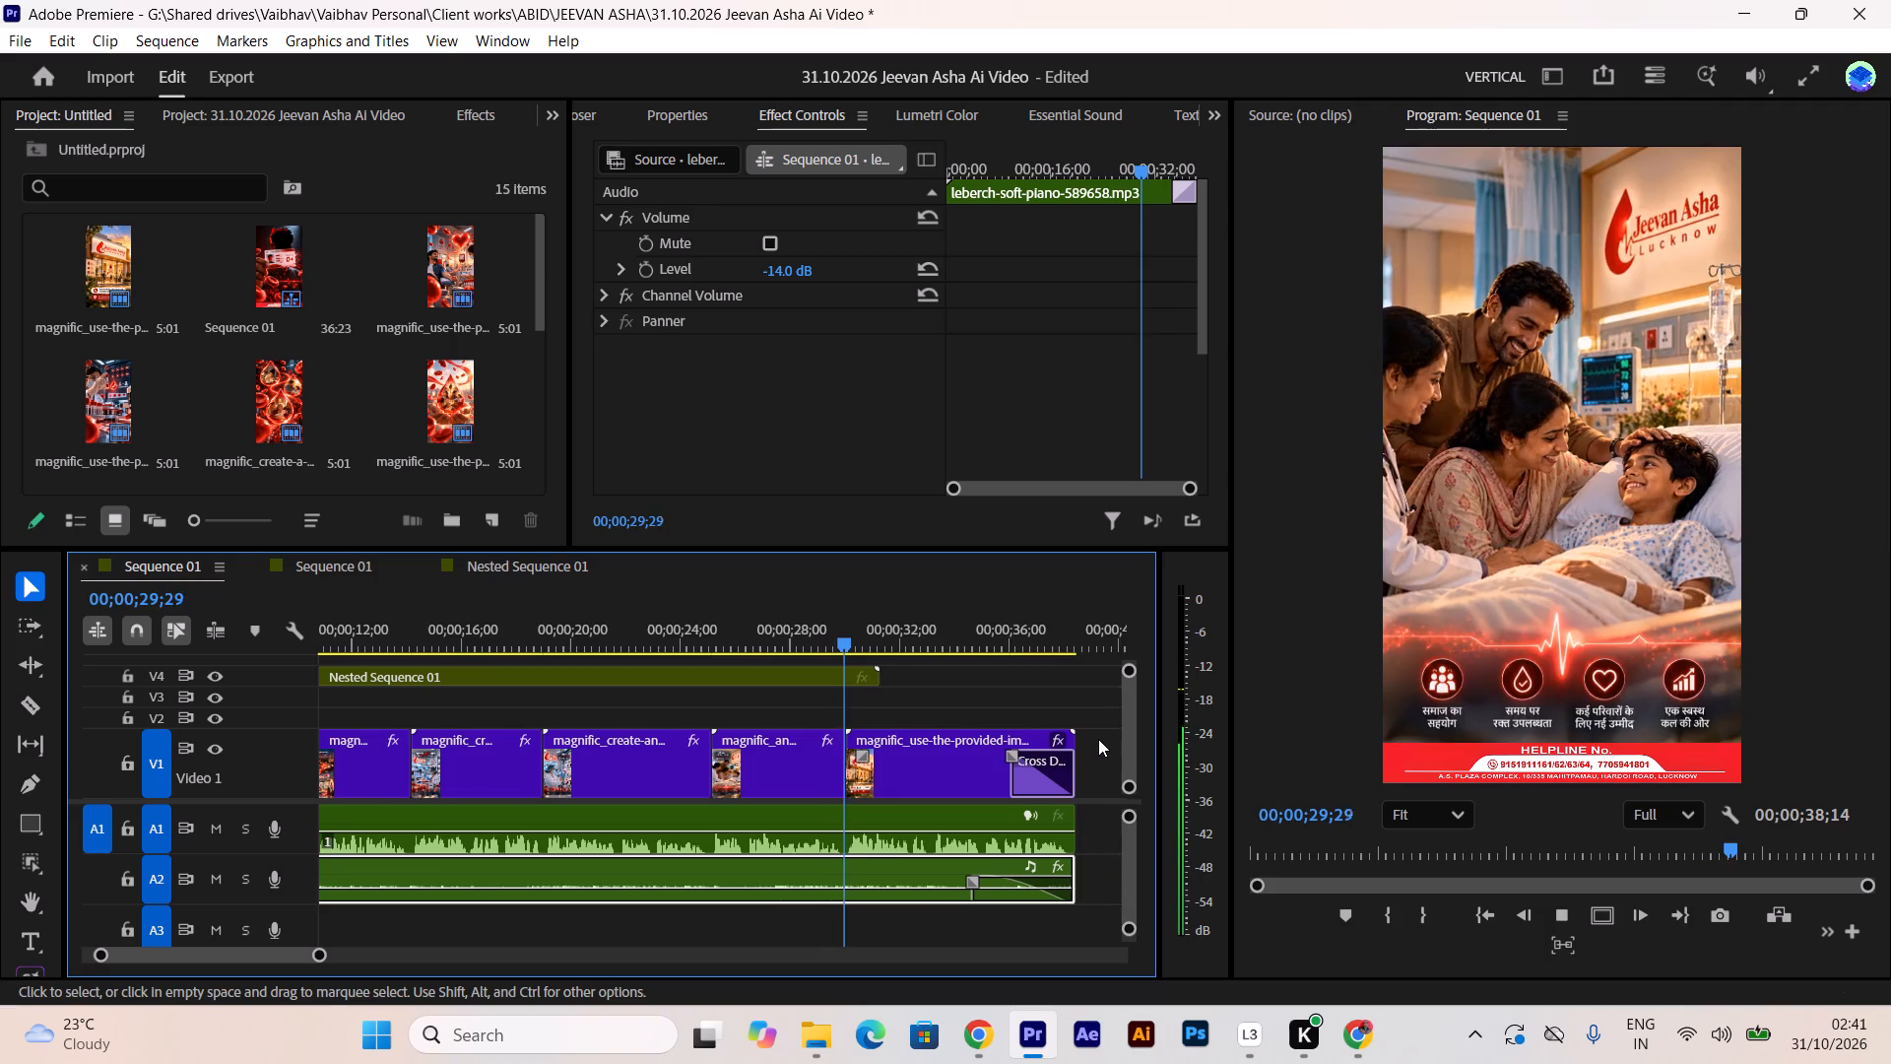
key(space)
drag(890, 678, 853, 669)
drag(838, 640, 802, 648)
key(space)
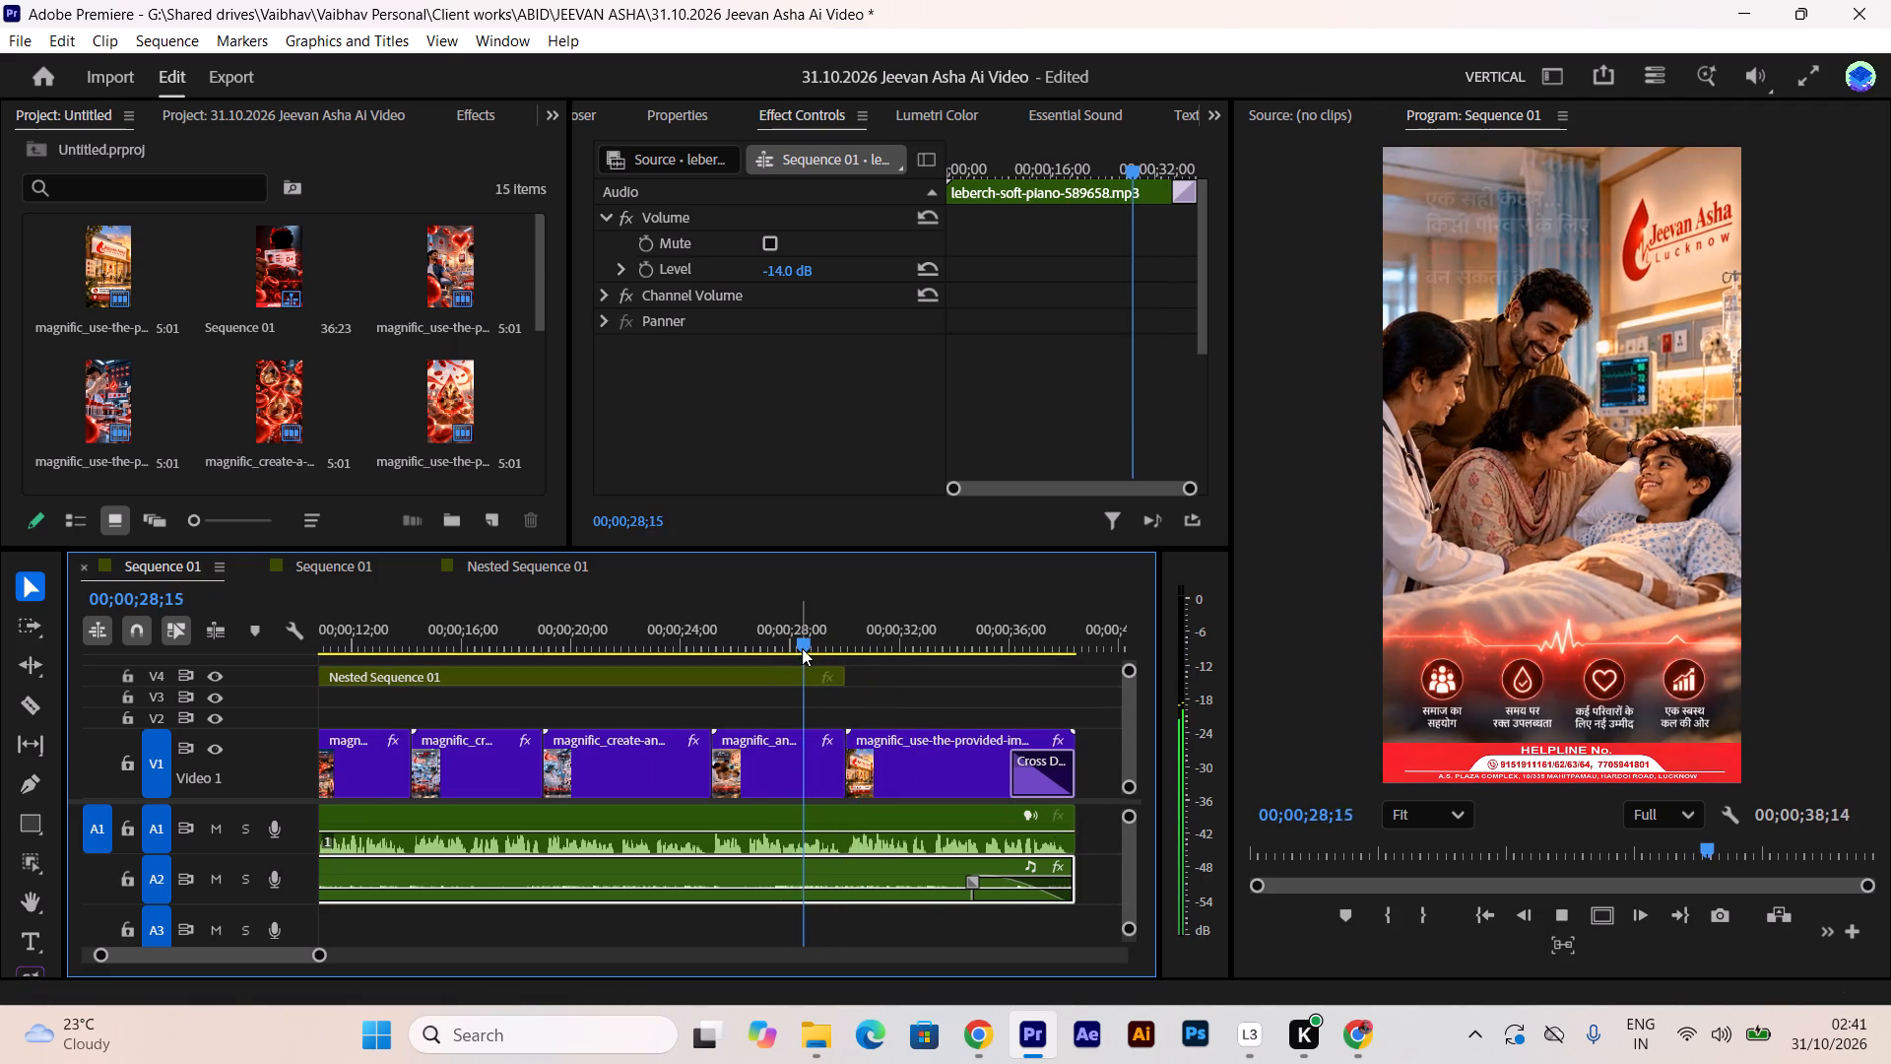
key(space)
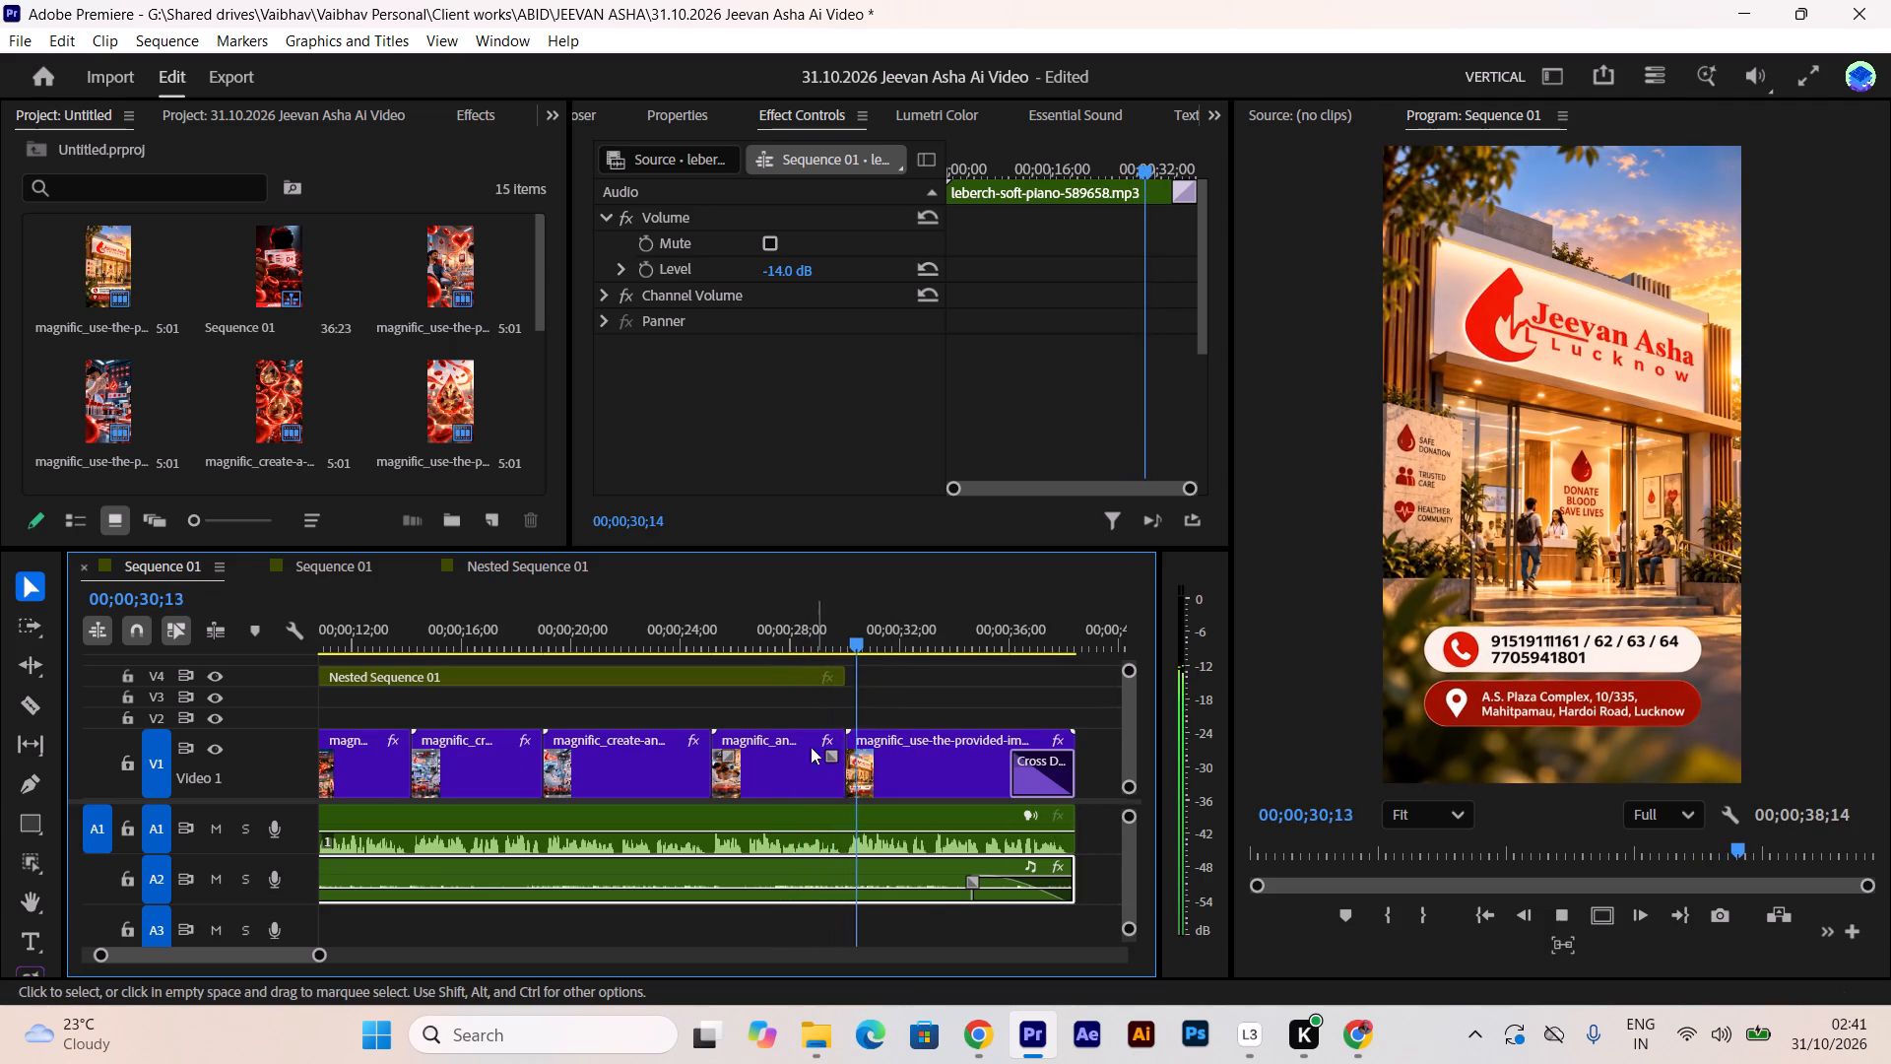
Add the Generated Light Leak 1 transition from Animation Composer at about 30 s, where the final V1 clip starts, and move it above V4.
click(792, 677)
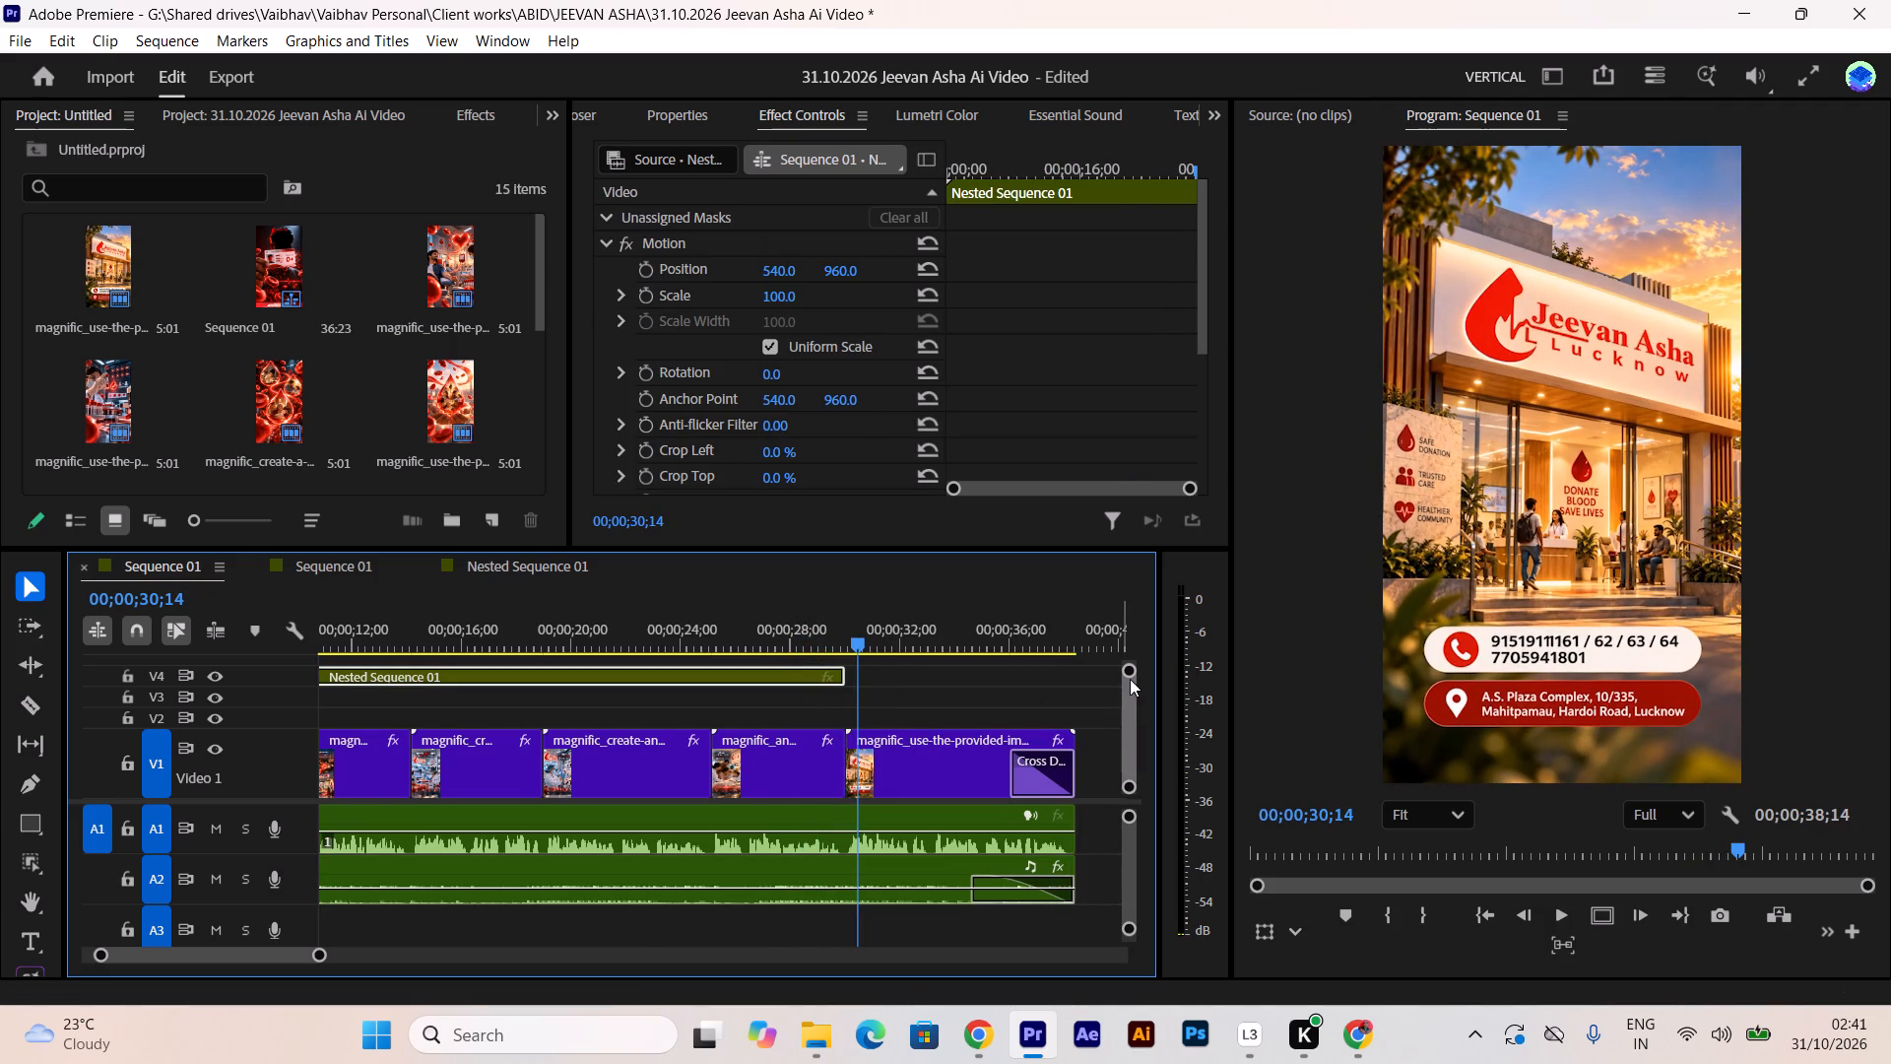
drag(1130, 679, 1128, 668)
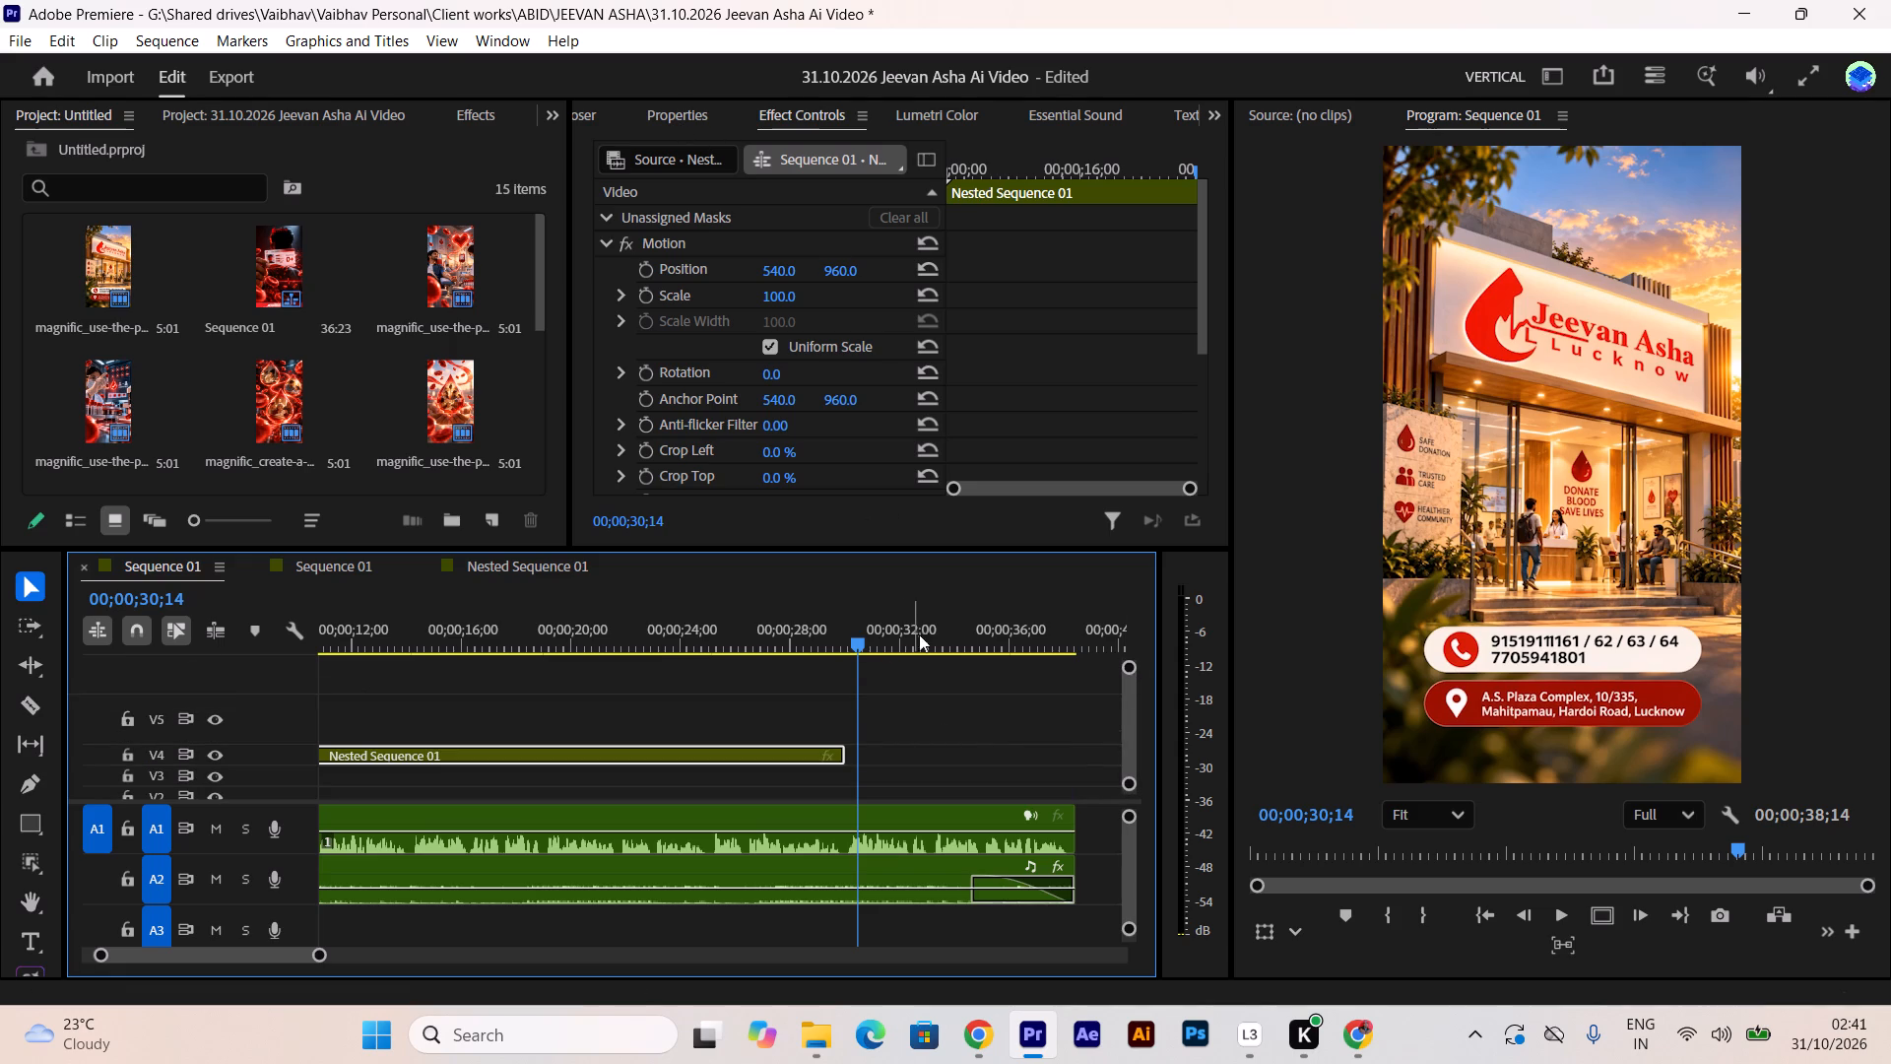
drag(864, 648, 852, 648)
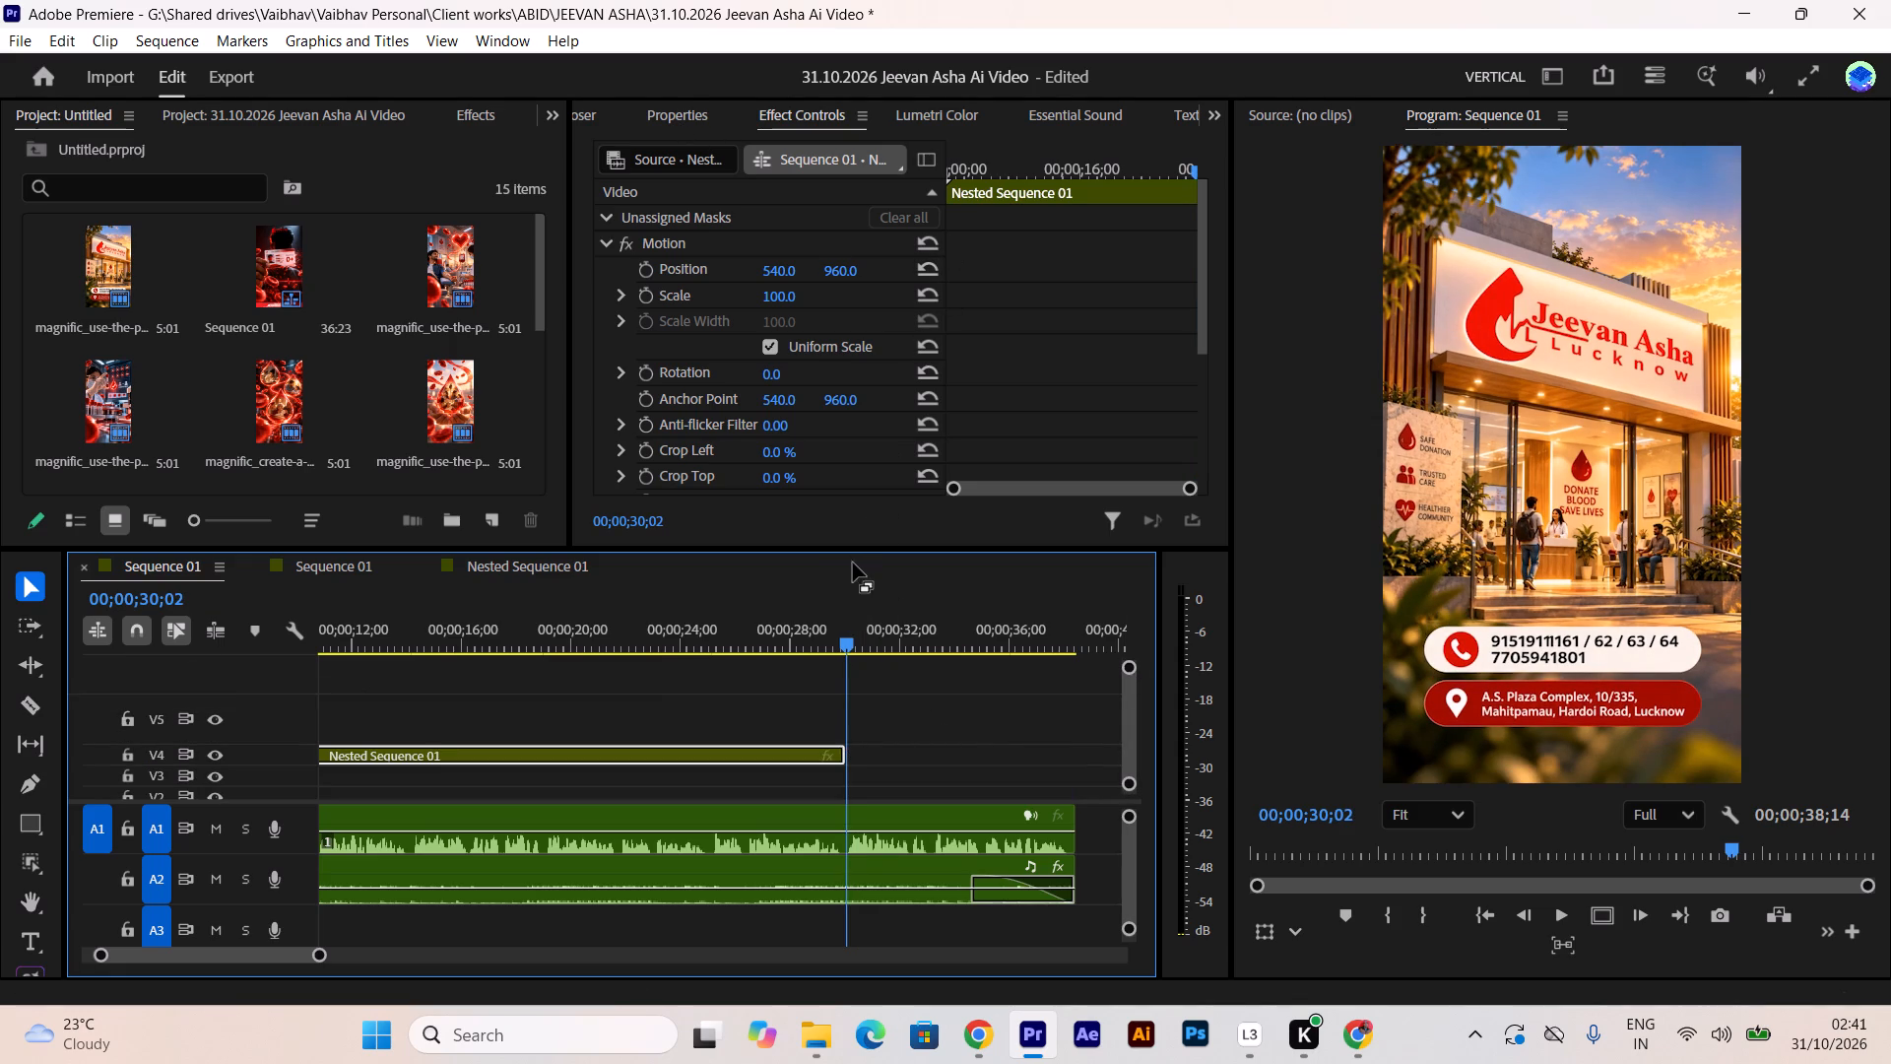
scroll(644, 126, up, 3)
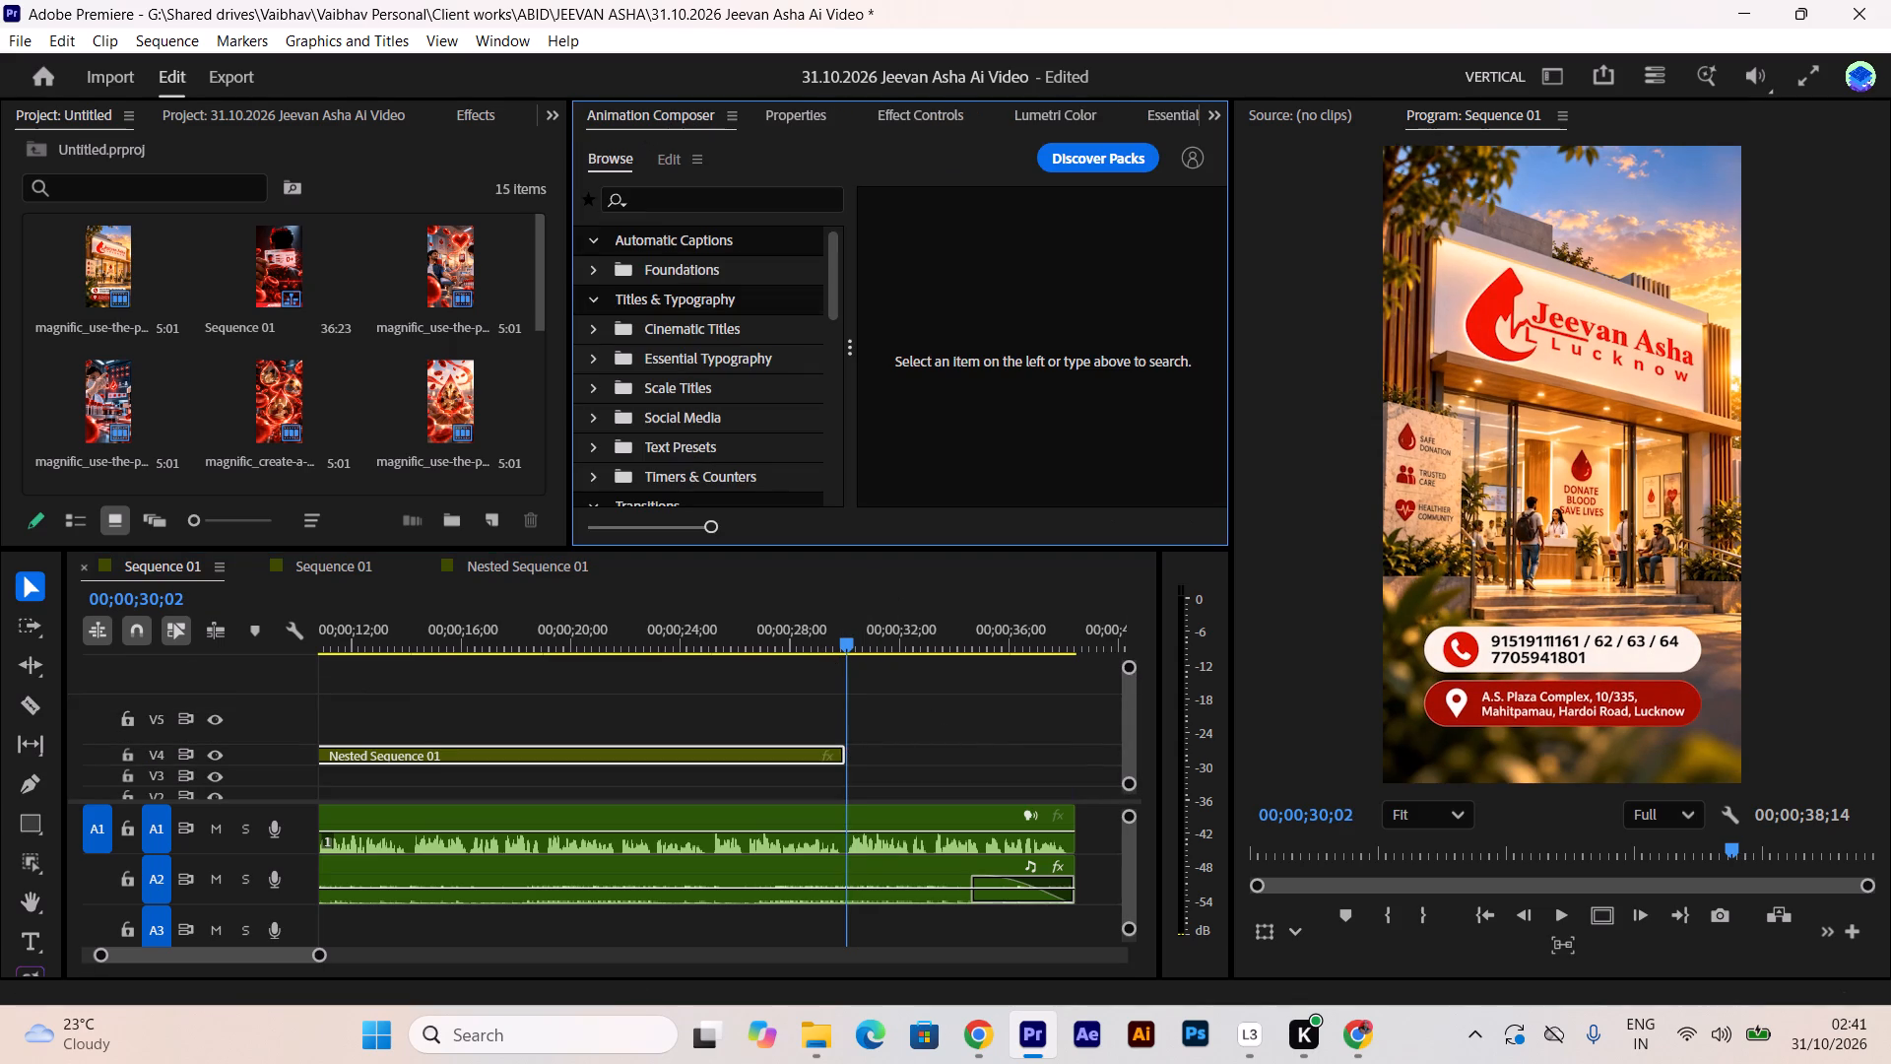
scroll(674, 420, down, 2)
click(688, 356)
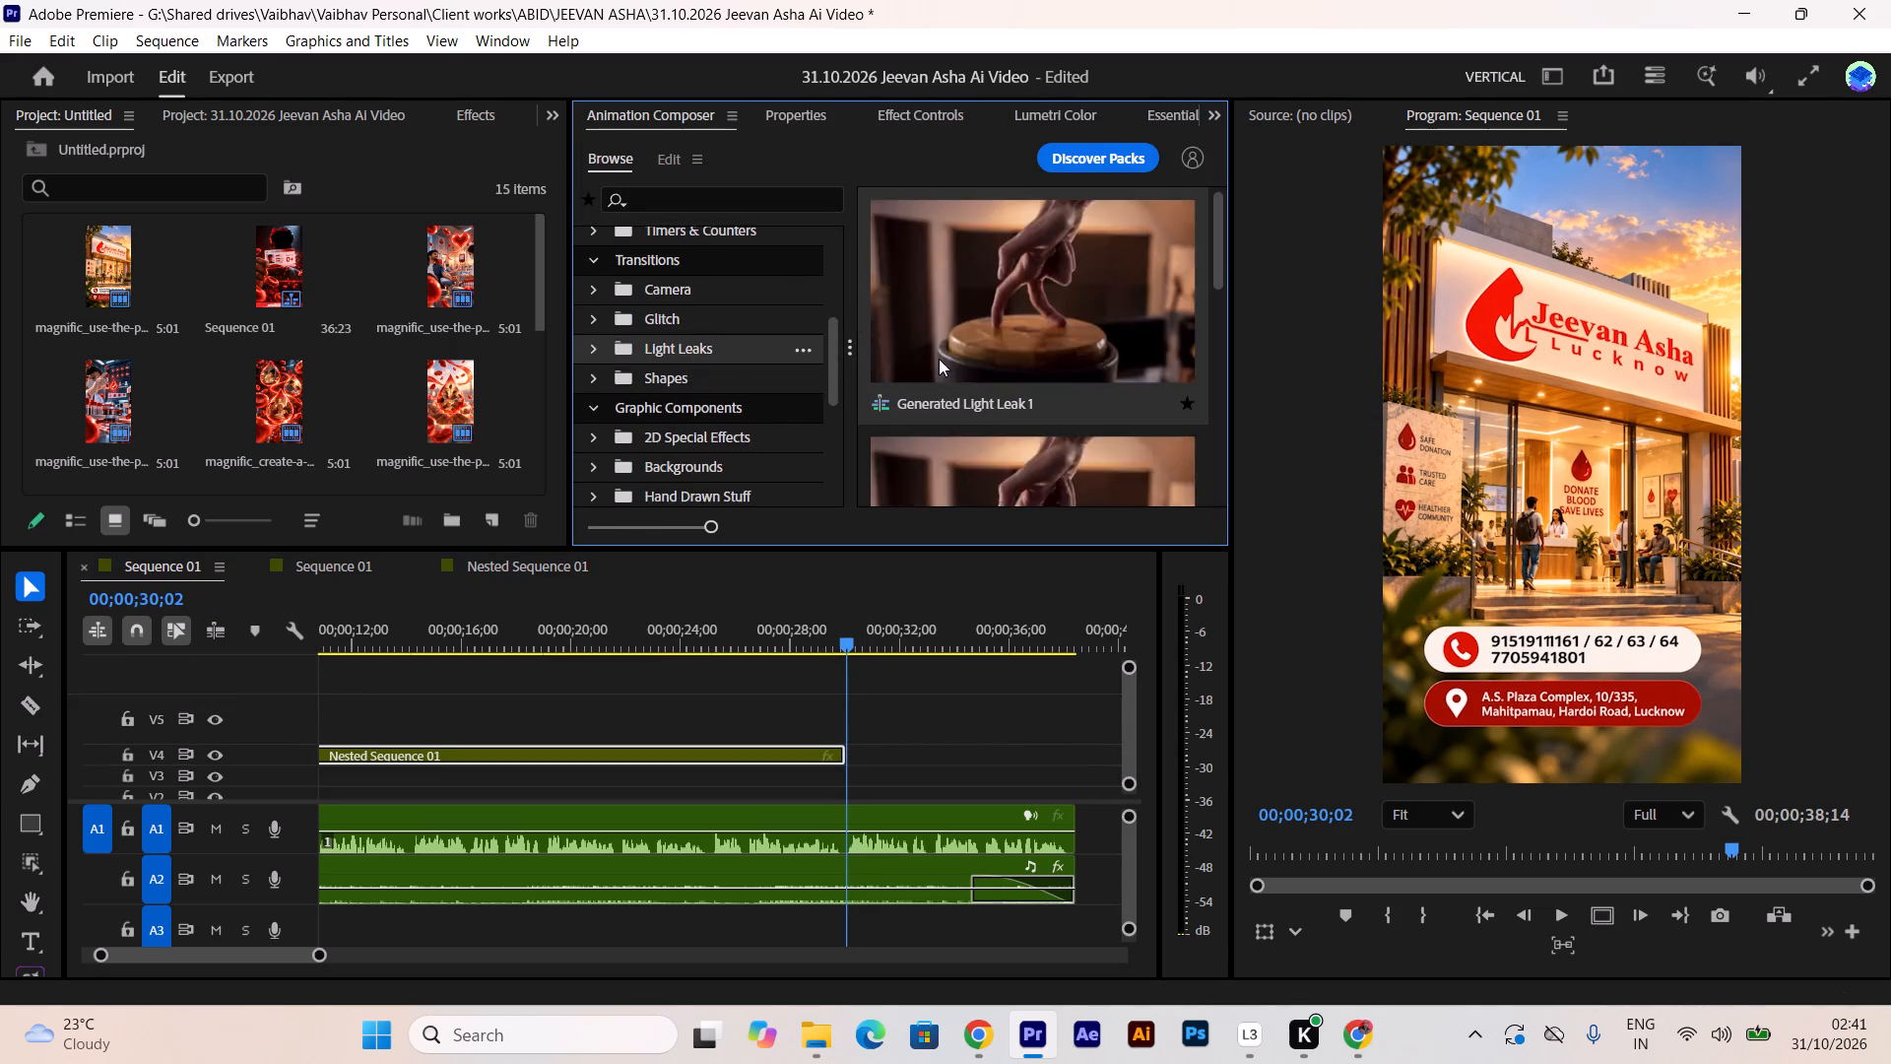
click(969, 323)
click(1201, 535)
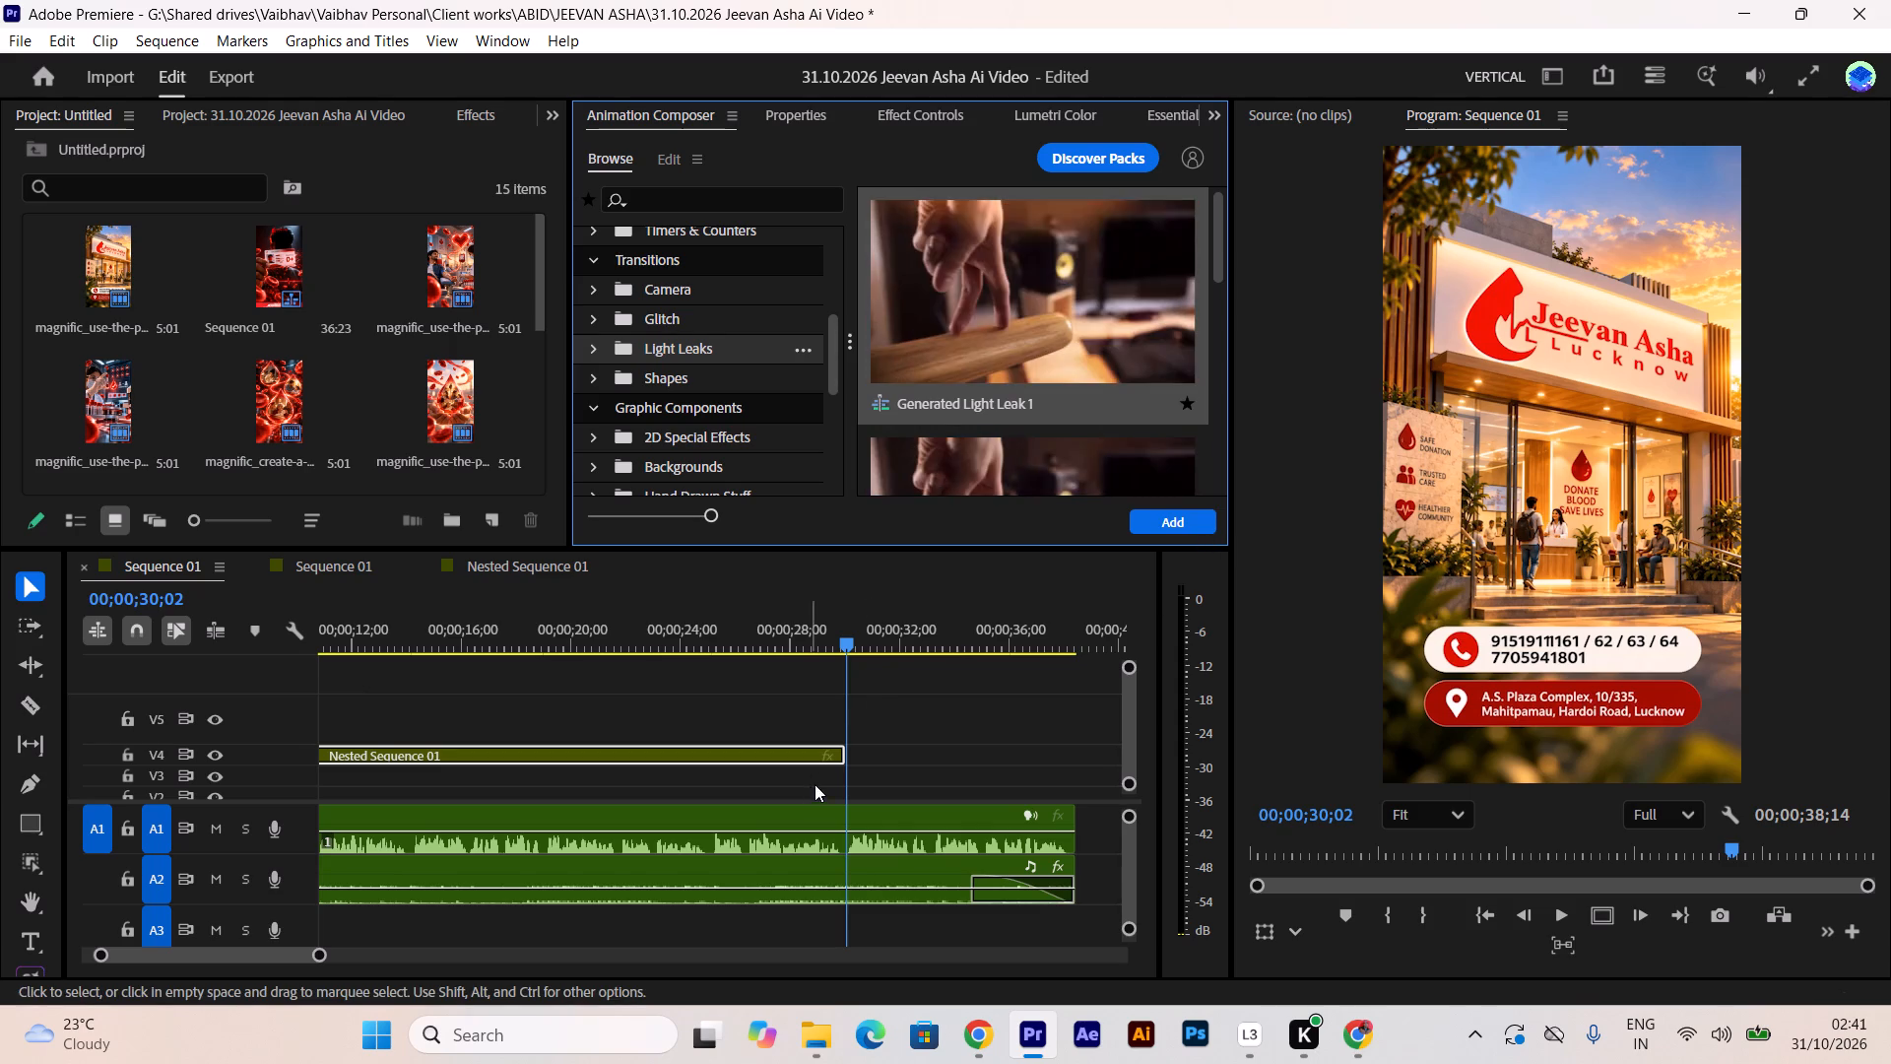
click(1170, 528)
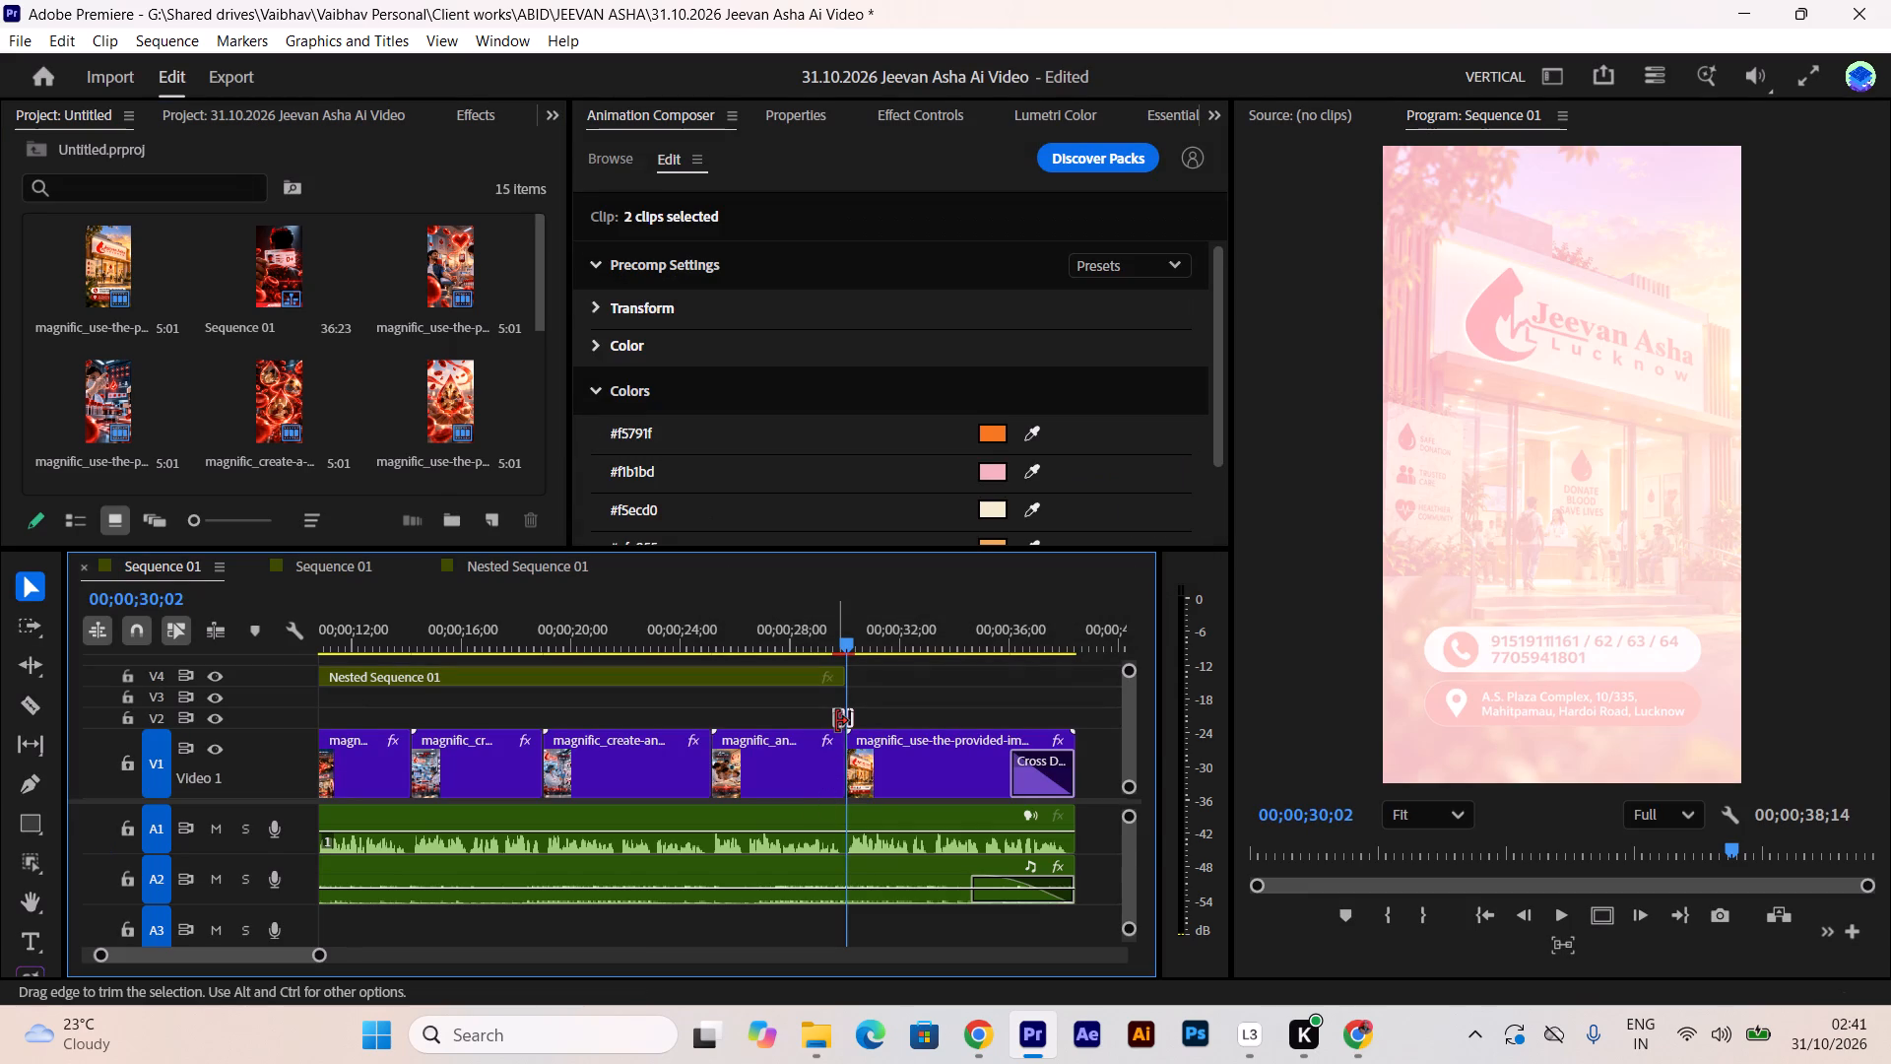
drag(836, 725, 846, 657)
Play from just before the light leak to the end of the sequence and save the project.
drag(841, 628, 830, 624)
key(space)
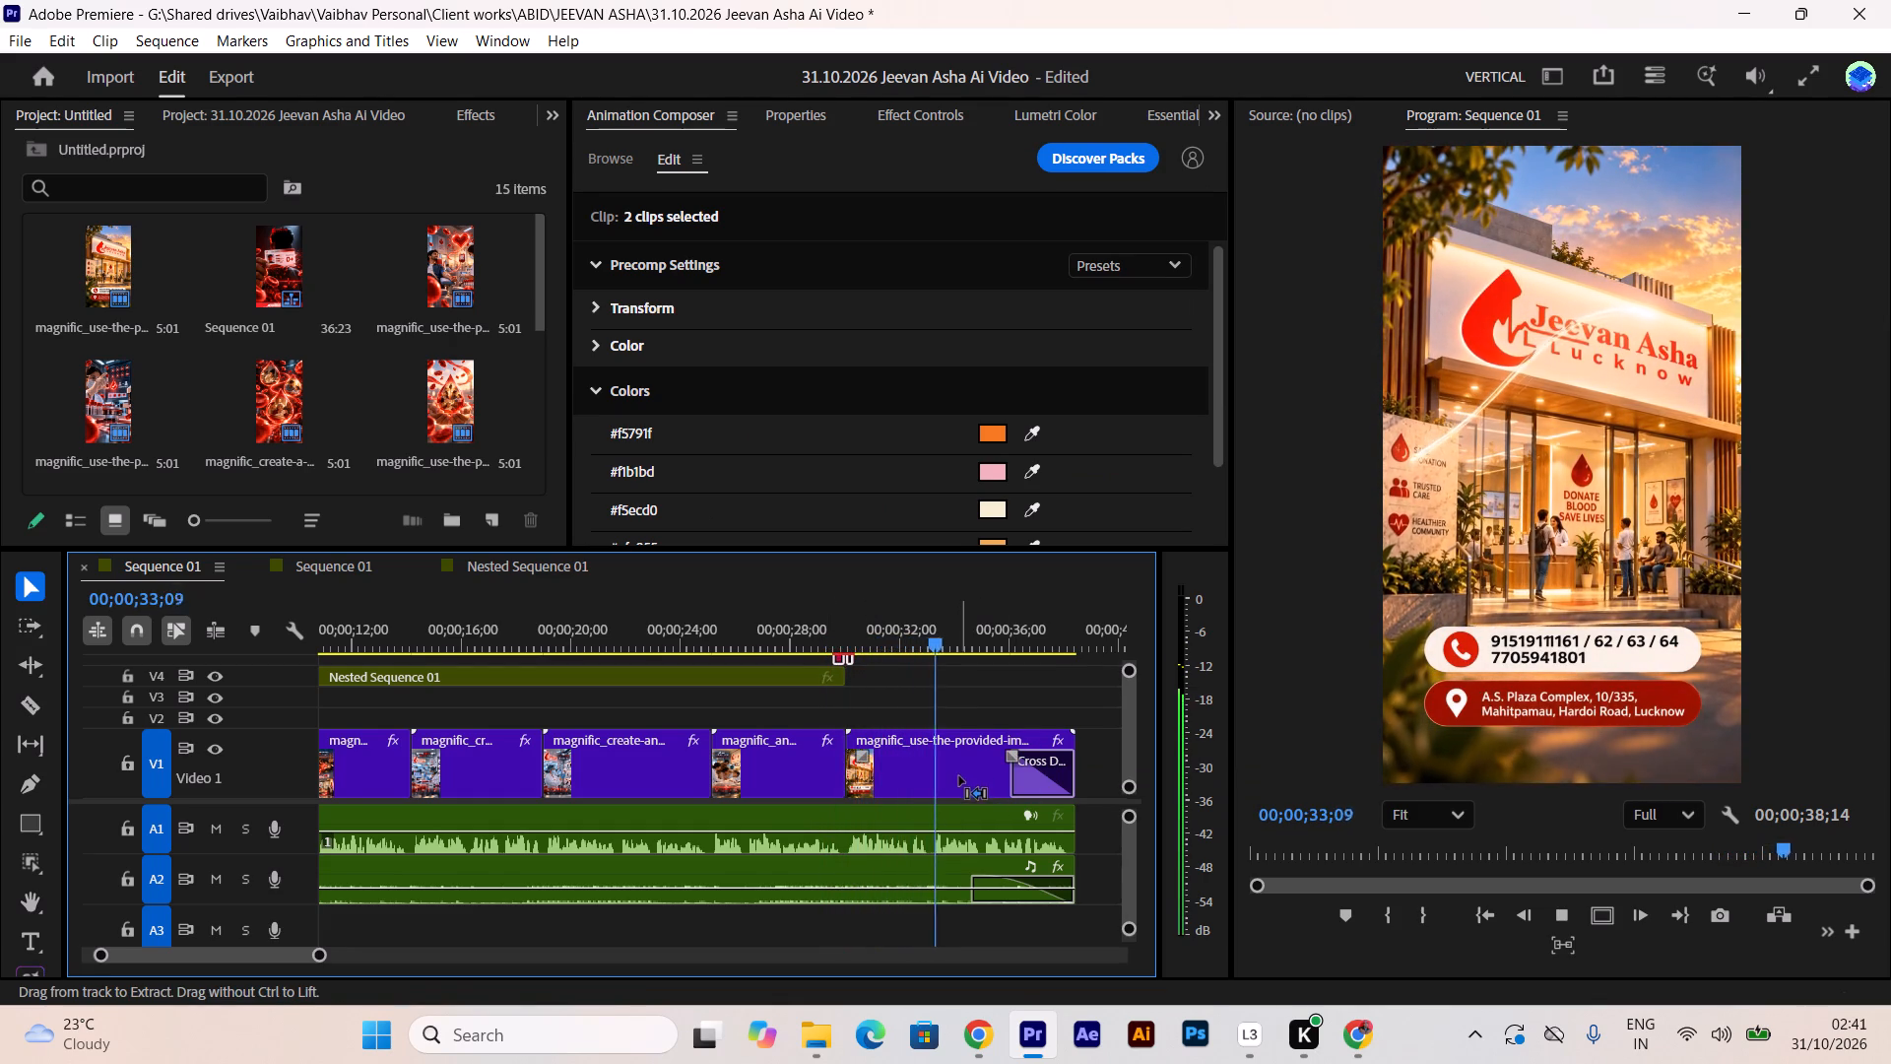
scroll(973, 789, down, 5)
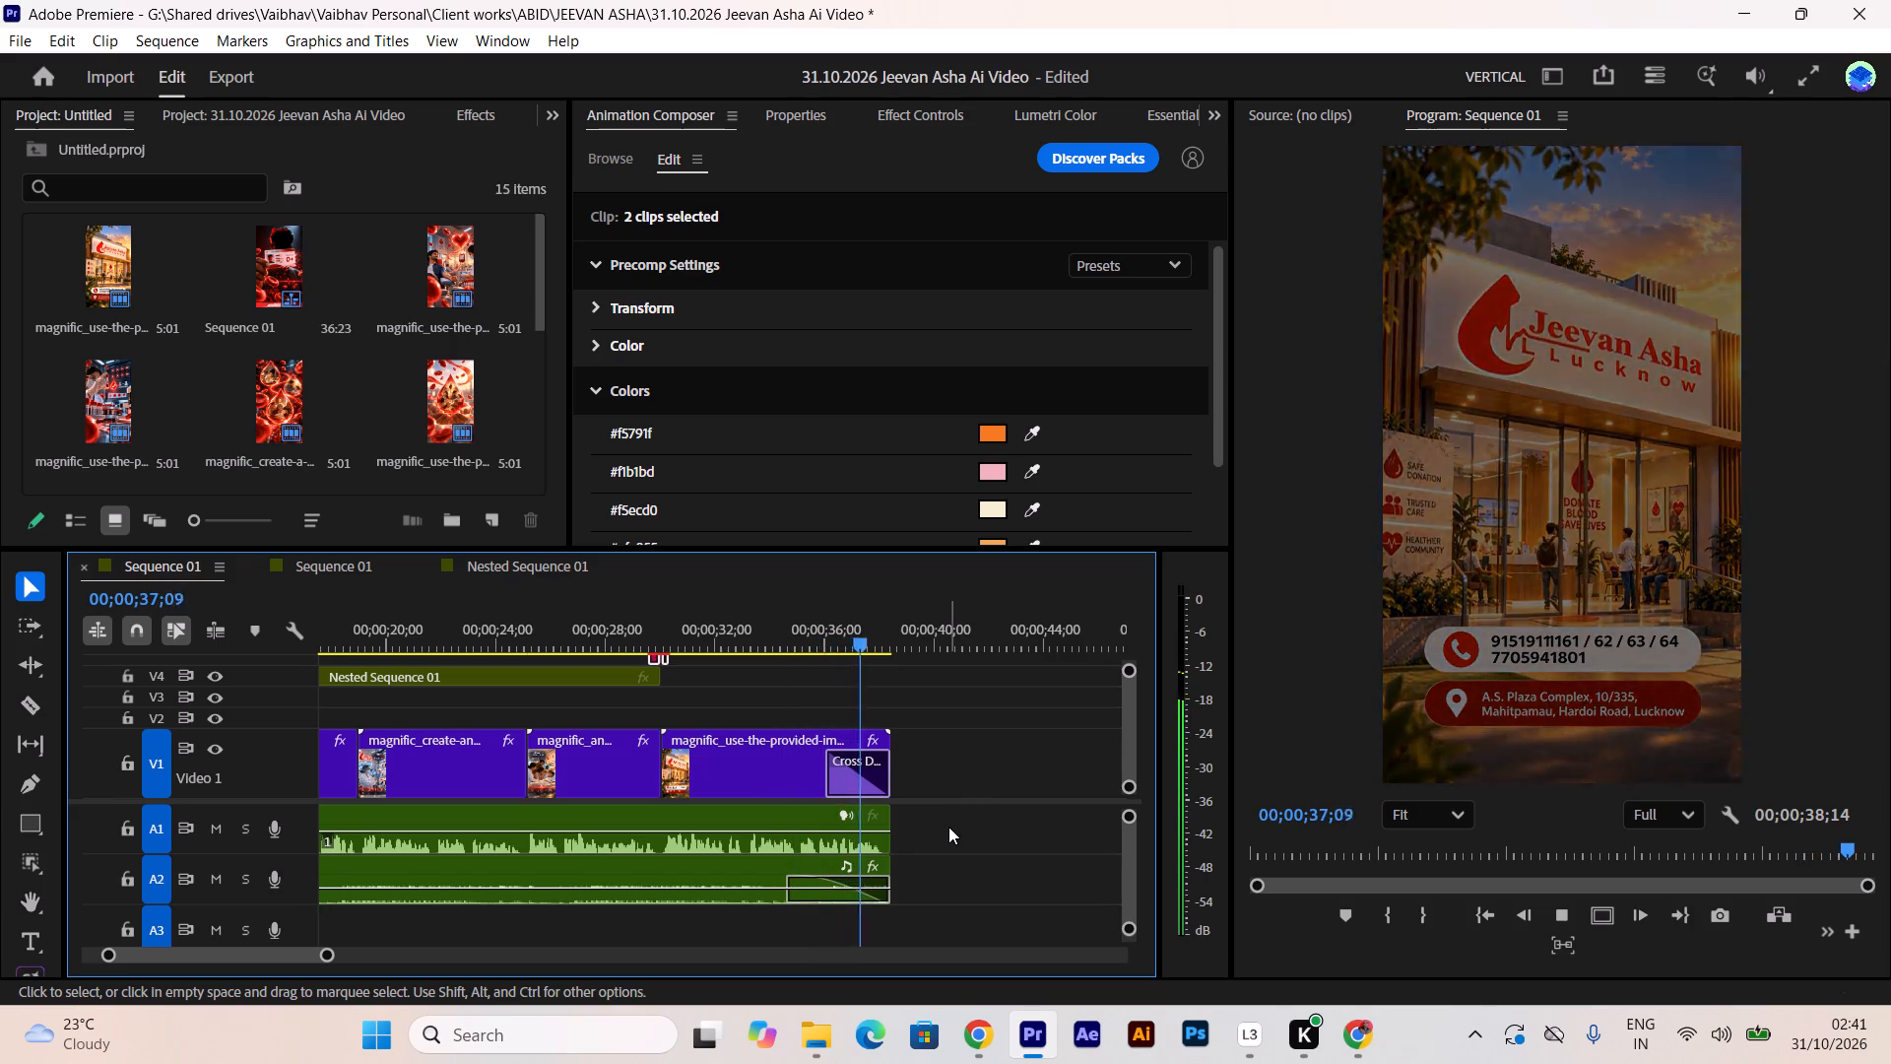
key(ctrl+s)
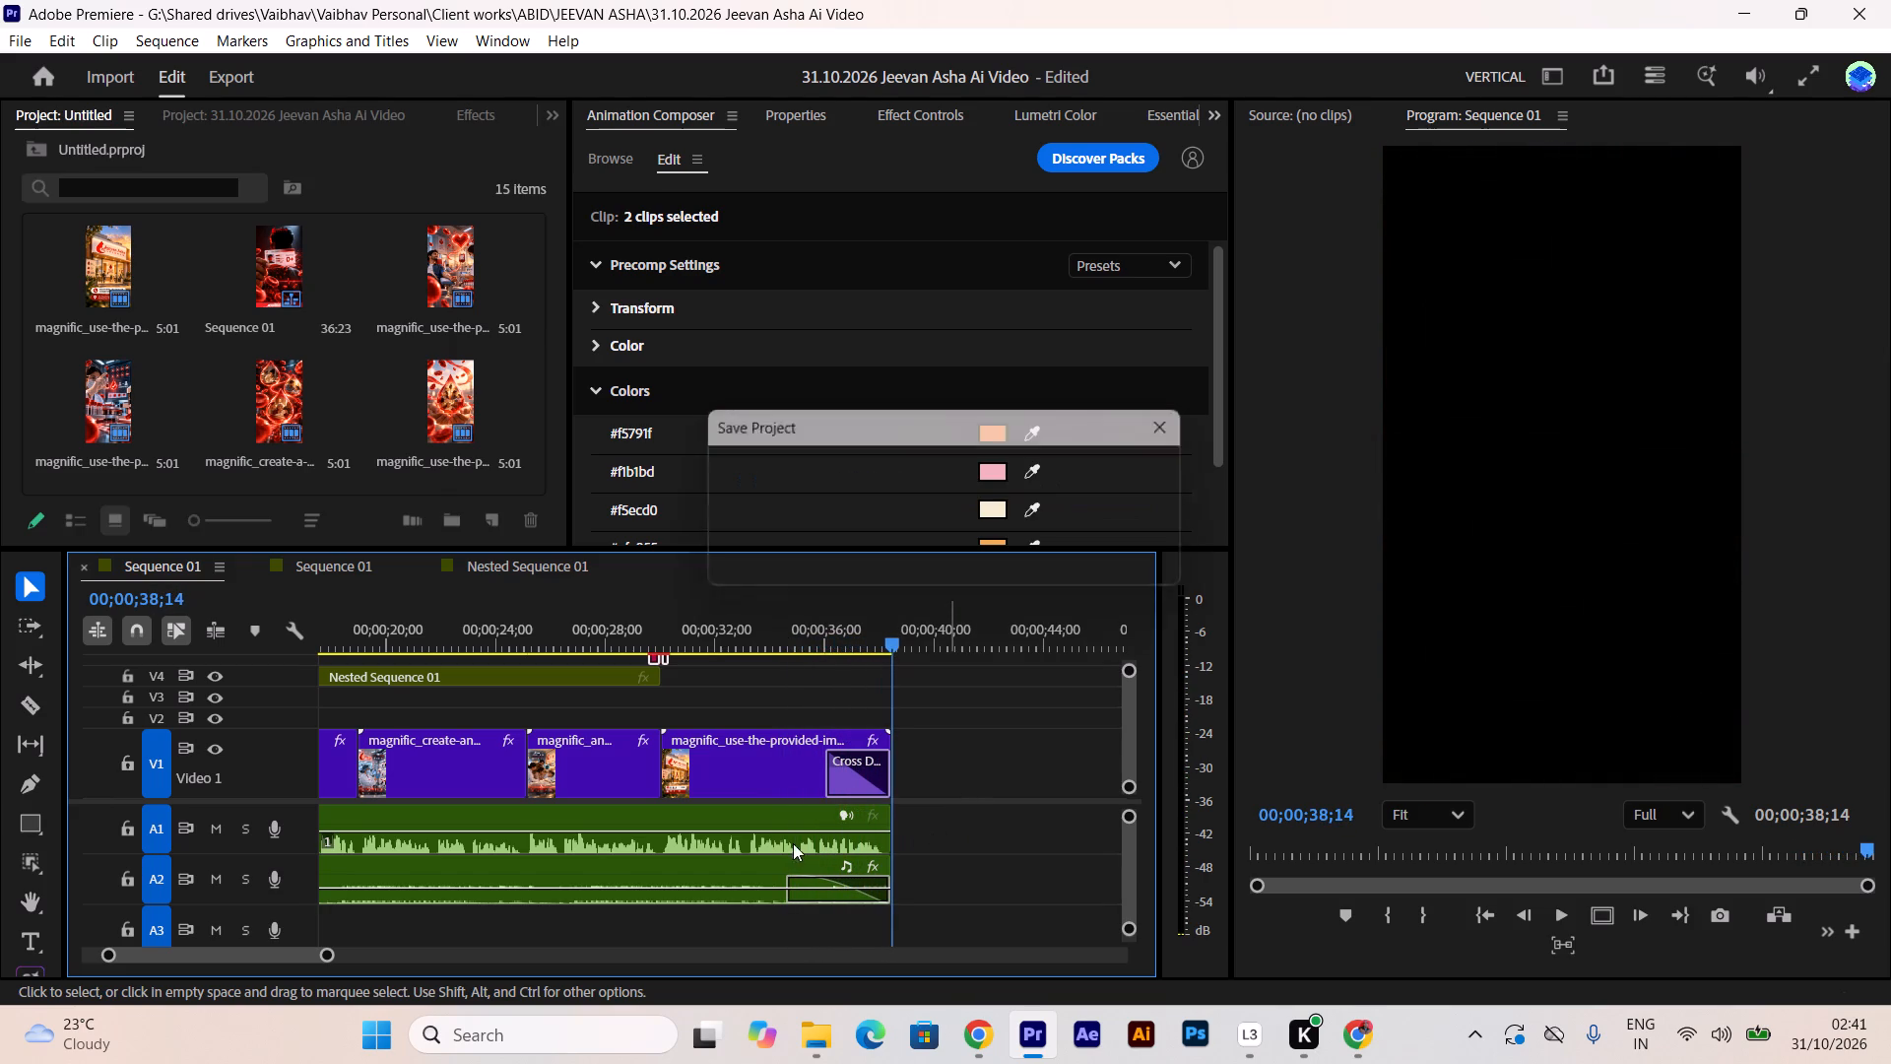
drag(334, 959, 576, 951)
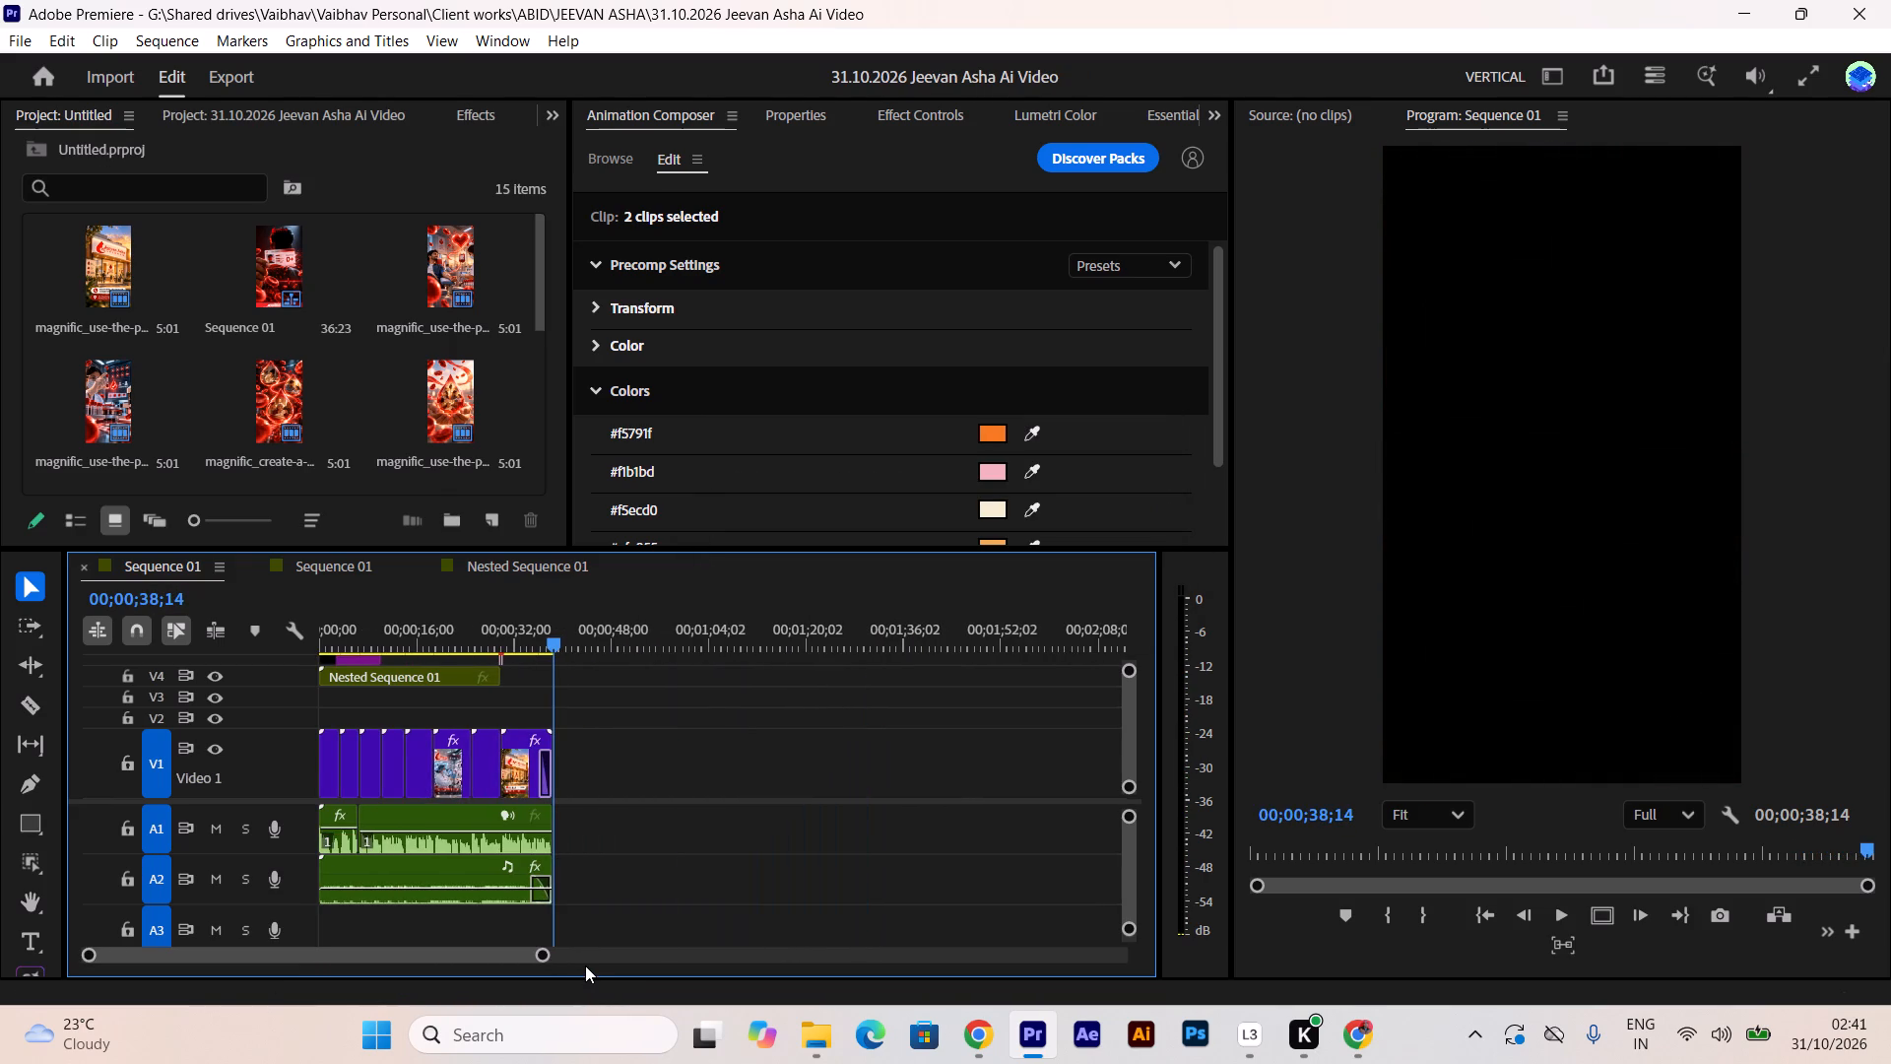
key(ctrl+s)
Start a media export of Sequence 01 and browse its save location to the ABID folder under Client works.
key(ctrl+m)
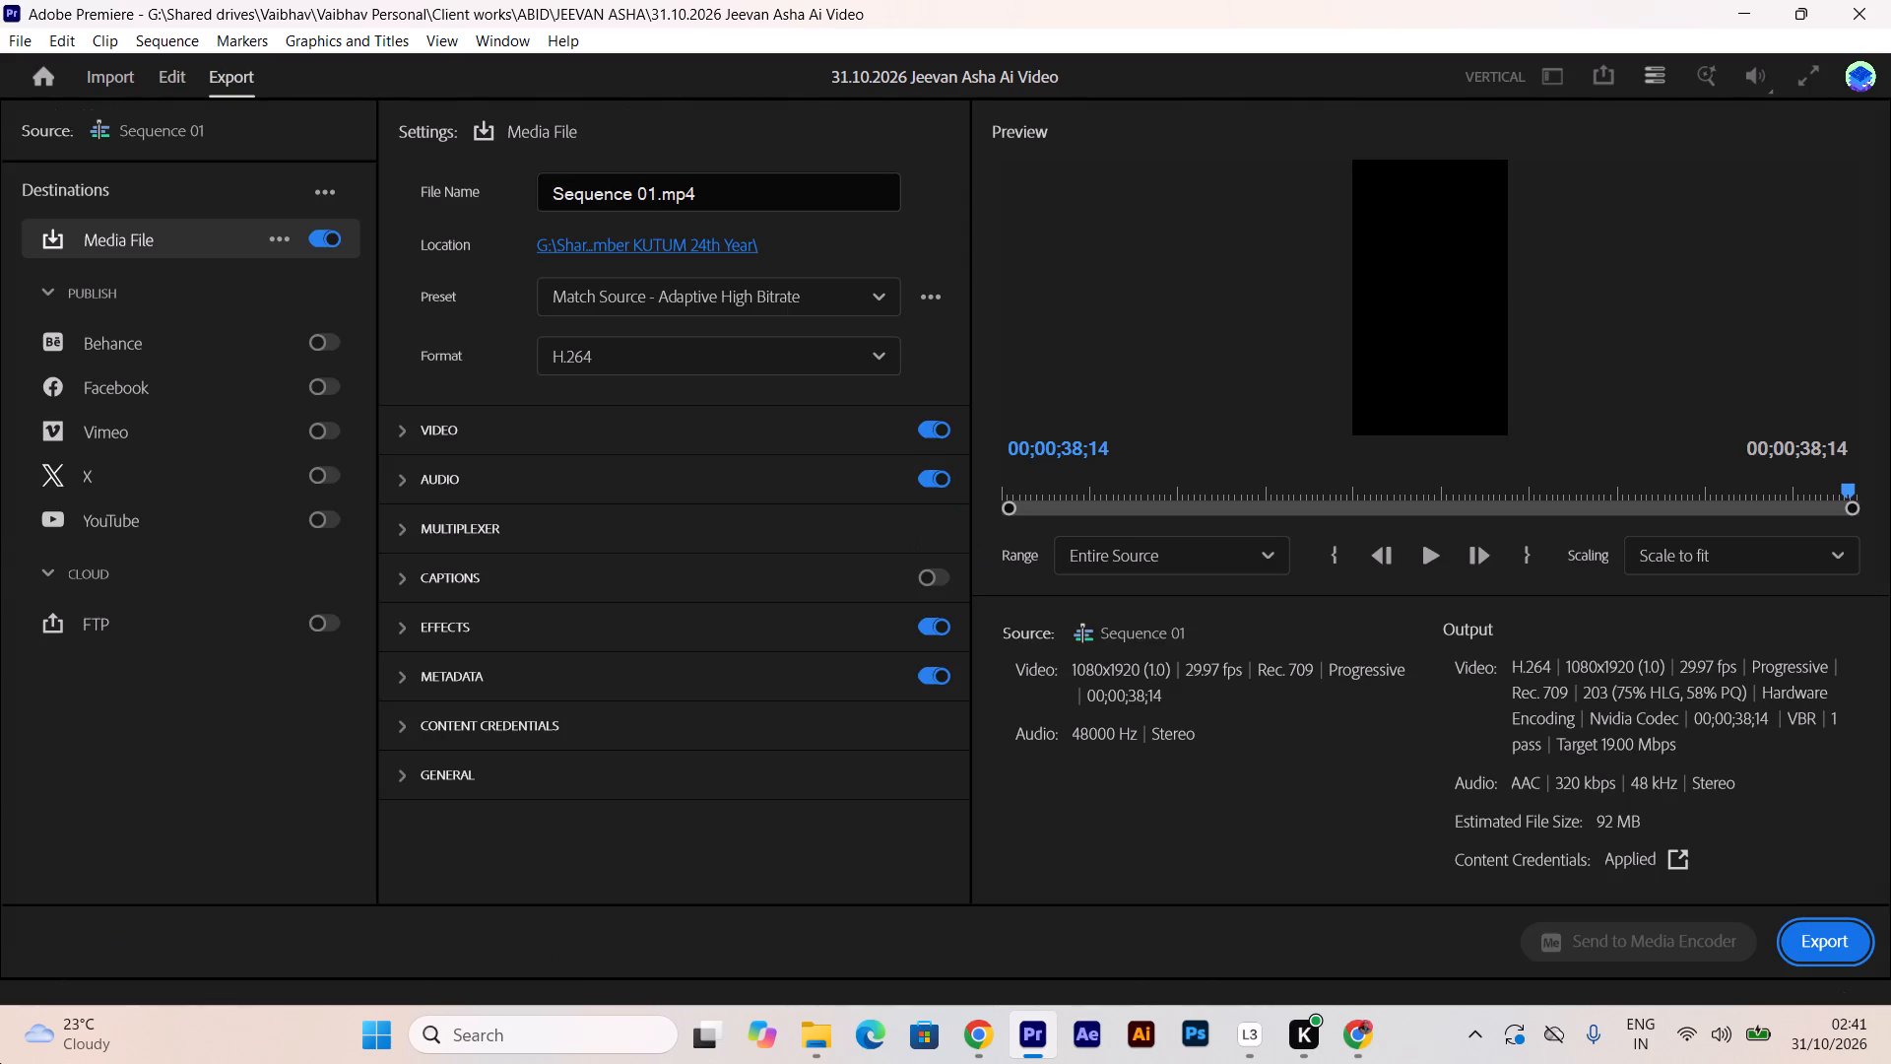
click(705, 255)
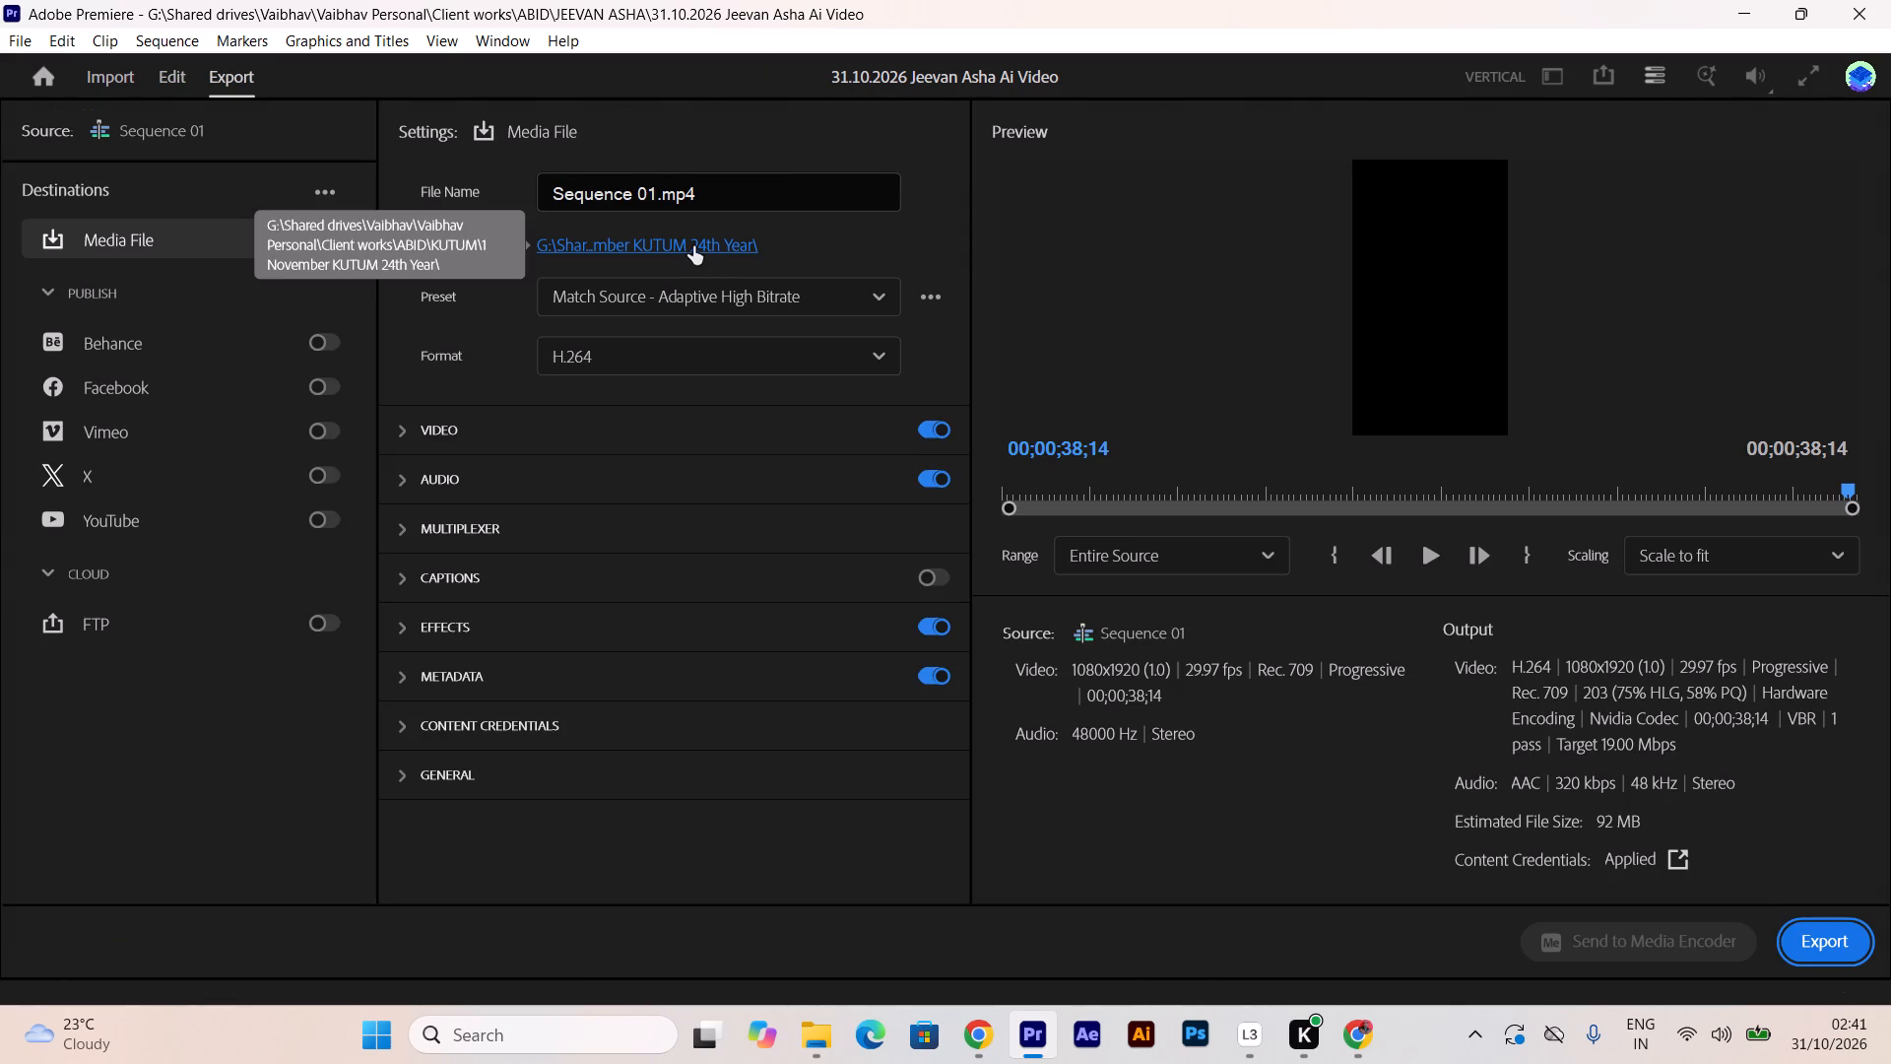
click(687, 244)
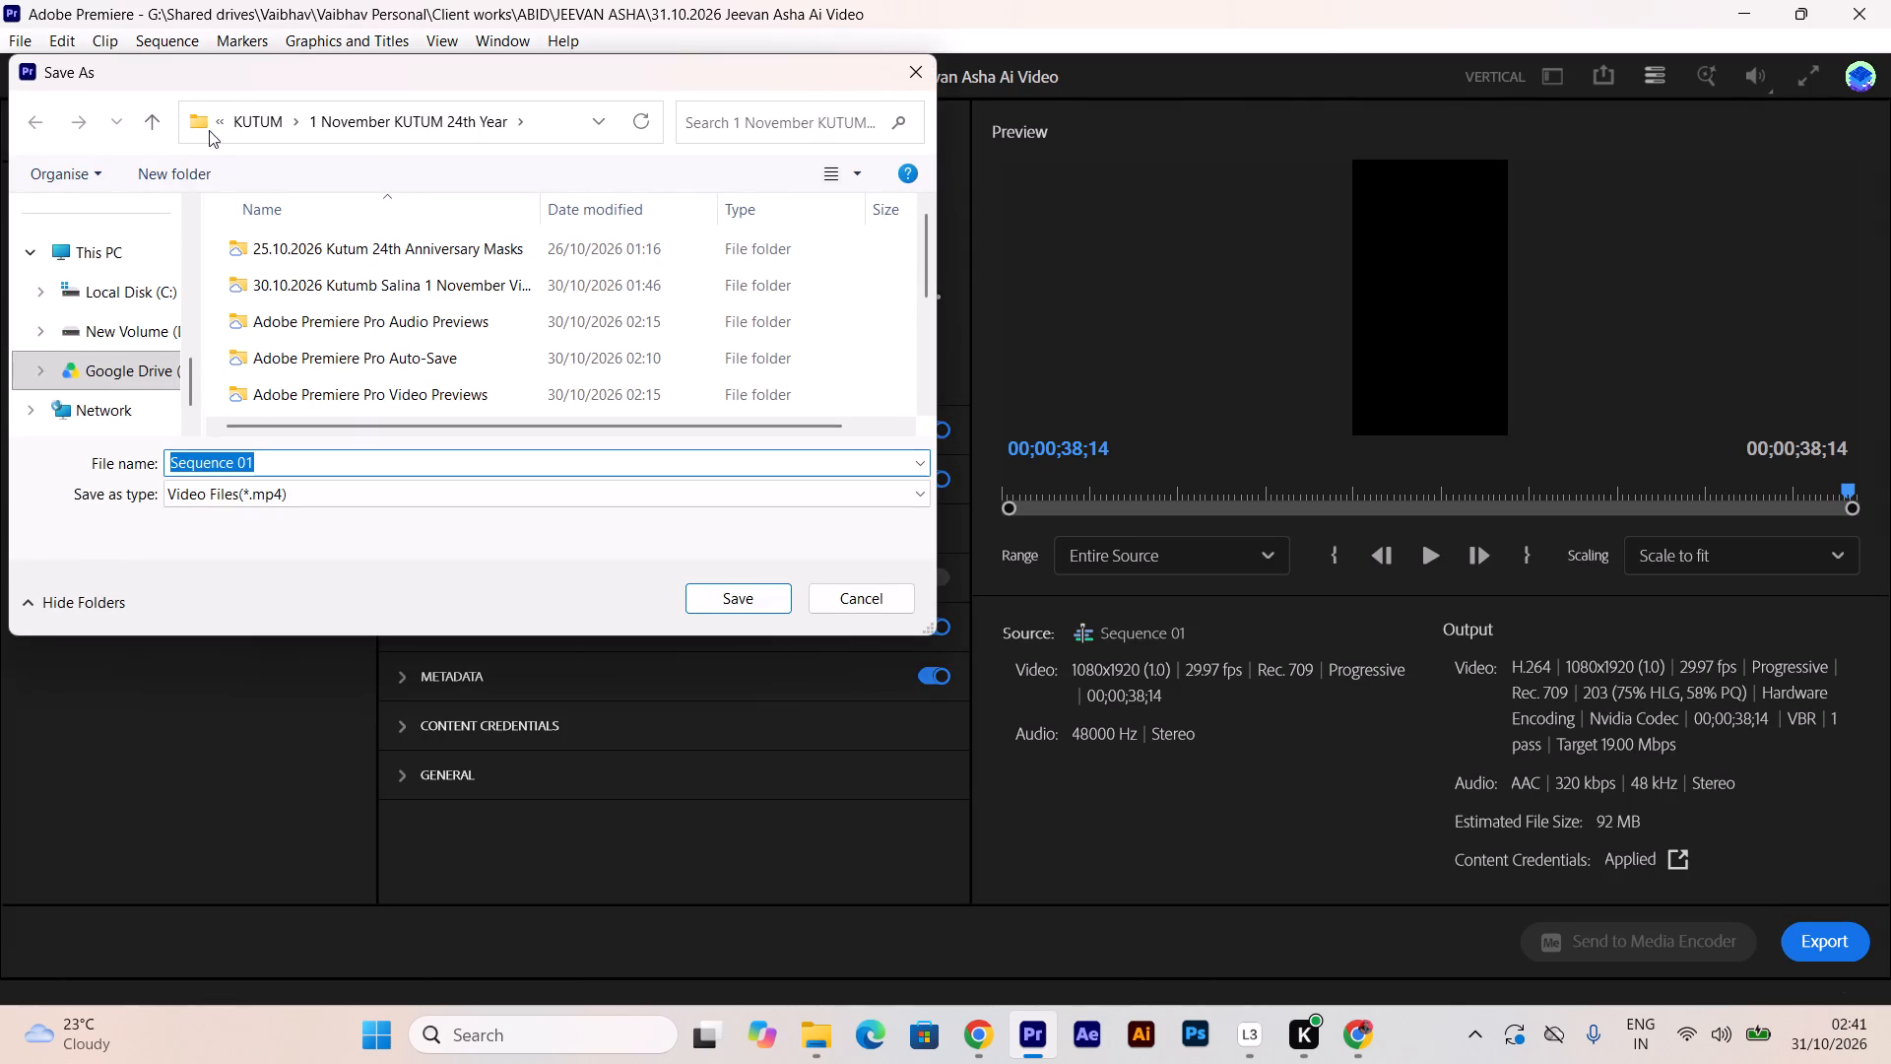
click(250, 122)
click(251, 122)
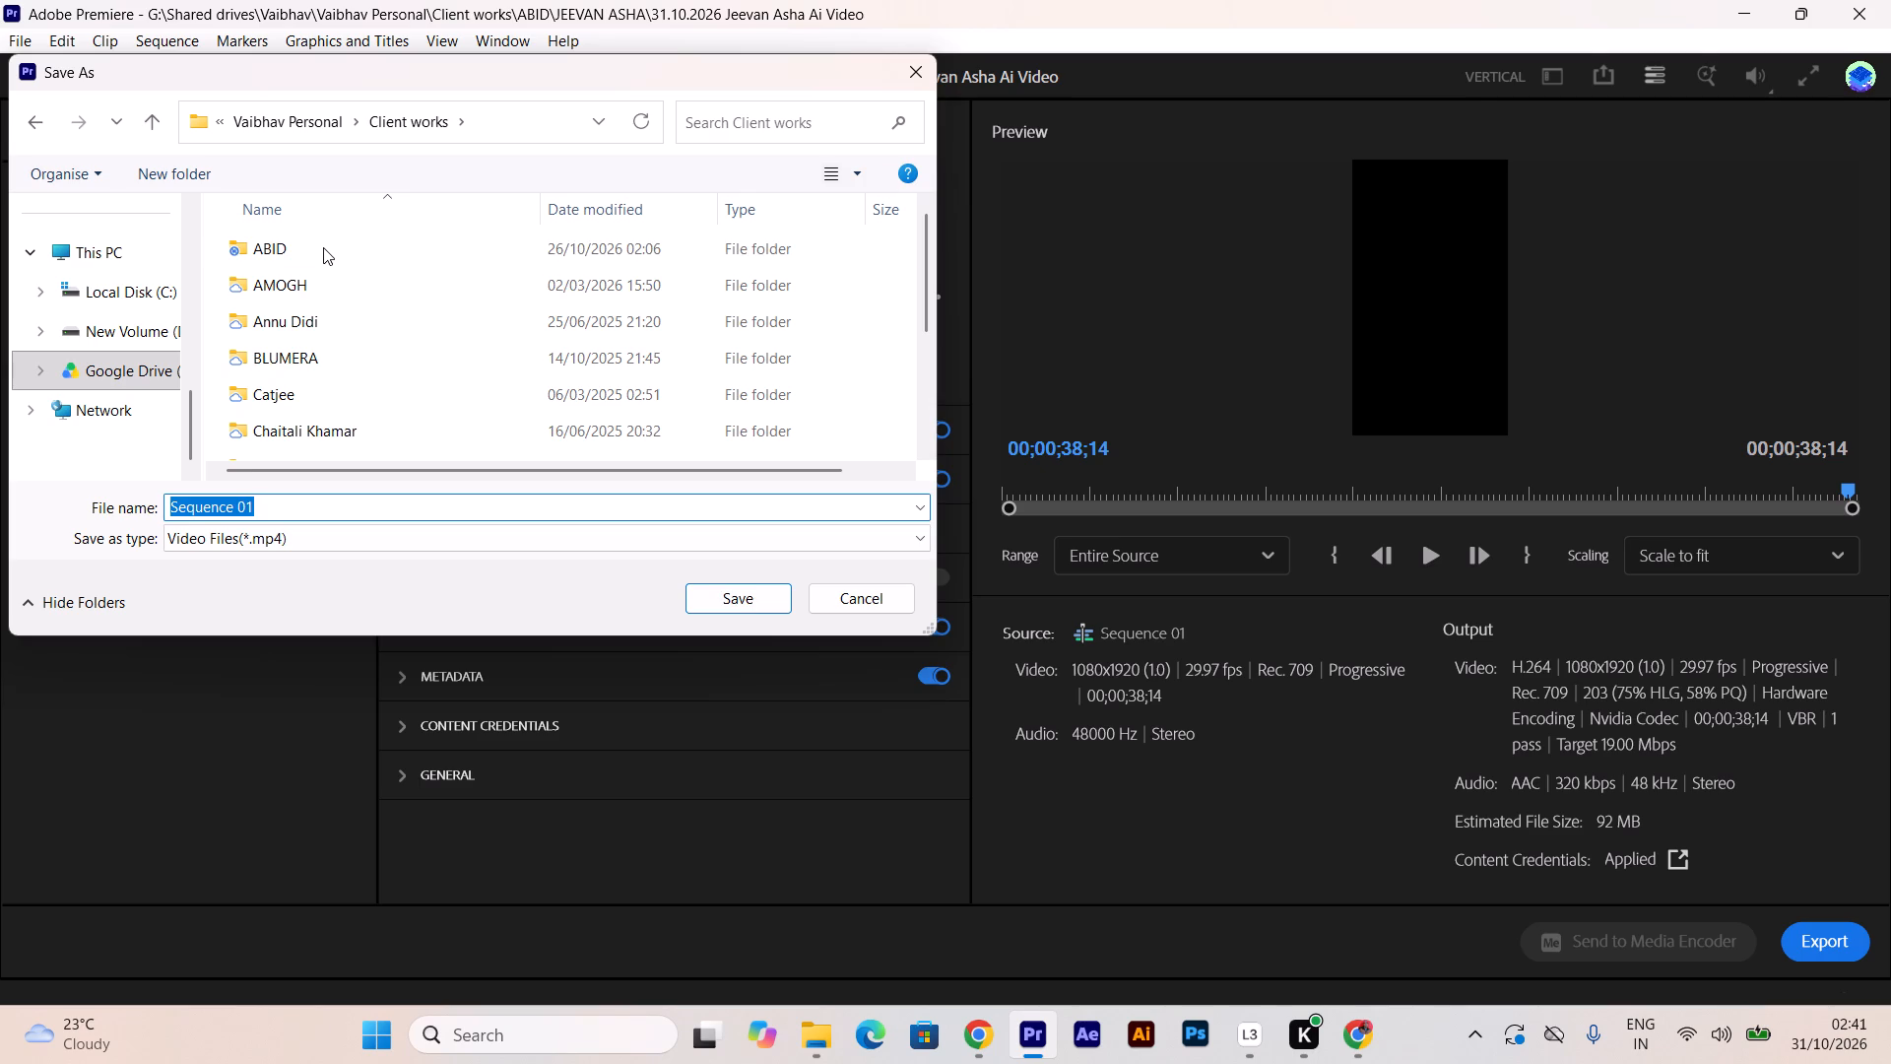
double_click(323, 247)
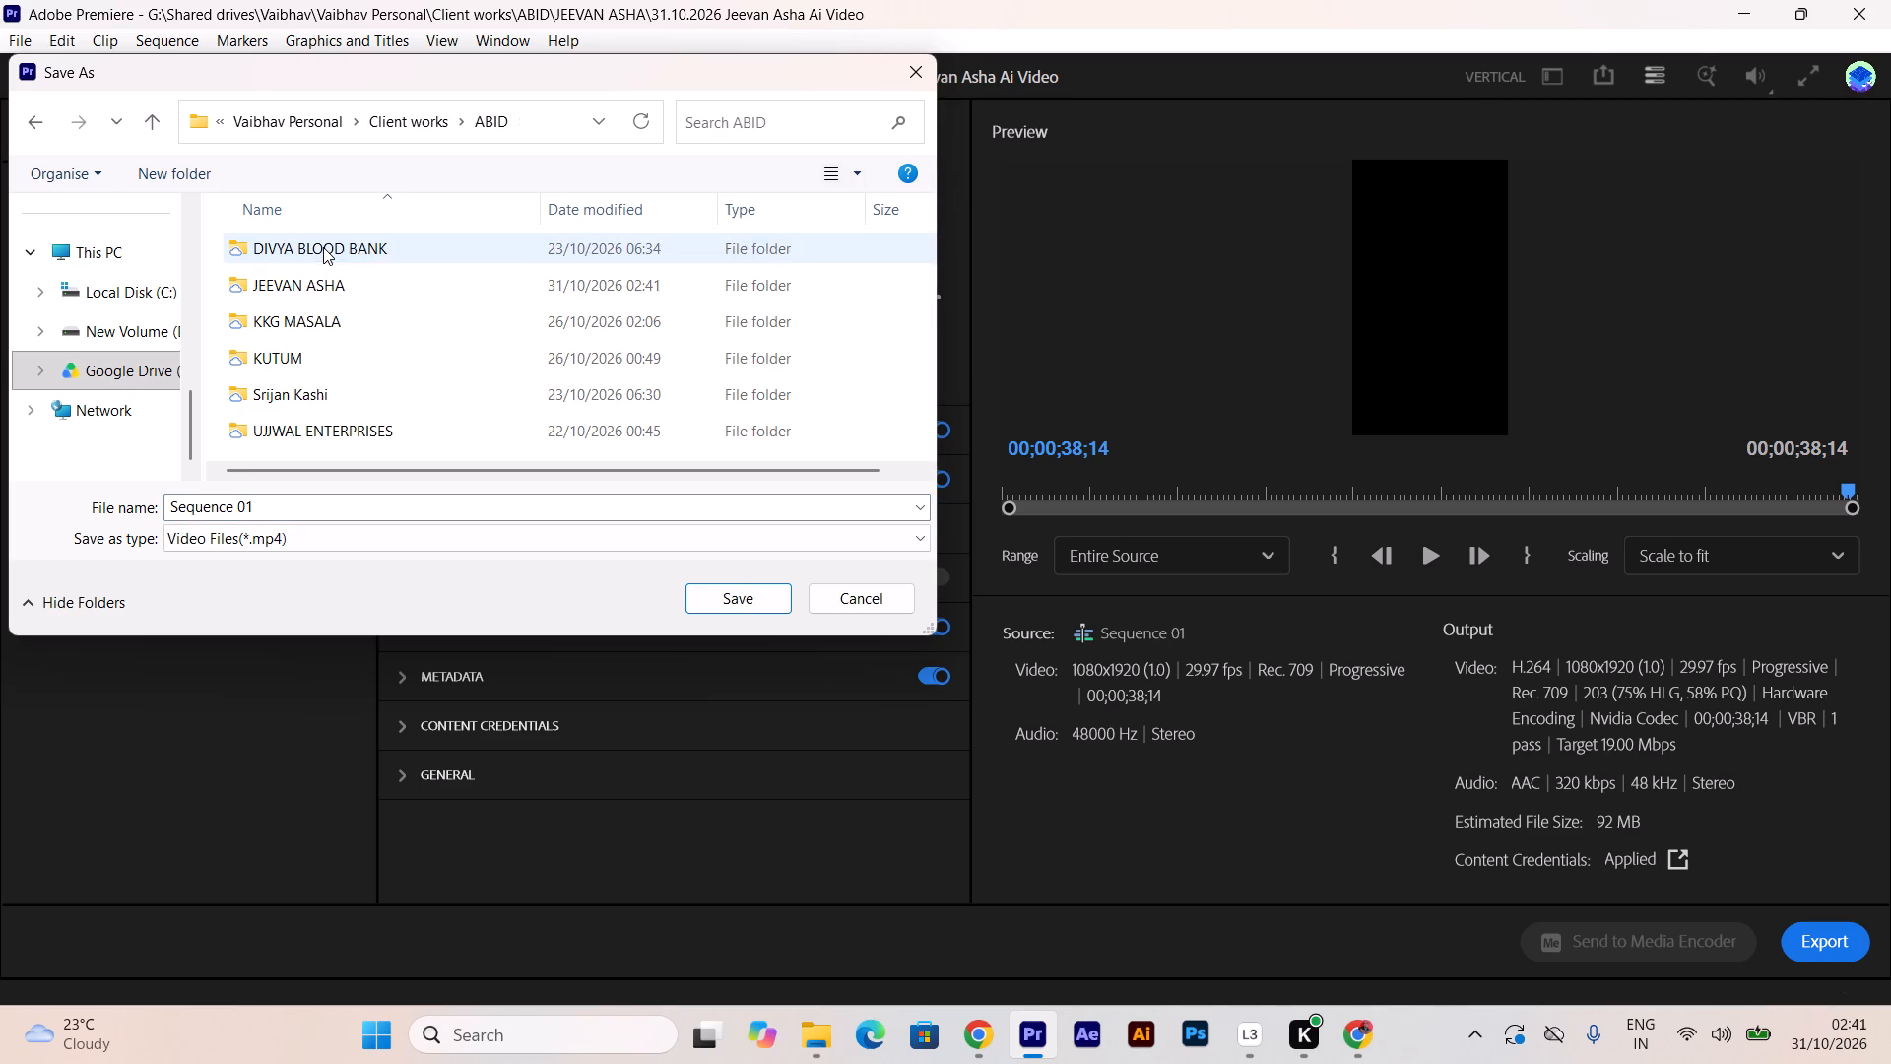